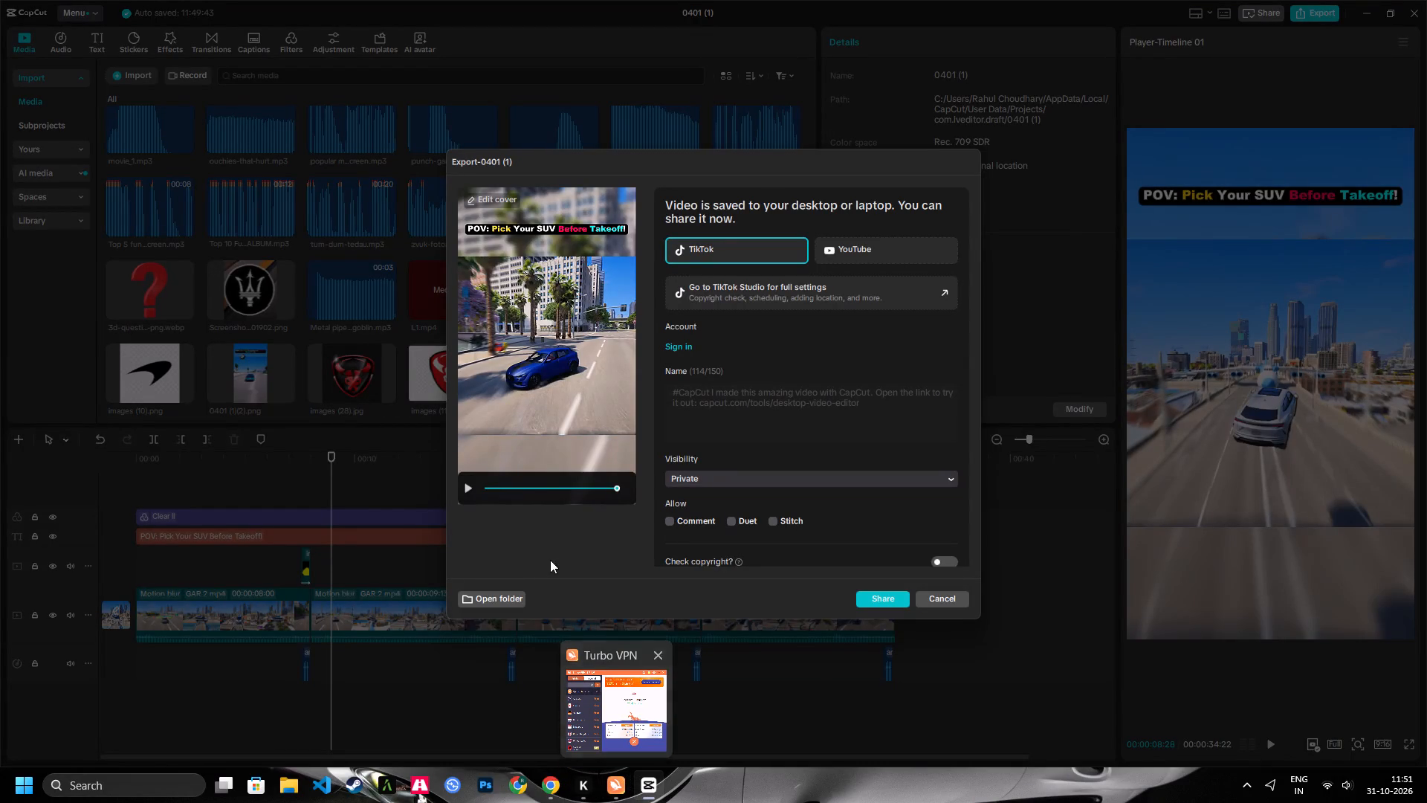
# Dismiss the finished export's sharing dialog and return to the timeline.
pyautogui.click(935, 596)
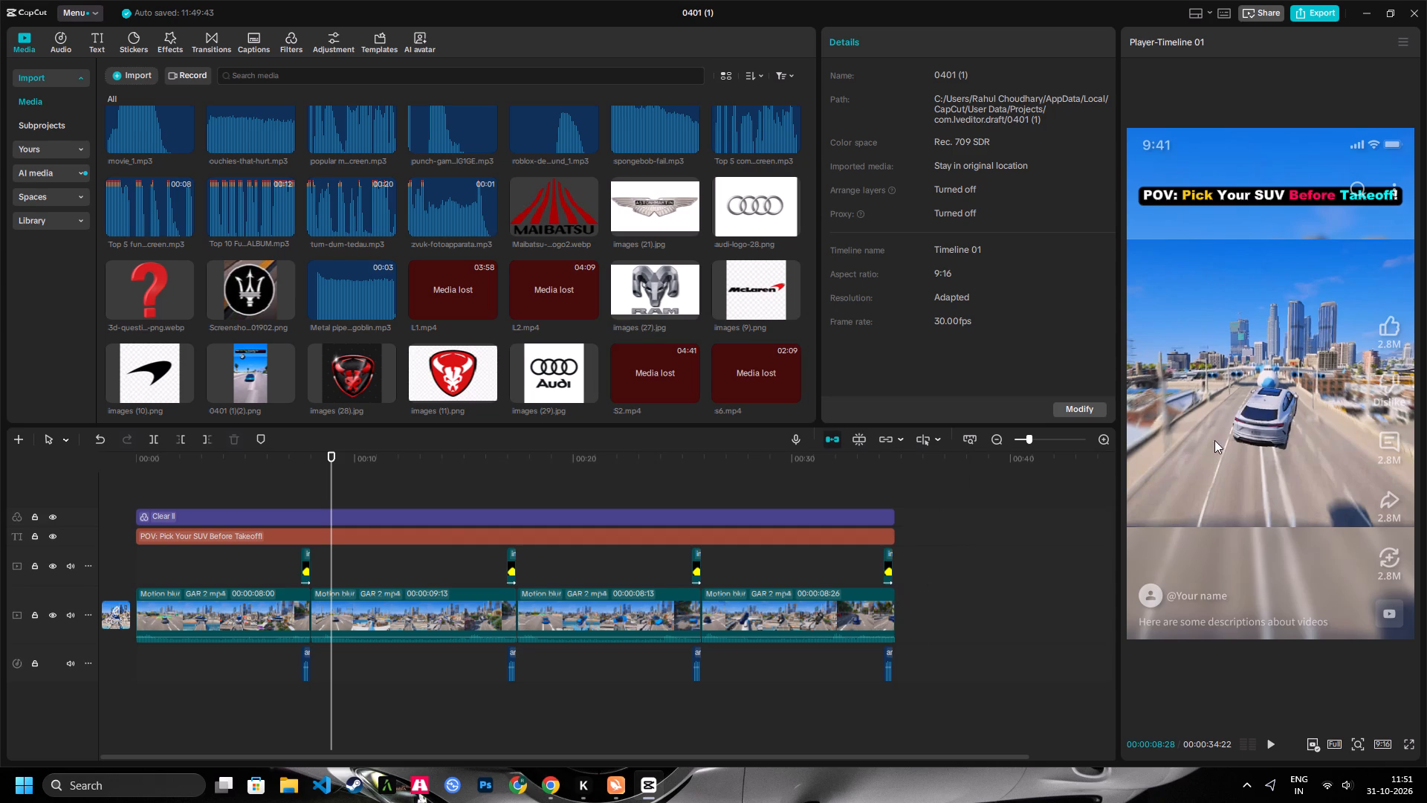
# Delete the first three GAR 2 clips from the main track, keeping only the last one.
pyautogui.click(671, 618)
pyautogui.press('Delete')
pyautogui.click(427, 608)
pyautogui.press('Delete')
pyautogui.click(249, 610)
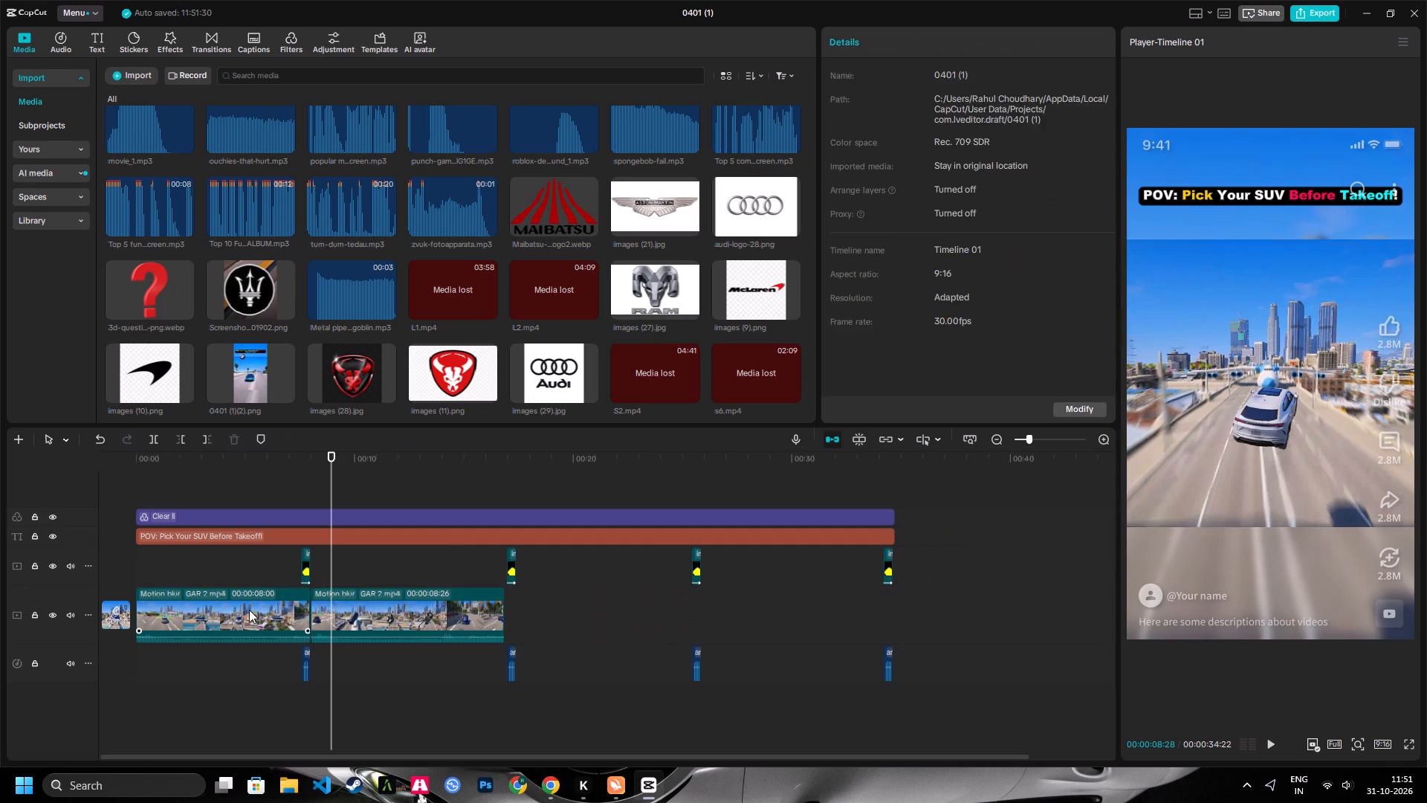
pyautogui.press('Delete')
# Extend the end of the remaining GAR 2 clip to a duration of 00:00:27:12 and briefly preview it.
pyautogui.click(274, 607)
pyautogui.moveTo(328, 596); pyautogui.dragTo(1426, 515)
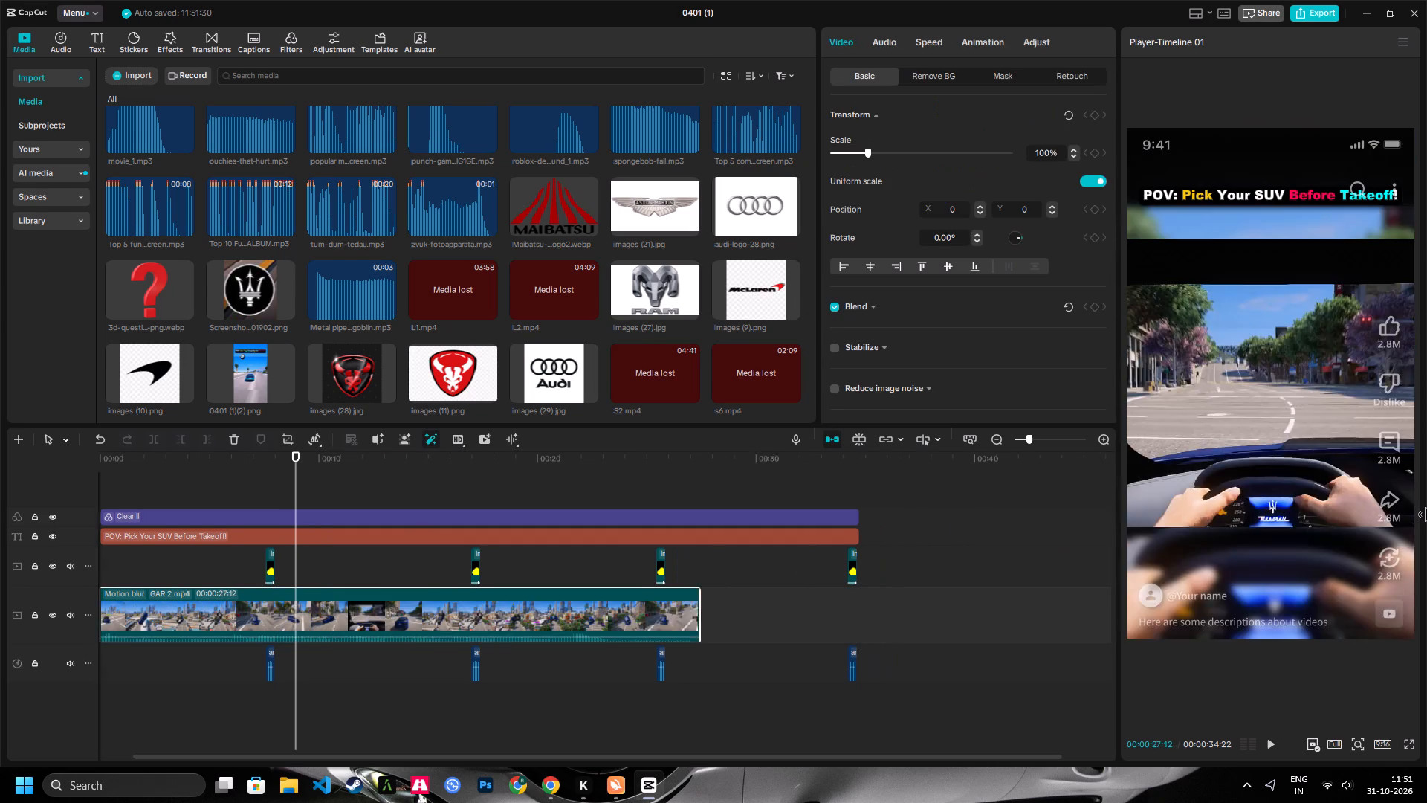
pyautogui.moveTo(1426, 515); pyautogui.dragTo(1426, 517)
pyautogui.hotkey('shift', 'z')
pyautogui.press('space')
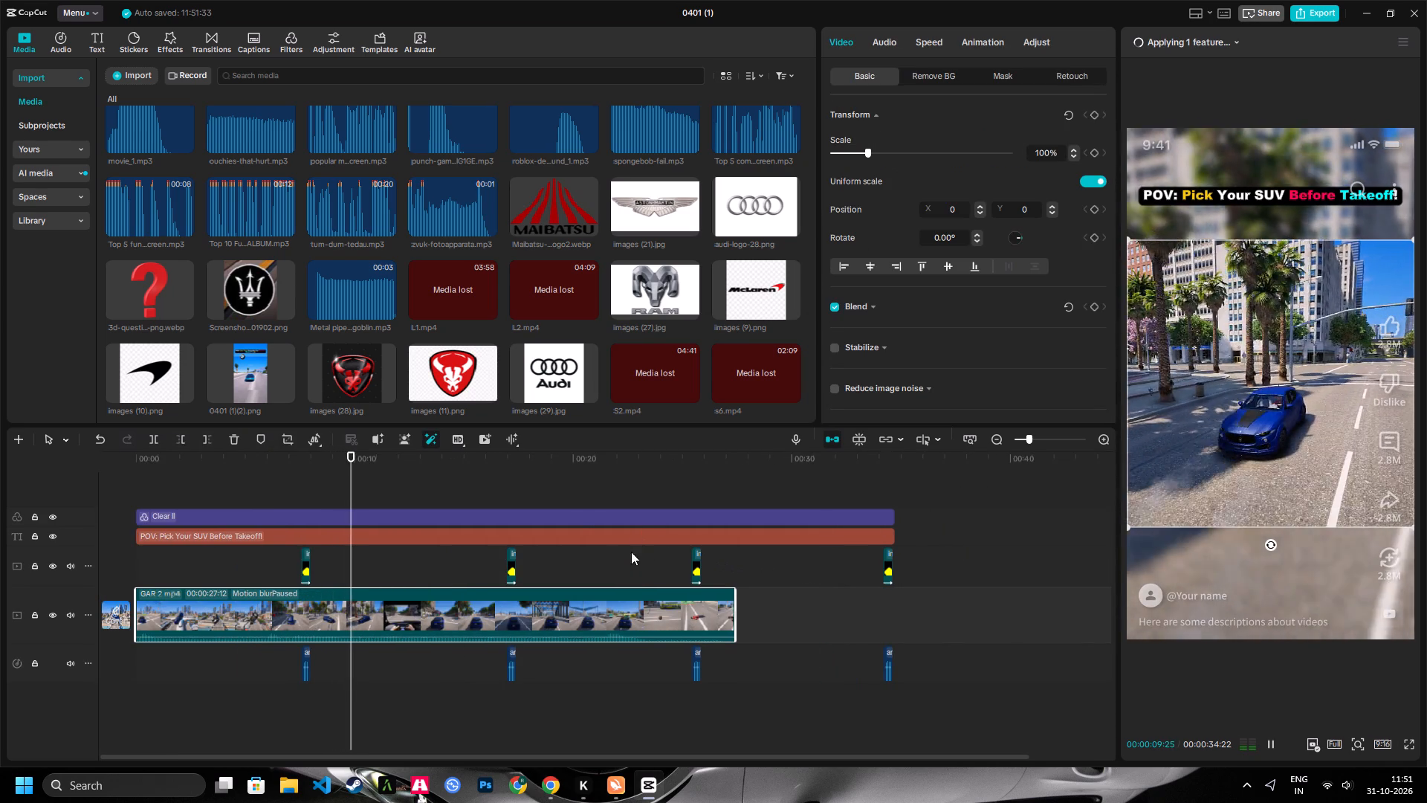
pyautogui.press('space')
# Import all the videos from the Rockstar Games GTA V rendered videos folder into the media library.
pyautogui.scroll(-20, 446, 285)
pyautogui.scroll(-4, 446, 285)
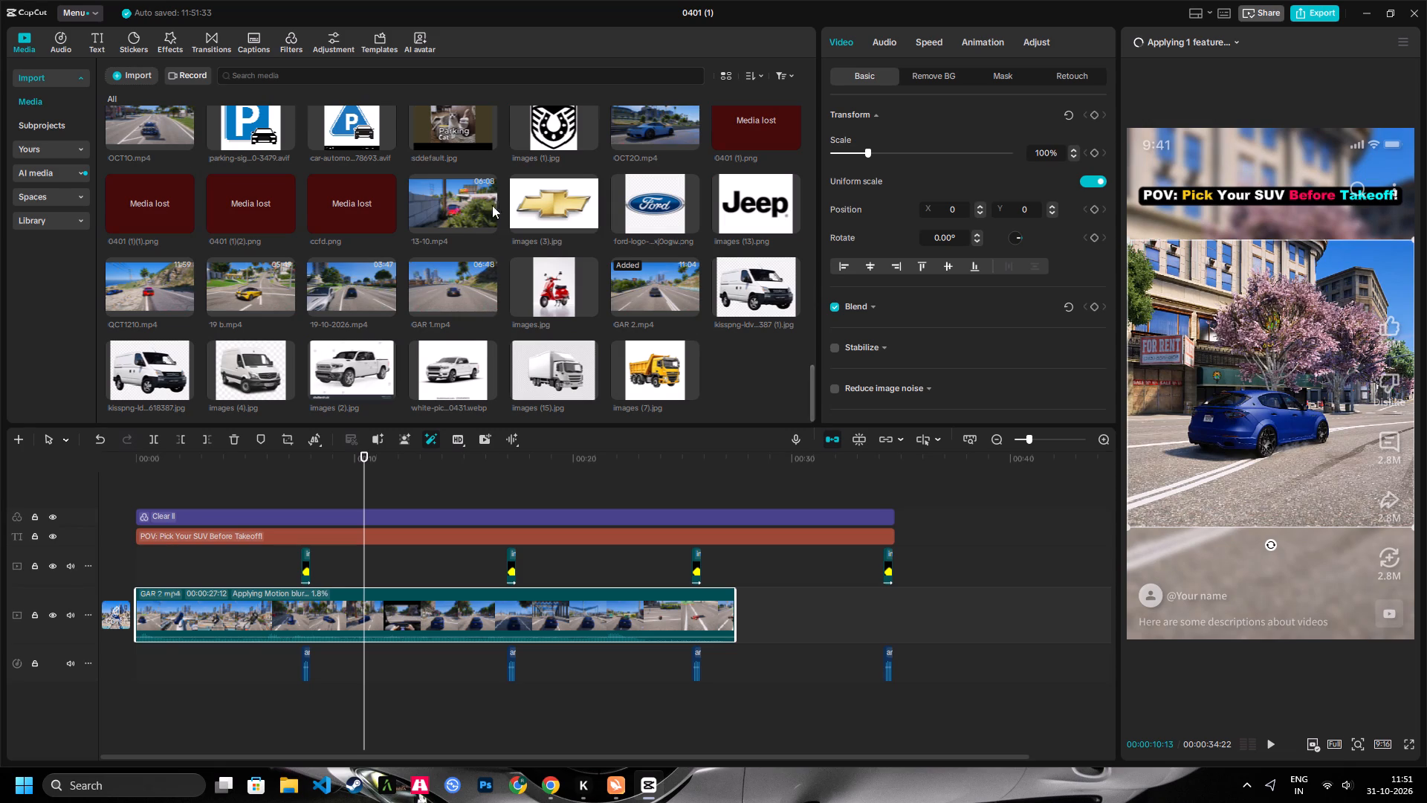
pyautogui.click(148, 77)
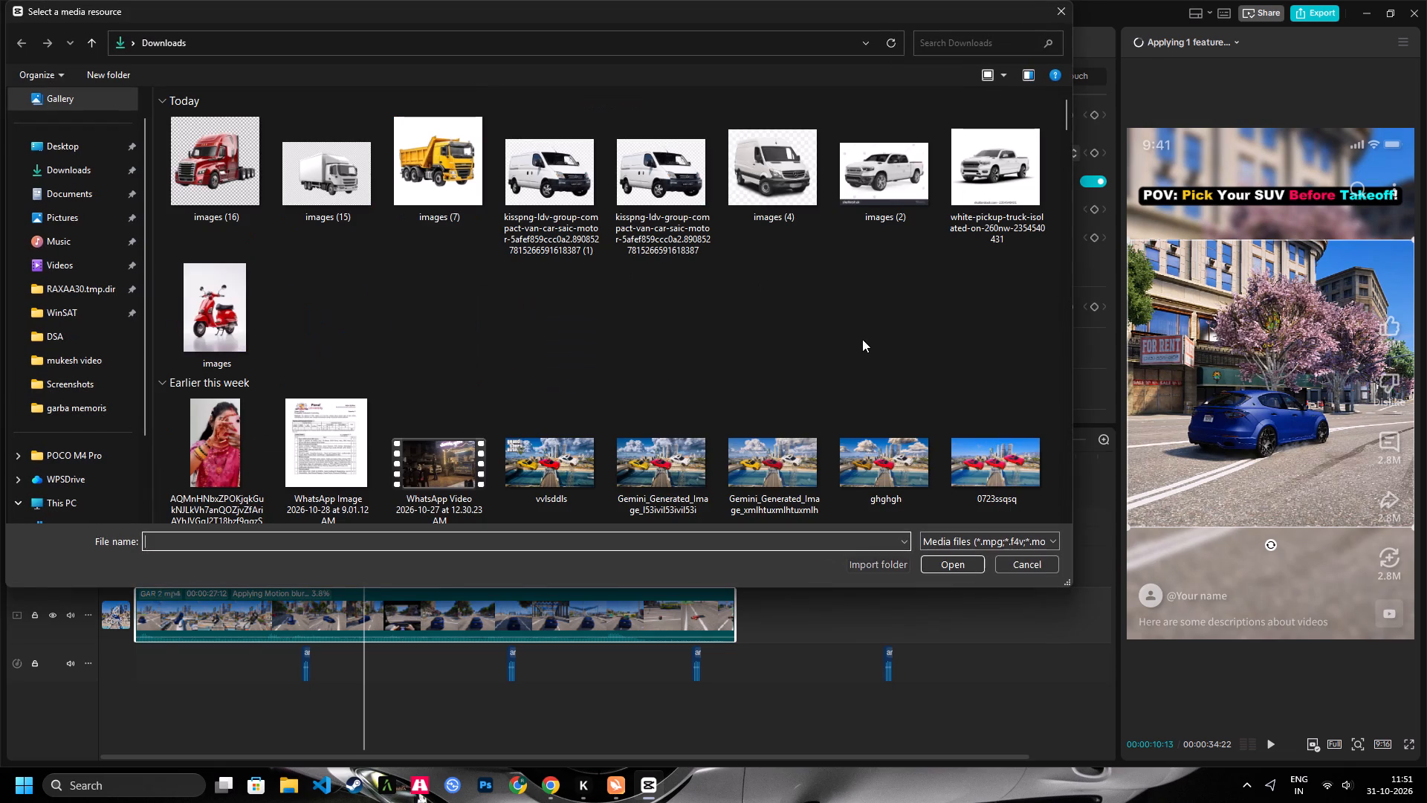
pyautogui.keyDown('ctrl'); pyautogui.click(862, 339); pyautogui.keyUp('ctrl')
pyautogui.click(870, 41)
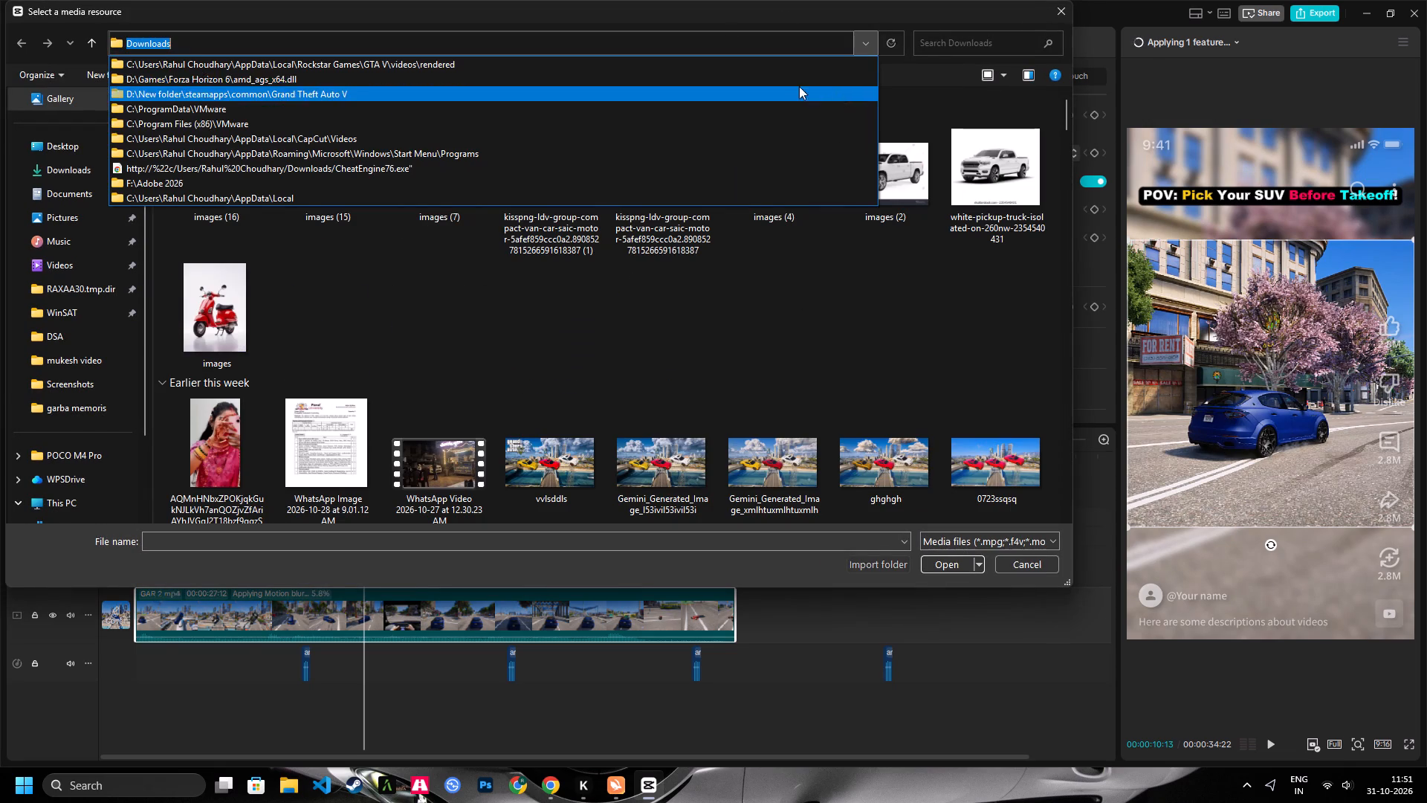
pyautogui.click(780, 74)
pyautogui.click(835, 35)
pyautogui.click(870, 46)
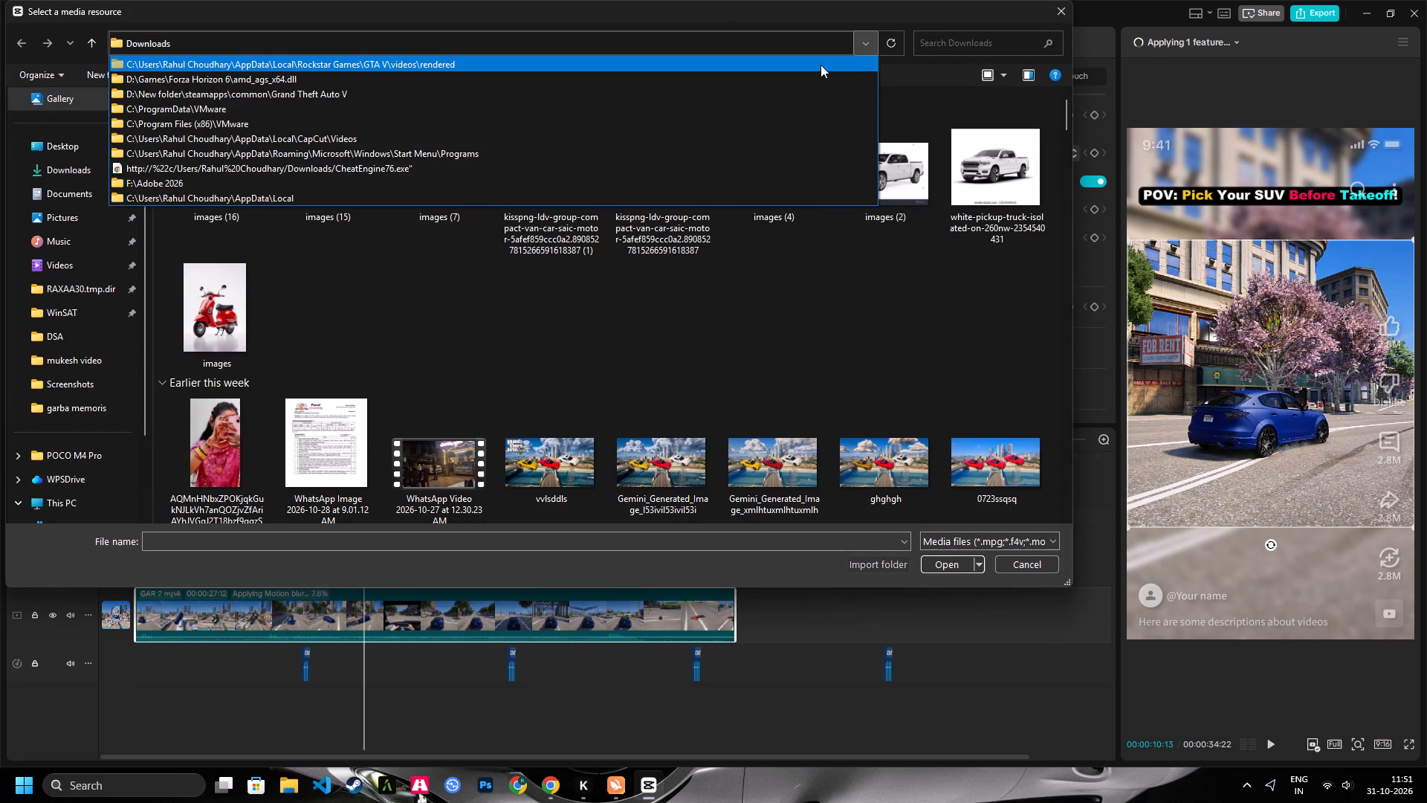
pyautogui.click(821, 65)
pyautogui.keyDown('ctrl'); pyautogui.click(774, 285); pyautogui.keyUp('ctrl')
pyautogui.hotkey('ctrl', 'a')
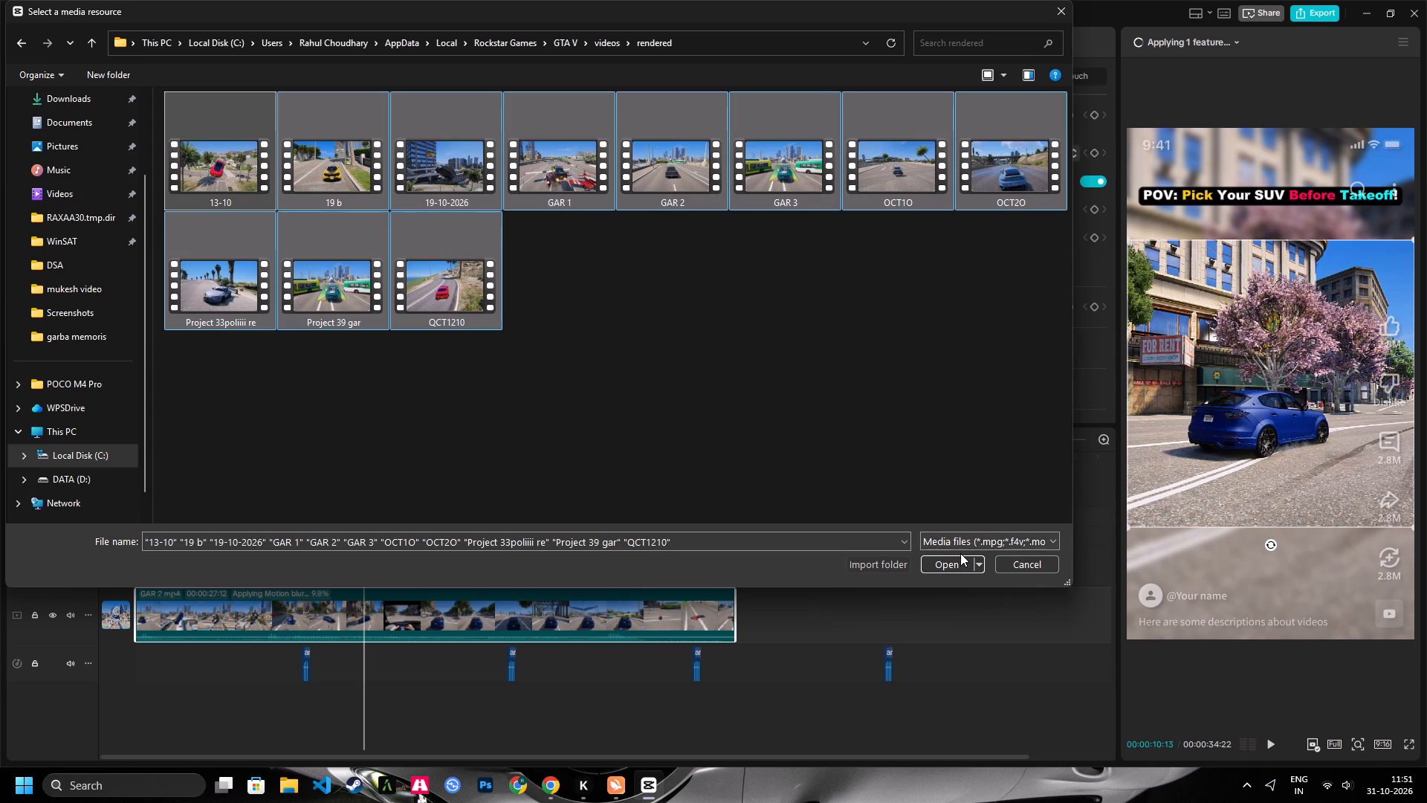
pyautogui.click(960, 556)
# Remove the Project 33poliiii re and Project 39 gar videos from the media library.
pyautogui.scroll(-8, 630, 376)
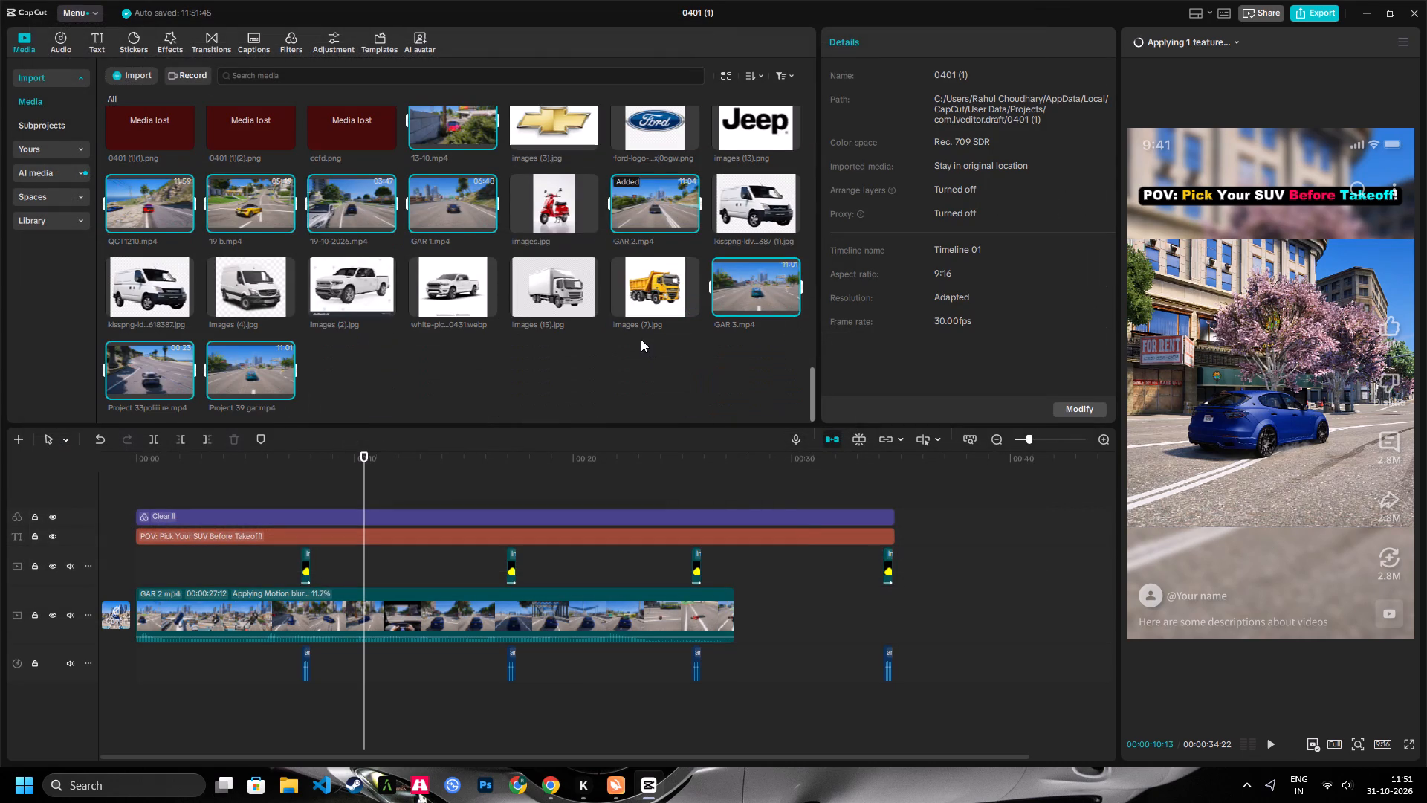
pyautogui.click(424, 381)
pyautogui.moveTo(314, 389); pyautogui.dragTo(172, 384)
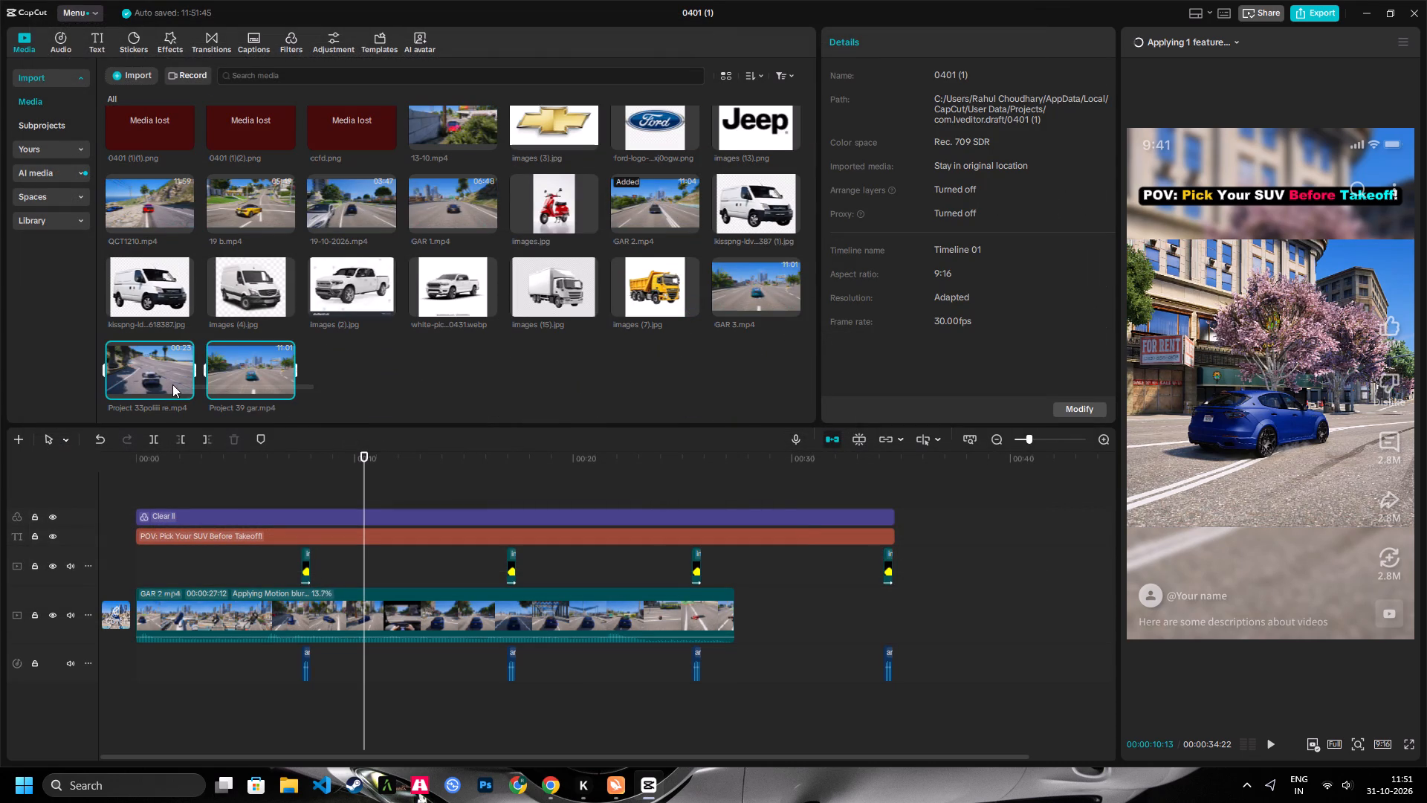
pyautogui.moveTo(172, 384); pyautogui.dragTo(155, 374)
pyautogui.press('Delete')
# Add GAR 3.mp4 to the main track directly after the GAR 2 clip.
pyautogui.click(751, 362)
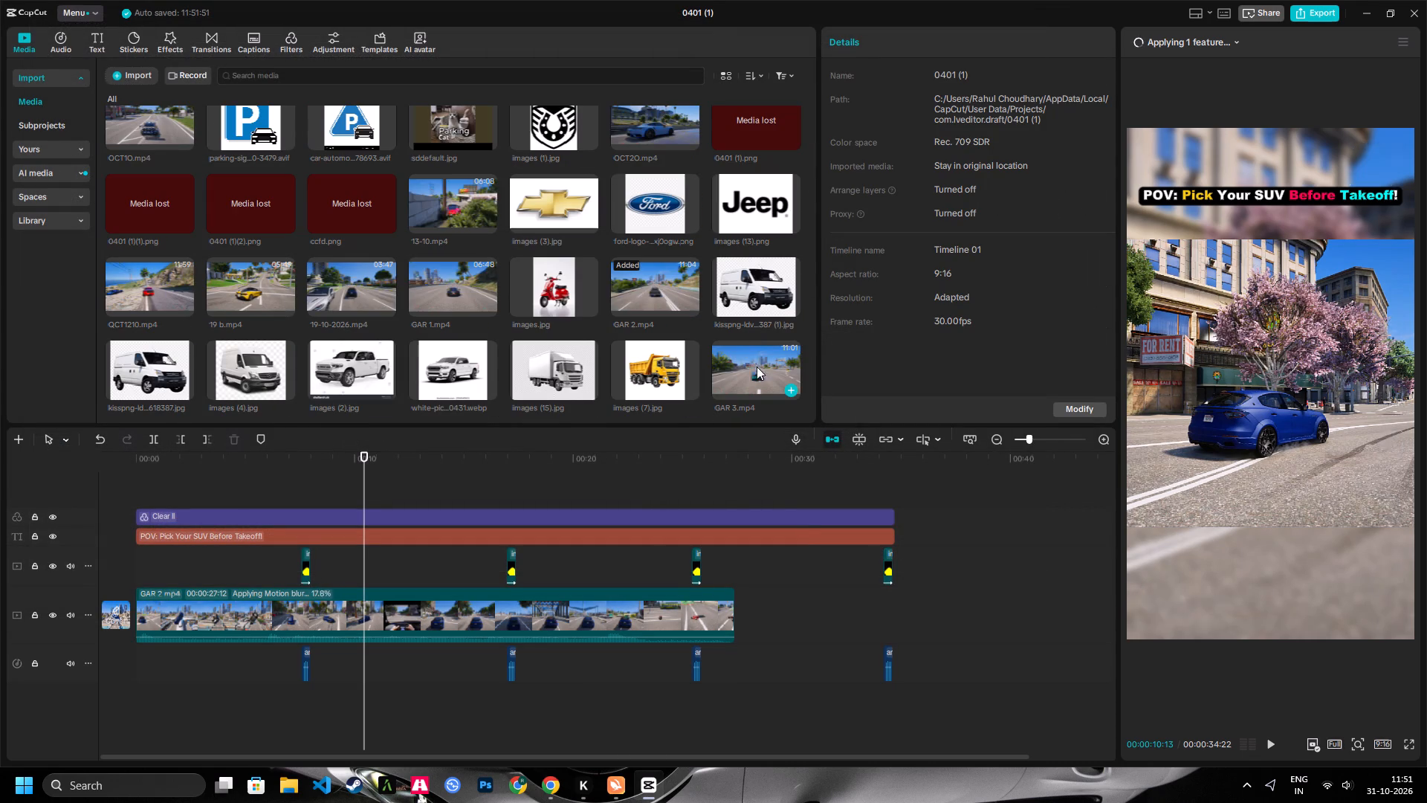
pyautogui.moveTo(760, 369); pyautogui.dragTo(773, 616)
# Apply the GAR 2 clip's Adjust settings to all clips.
pyautogui.click(692, 464)
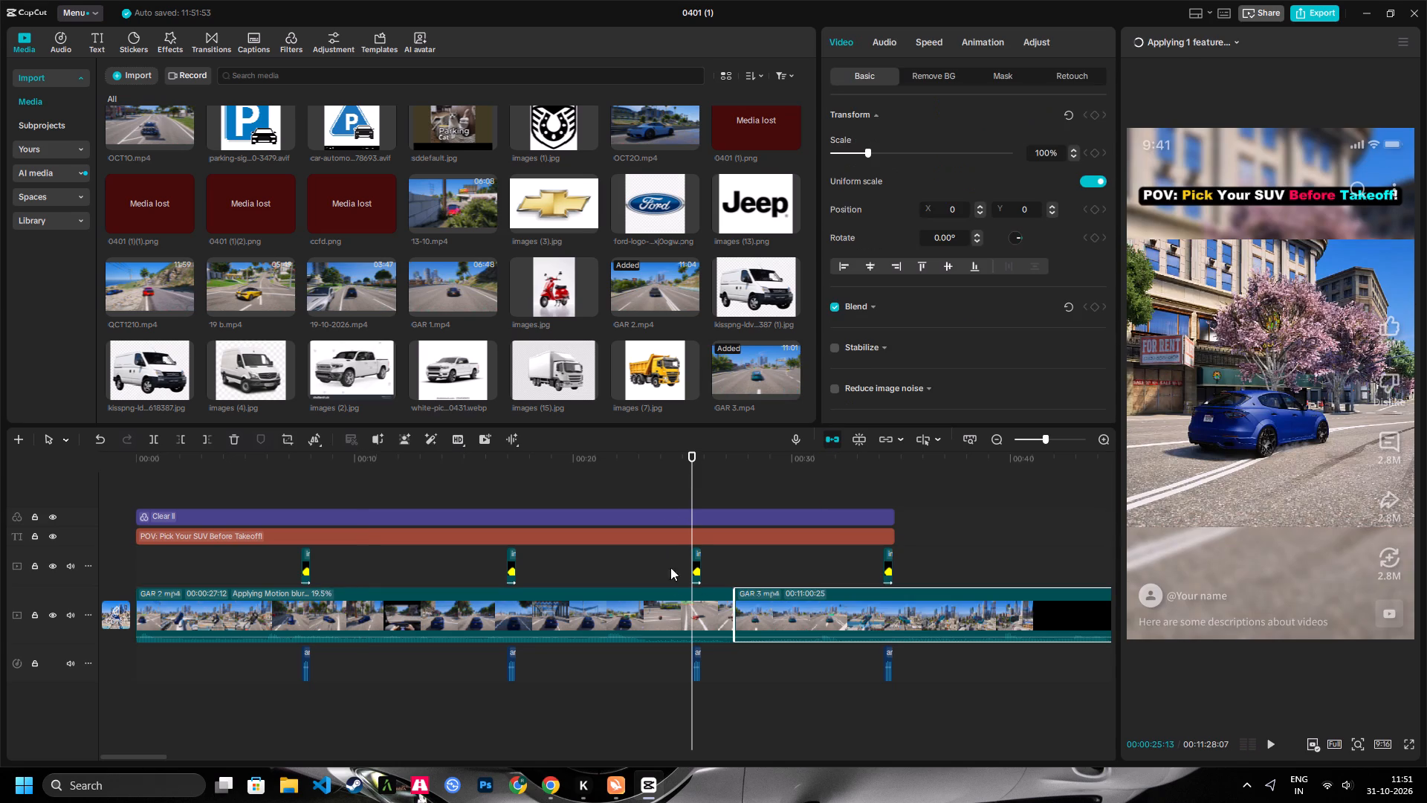
pyautogui.doubleClick(682, 590)
pyautogui.click(1044, 49)
pyautogui.doubleClick(1041, 39)
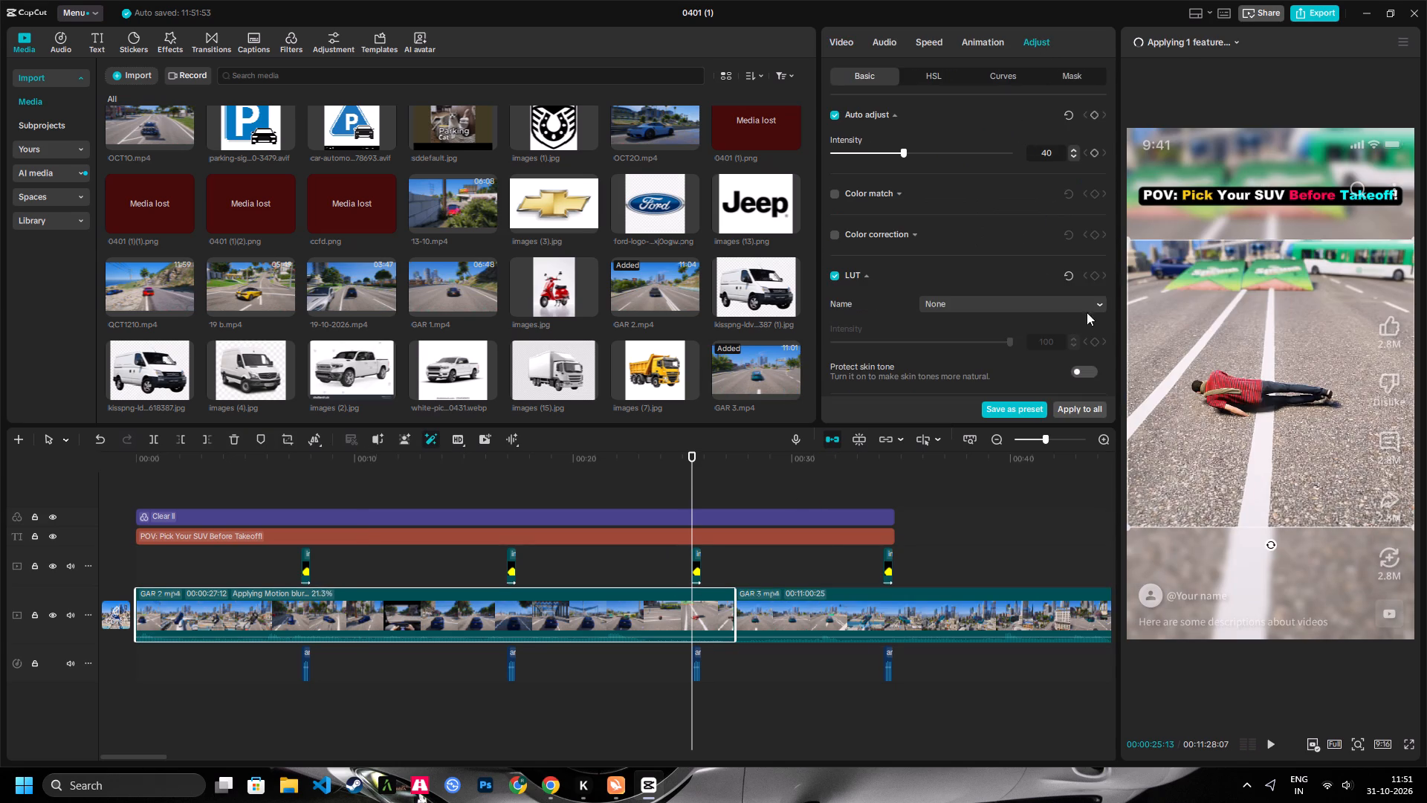
pyautogui.tripleClick(1077, 402)
pyautogui.tripleClick(1076, 404)
pyautogui.tripleClick(1076, 404)
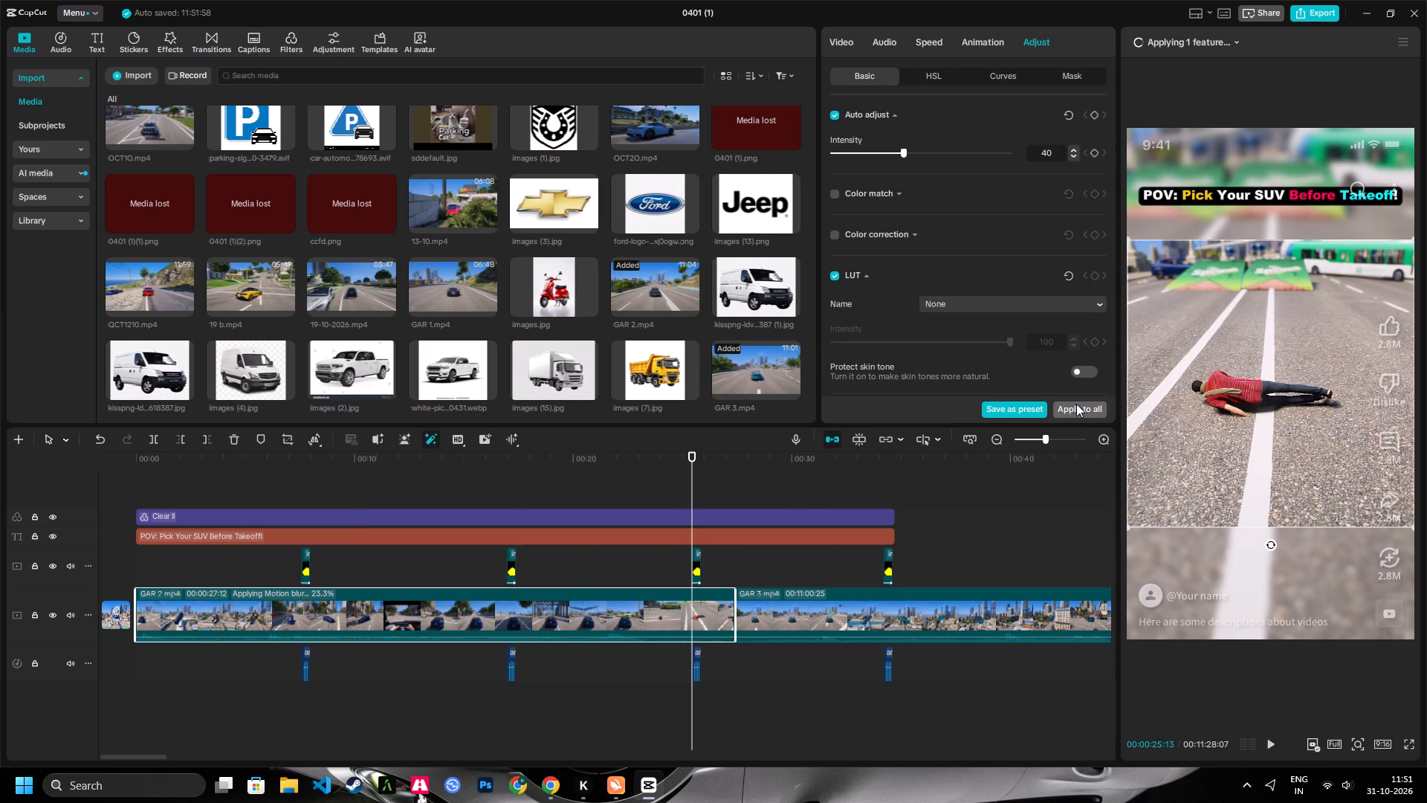
pyautogui.click(1077, 403)
# Apply the GAR 2 clip's Blur canvas background to all clips.
pyautogui.doubleClick(832, 36)
pyautogui.scroll(-4, 881, 182)
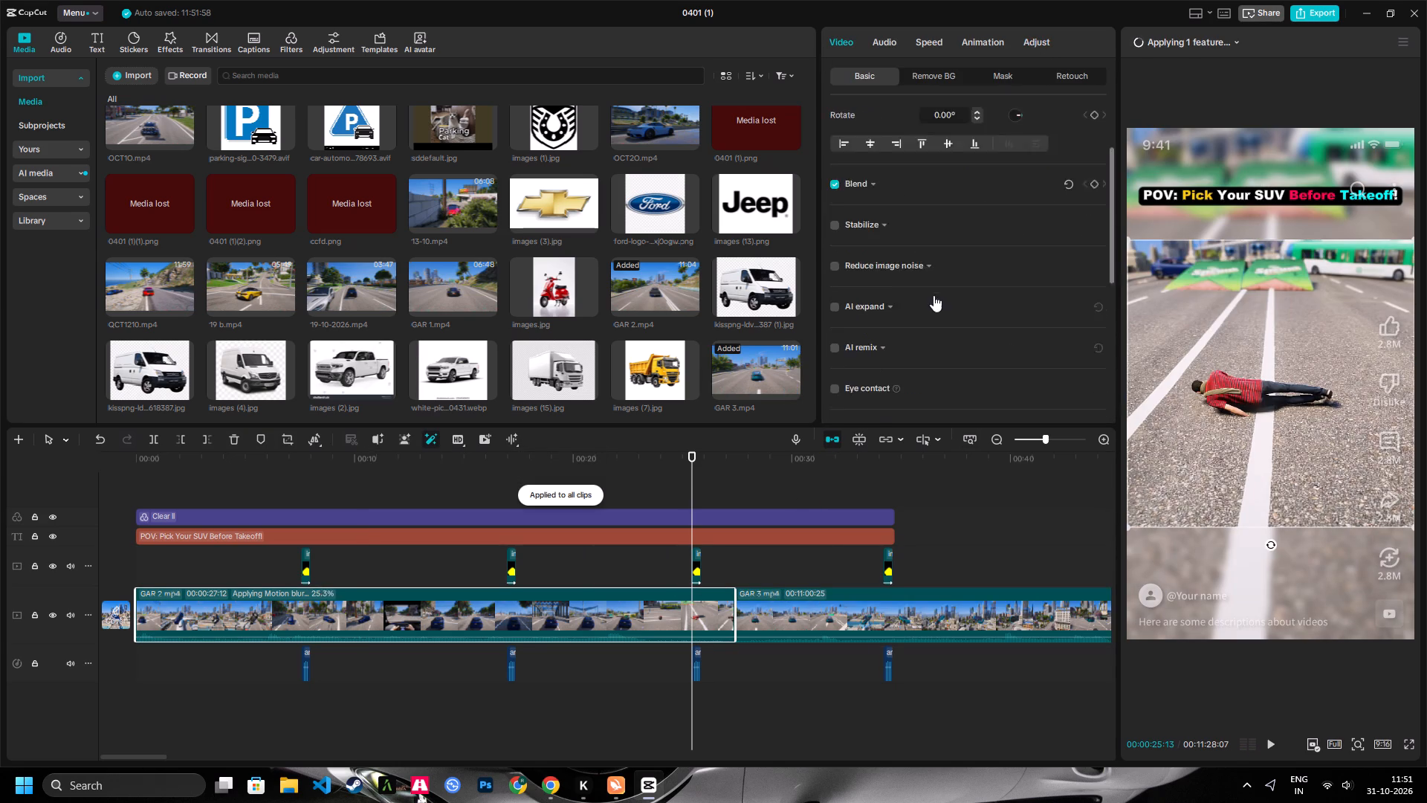
pyautogui.scroll(-13, 933, 295)
pyautogui.doubleClick(1083, 396)
pyautogui.scroll(-5, 1046, 393)
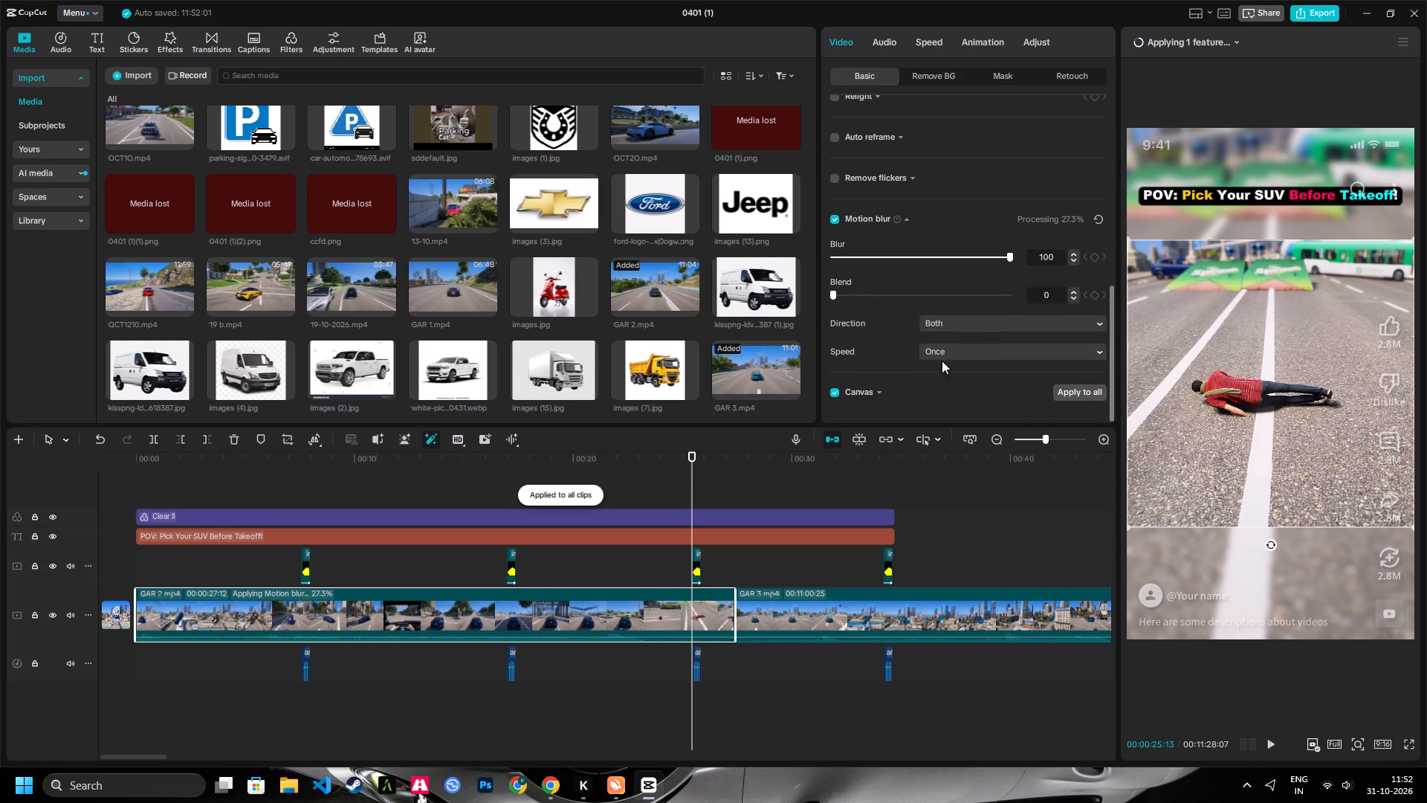
pyautogui.click(870, 390)
pyautogui.scroll(-7, 872, 389)
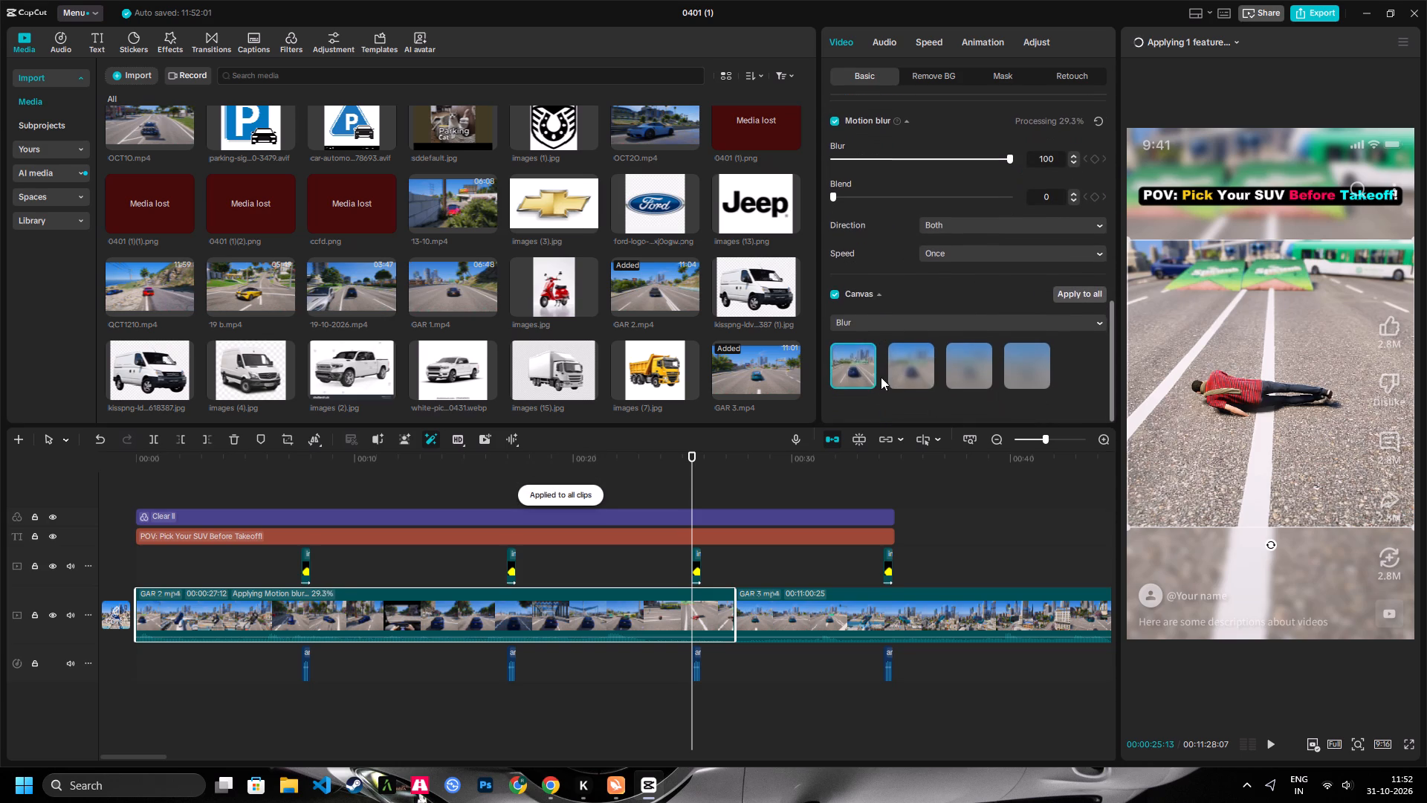
pyautogui.doubleClick(1072, 289)
# Enable Motion blur on the GAR 3 clip.
pyautogui.click(915, 603)
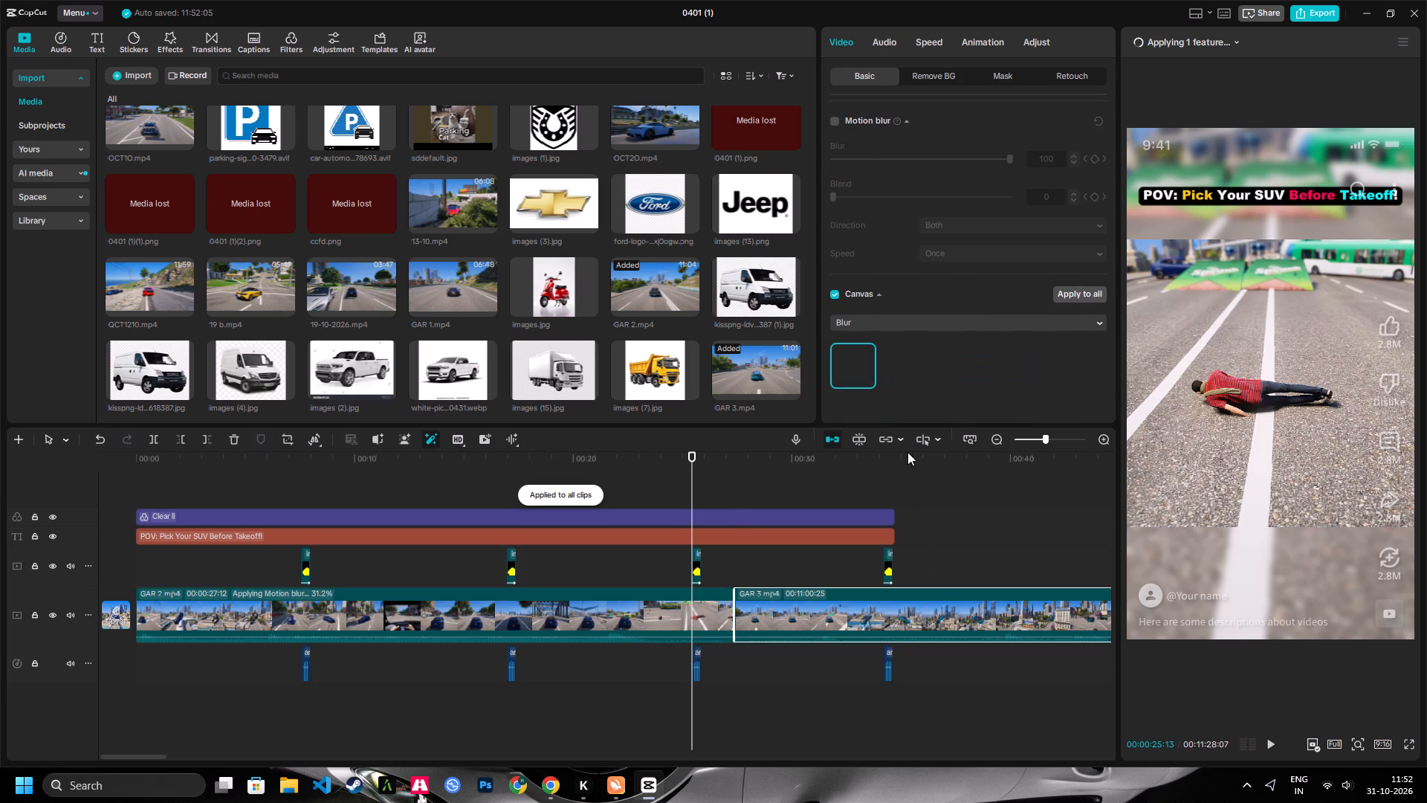
pyautogui.click(838, 121)
# Delete the GAR 2 clip from the main track and preview the GAR 3 footage from the start of the timeline.
pyautogui.click(586, 606)
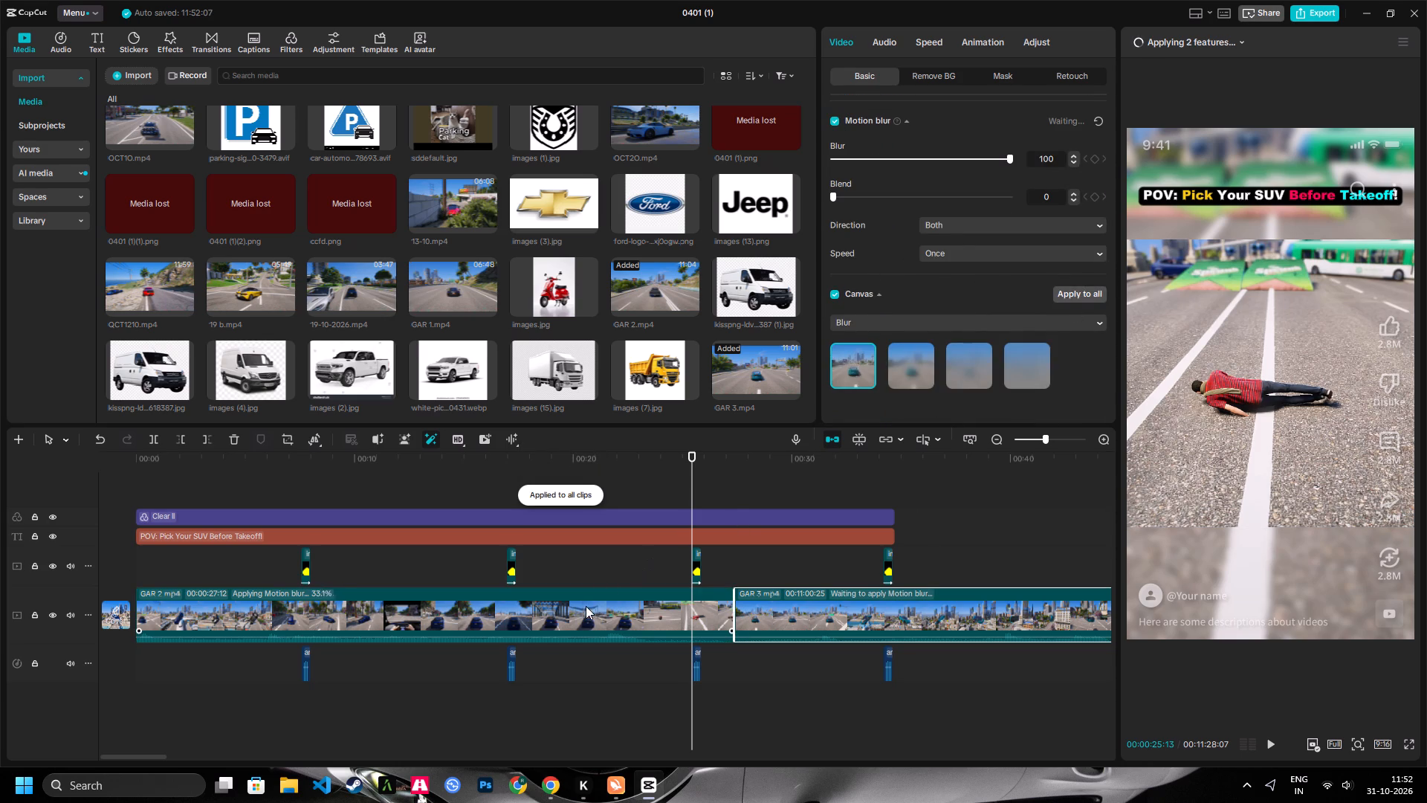
pyautogui.moveTo(246, 451); pyautogui.dragTo(0, 471)
pyautogui.hotkey('shift', 'z')
pyautogui.press('space')
pyautogui.press('space')
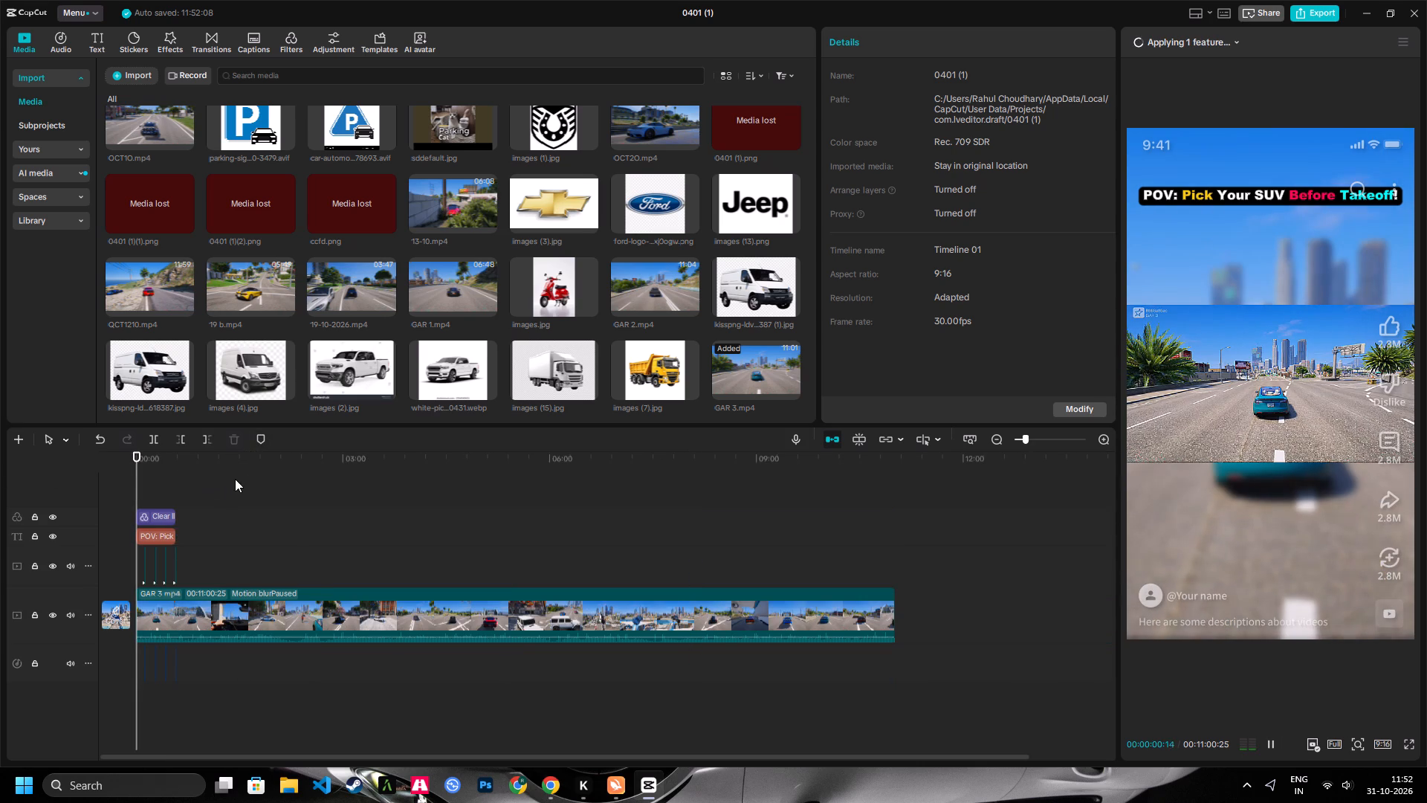
pyautogui.press('space')
pyautogui.press('space')
# Crop the GAR 3 clip to a 1:1 aspect ratio.
pyautogui.click(395, 633)
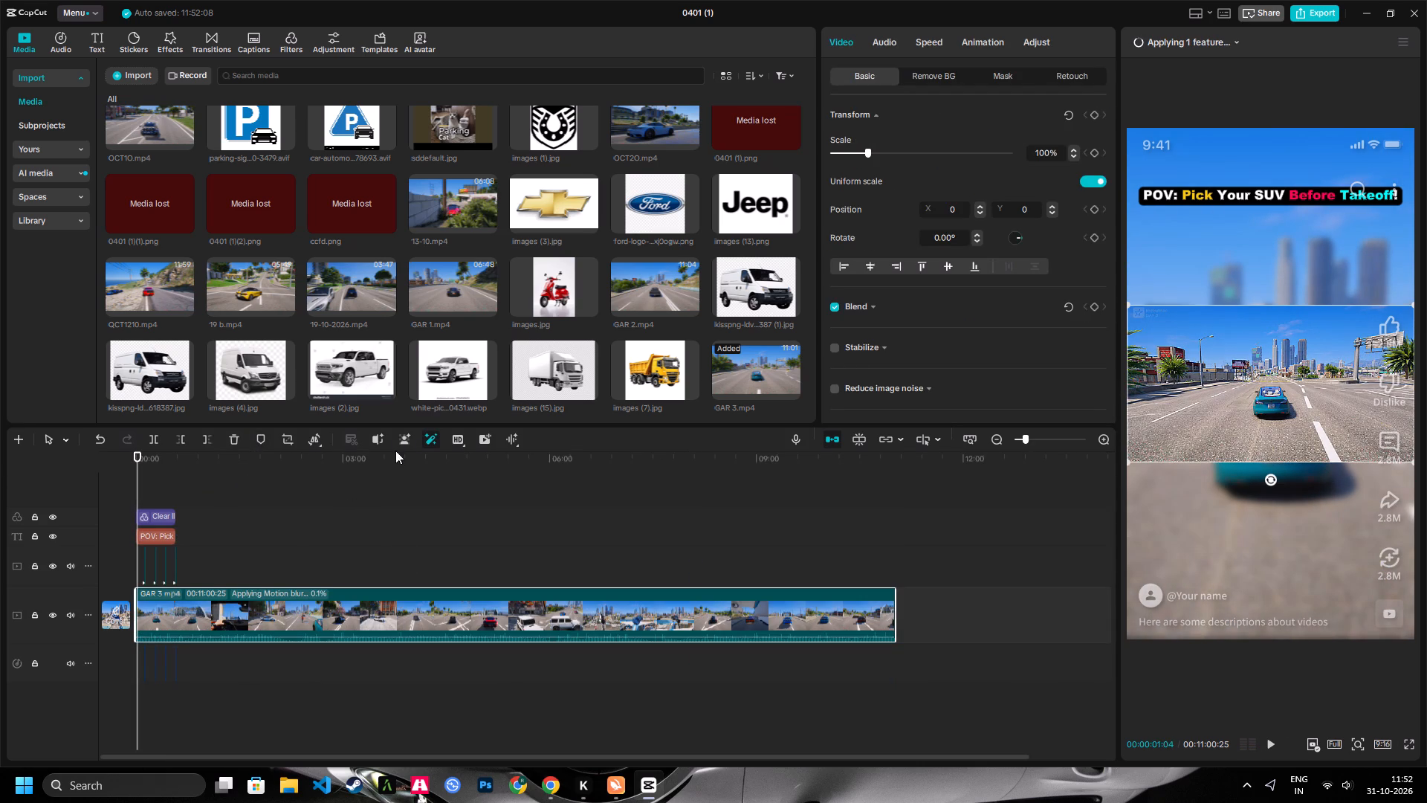
pyautogui.click(290, 439)
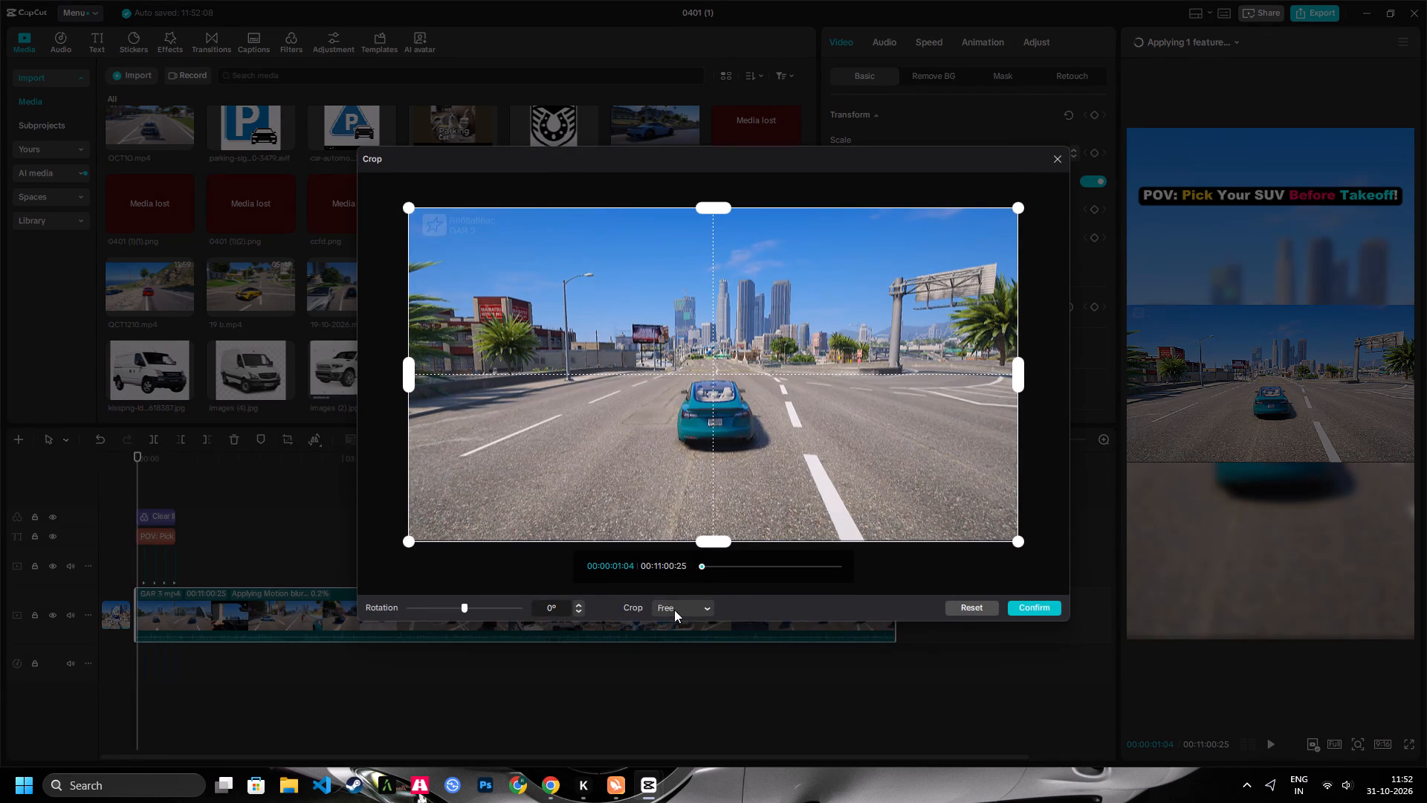
pyautogui.click(674, 610)
pyautogui.click(677, 484)
pyautogui.click(1047, 606)
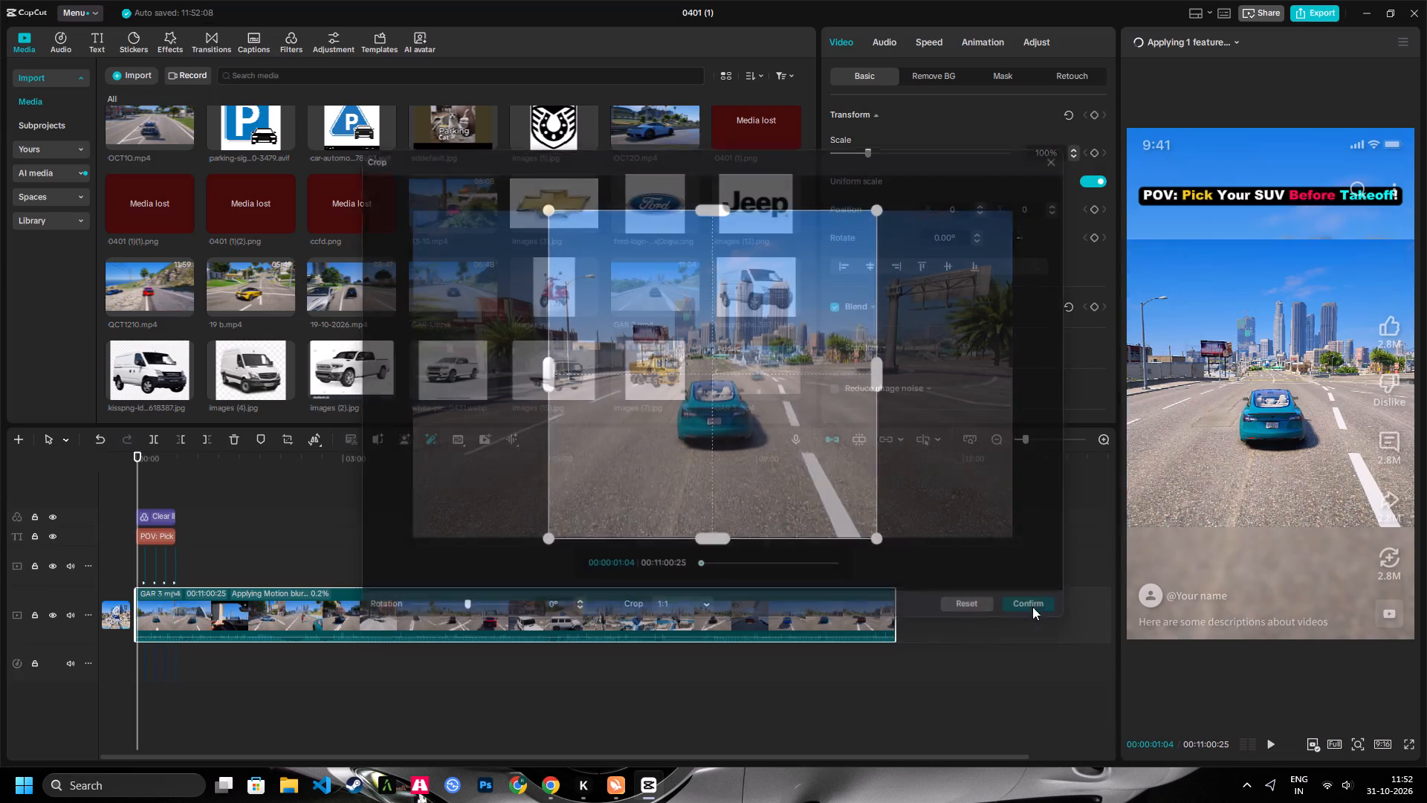
# Preview the opening of the GAR 3 clip and trim about 3.5 seconds off its start.
pyautogui.hotkey('shift', 'z')
pyautogui.press('space')
pyautogui.press('space')
pyautogui.moveTo(1029, 440); pyautogui.dragTo(1032, 441)
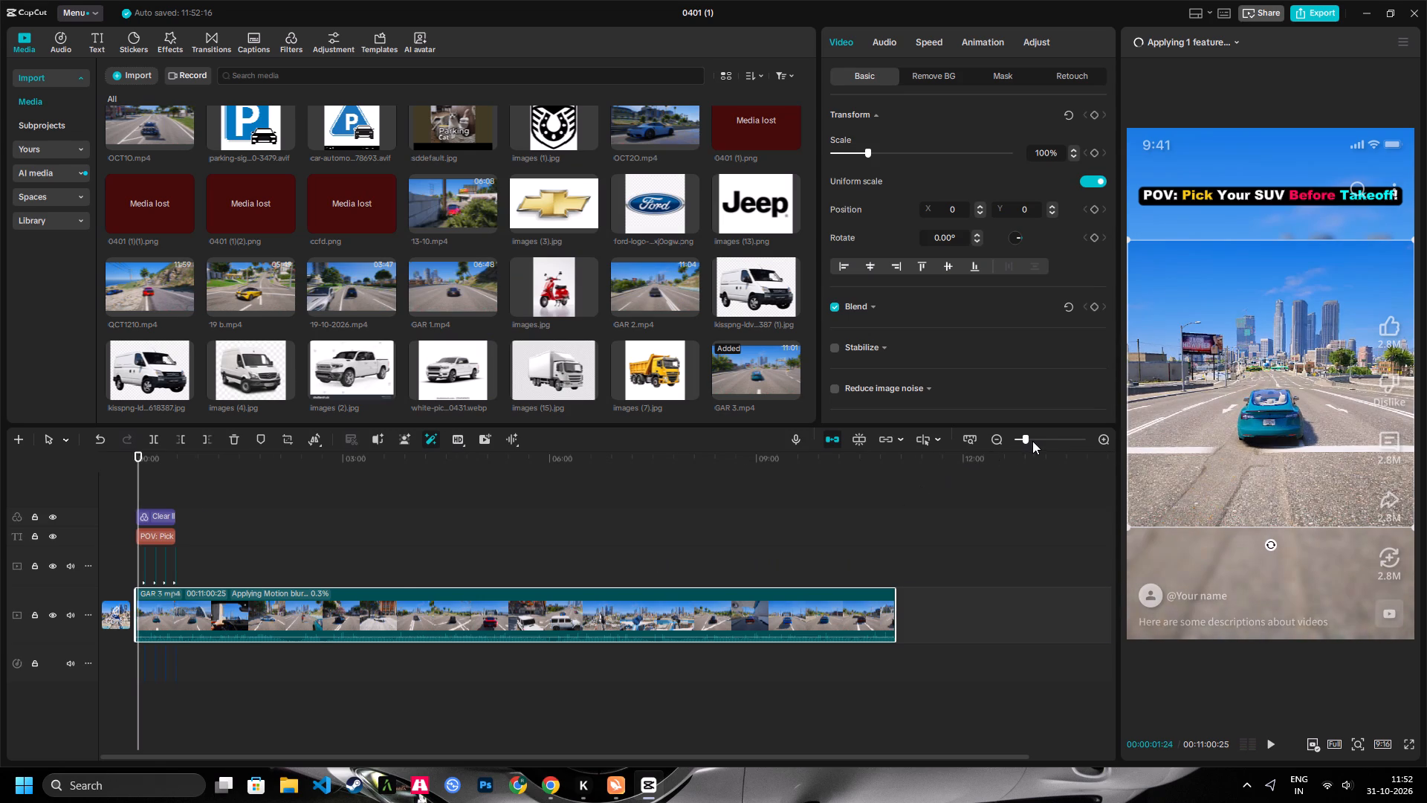
pyautogui.moveTo(1032, 441); pyautogui.dragTo(1041, 443)
pyautogui.press('space')
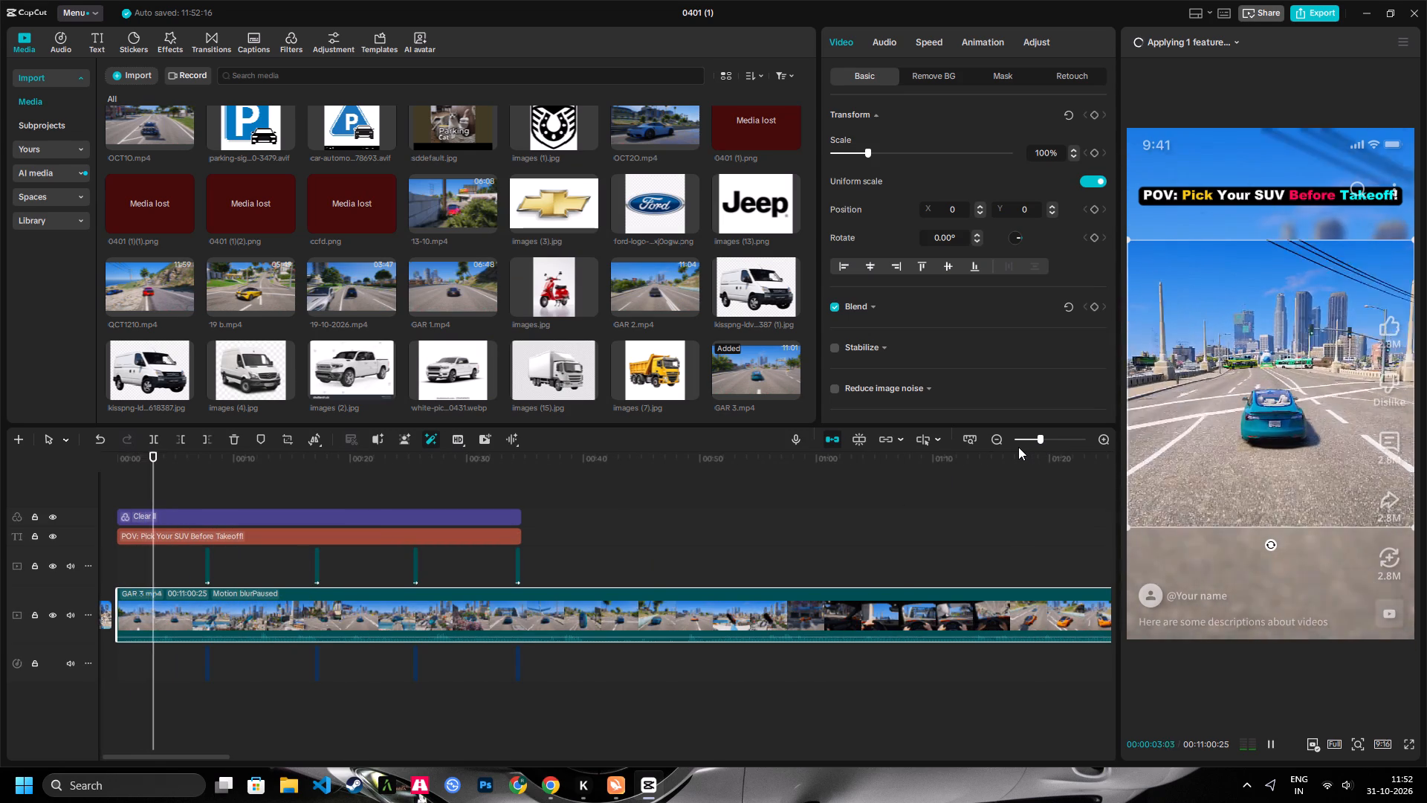
pyautogui.press('space')
pyautogui.click(181, 431)
# Play through the first stunt and split the GAR 3 clip at 00:00:12:28.
pyautogui.press('space')
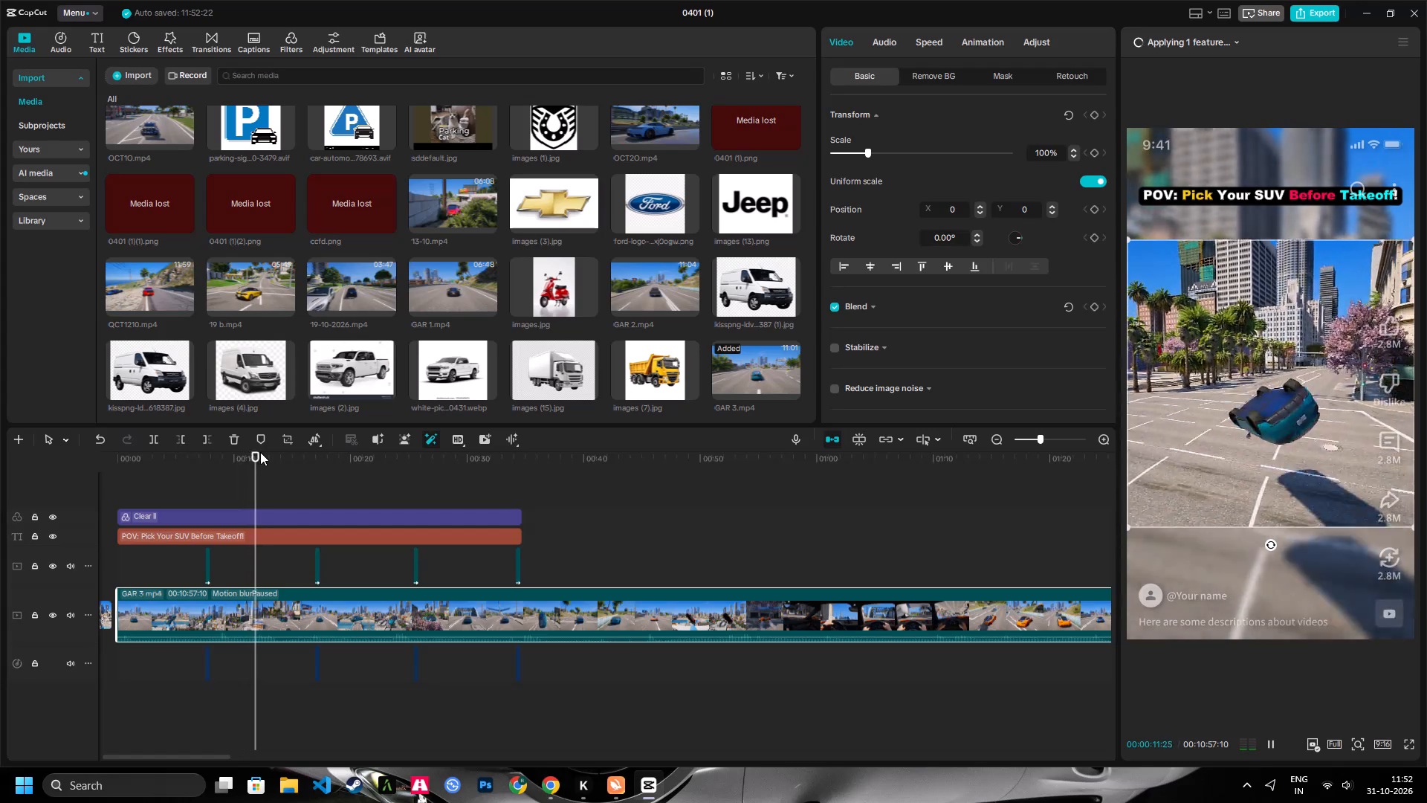
pyautogui.press('space')
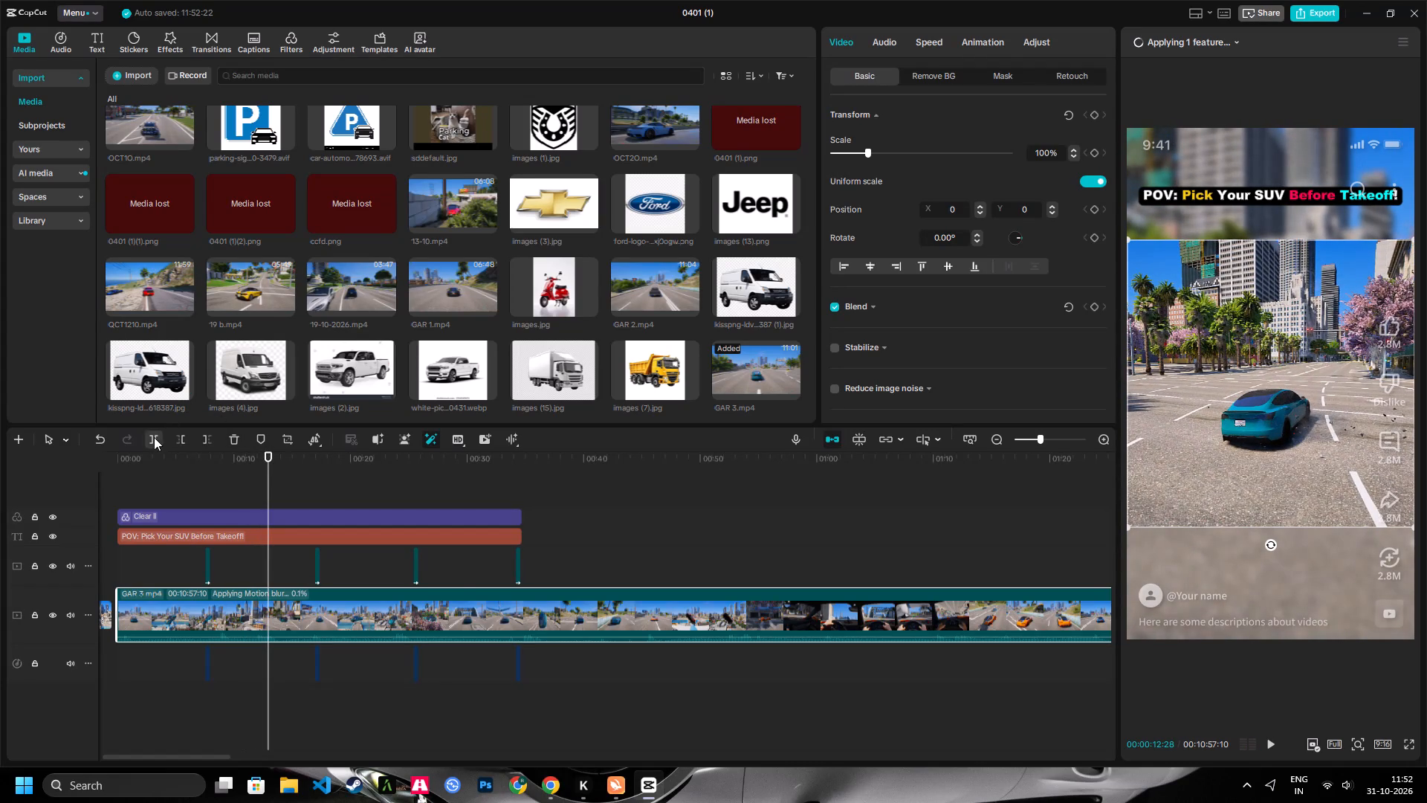
pyautogui.click(154, 437)
# Trim the start of the second GAR 3 clip by removing everything before 00:00:16:15.
pyautogui.moveTo(262, 458); pyautogui.dragTo(329, 476)
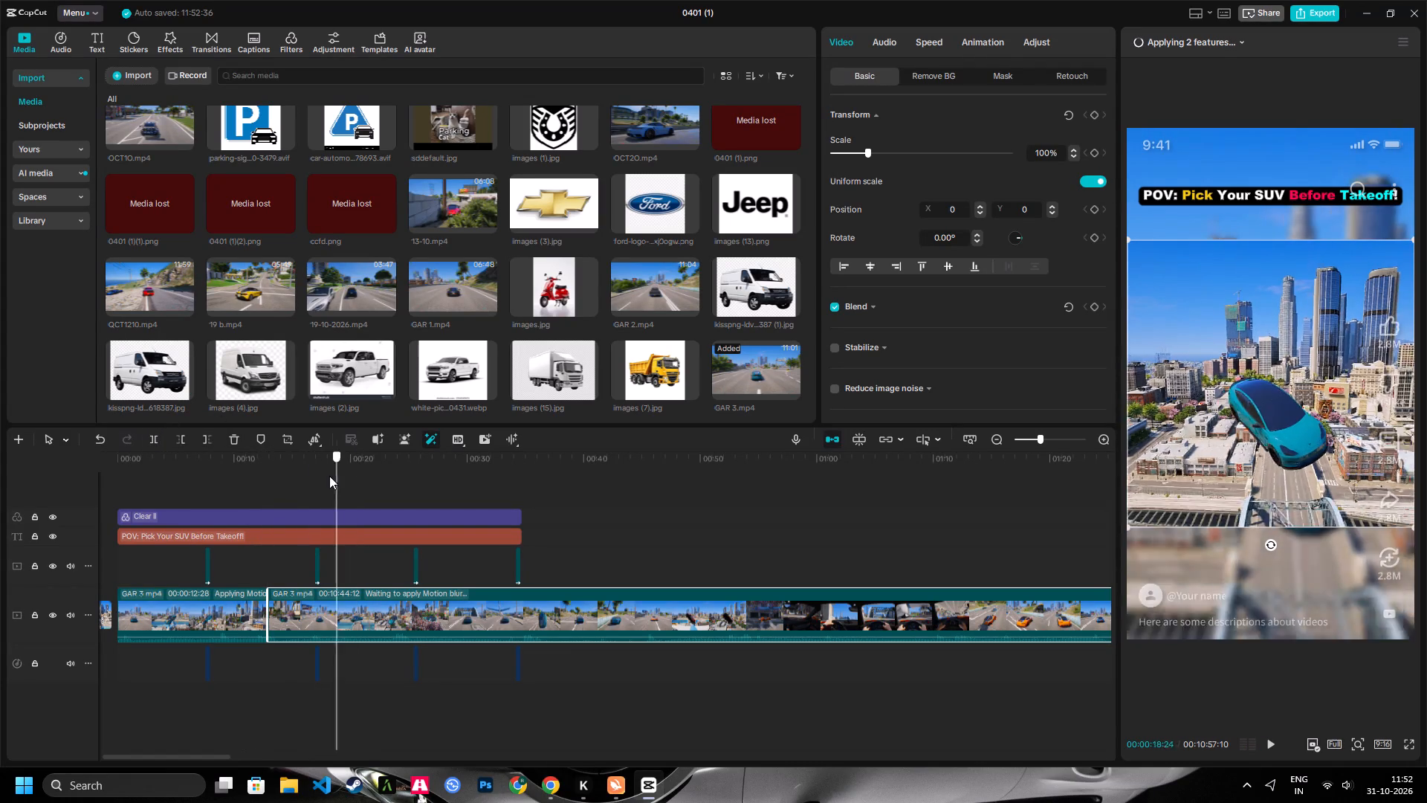
pyautogui.moveTo(329, 476); pyautogui.dragTo(310, 495)
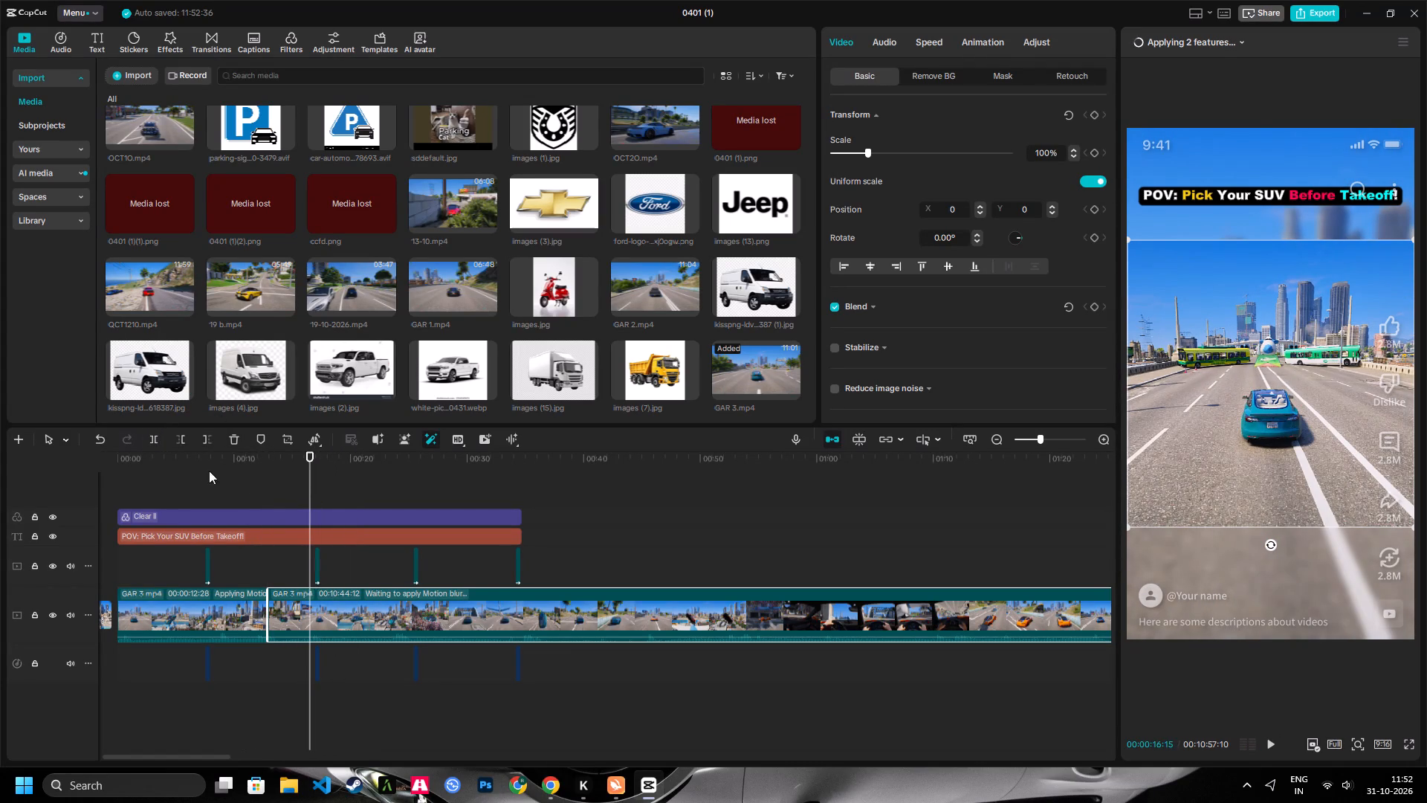
pyautogui.click(178, 441)
# Play through the second car's jump and split the GAR 3 footage at 00:00:21:12.
pyautogui.press('space')
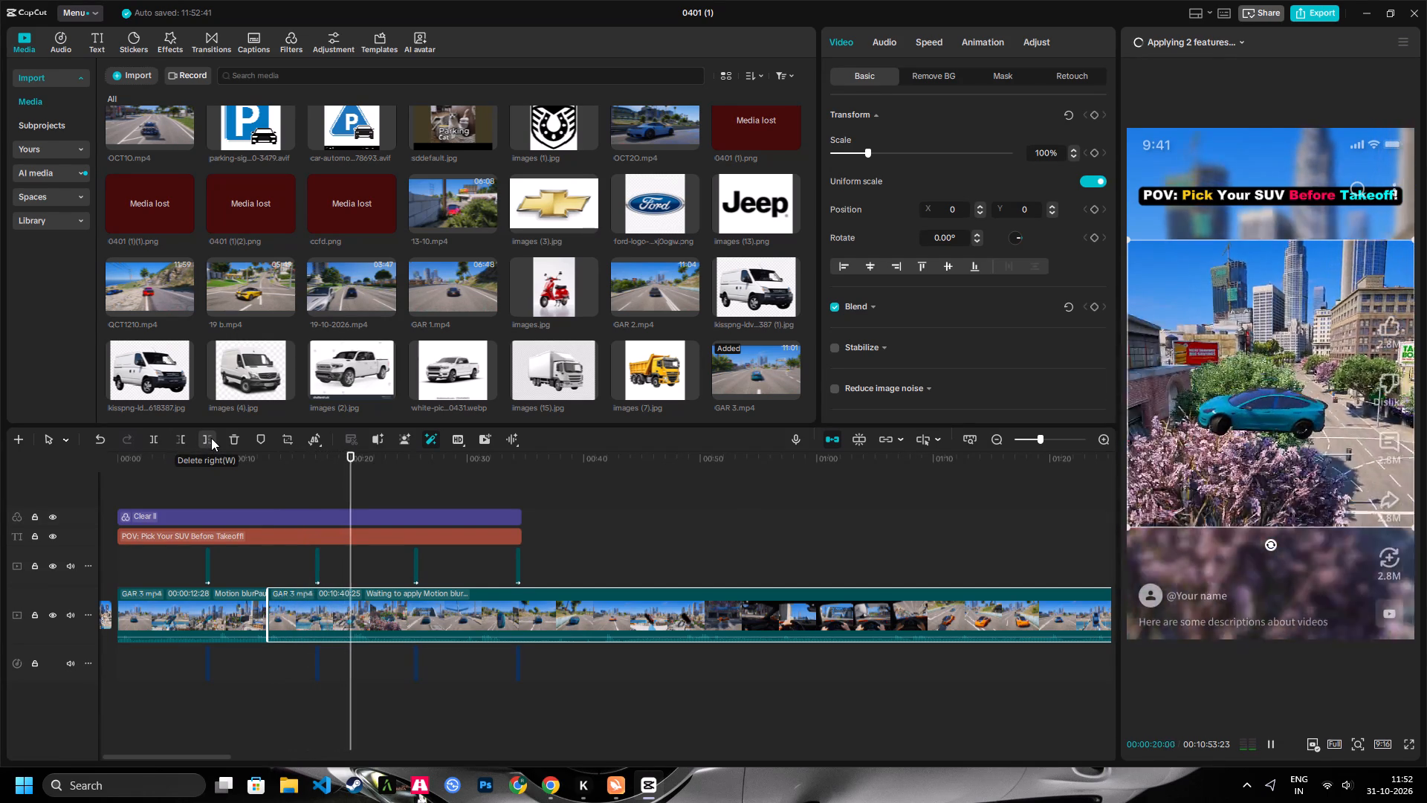
pyautogui.press('space')
pyautogui.press('space')
pyautogui.press('space')
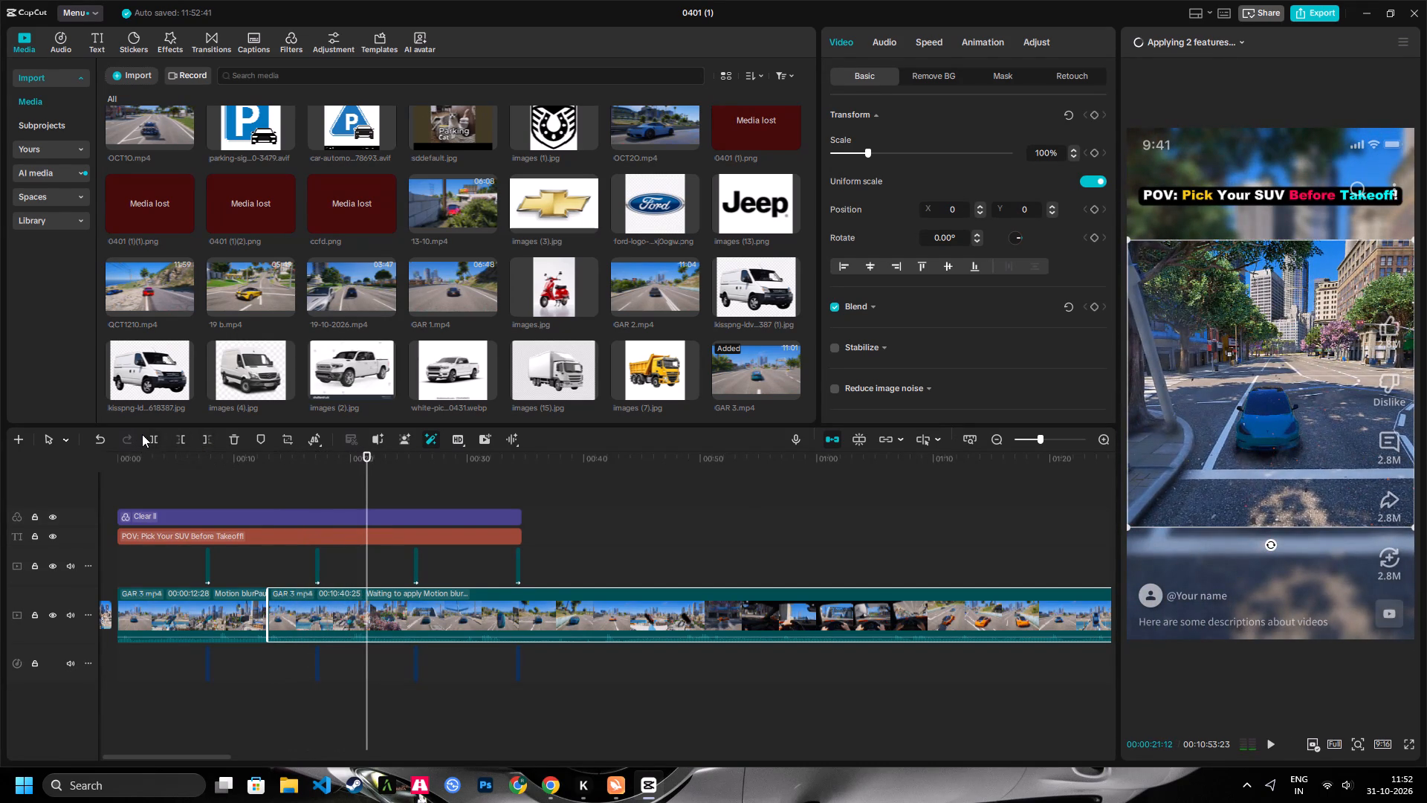
pyautogui.click(150, 433)
# Delete the first GAR 3 clip, the 00:00:12:28 segment, from the main track.
pyautogui.click(177, 607)
pyautogui.press('Delete')
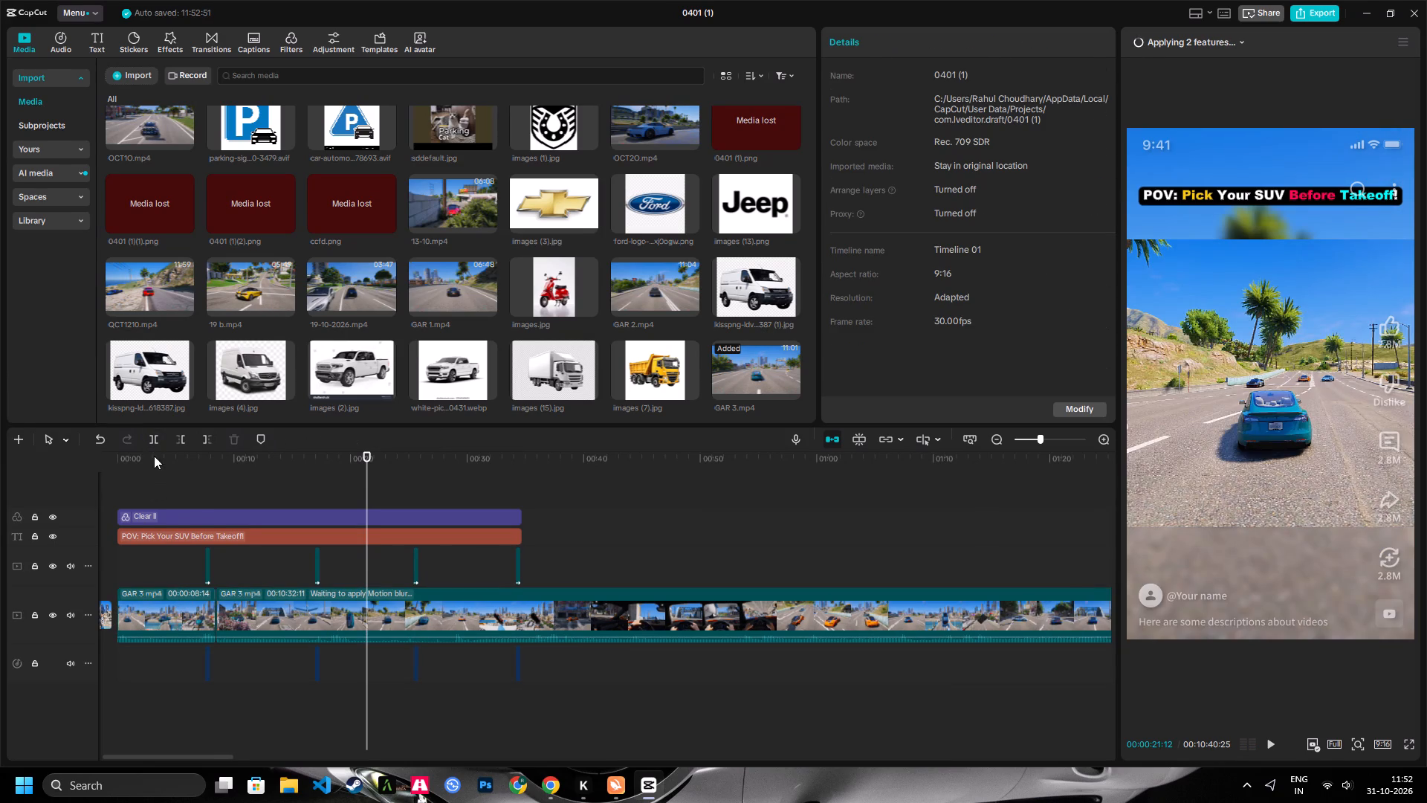
# Find the orange car's run toward the ramp and trim everything before about 00:00:28:14 from the start of the second GAR 3 clip.
pyautogui.moveTo(154, 456); pyautogui.dragTo(242, 478)
pyautogui.press('space')
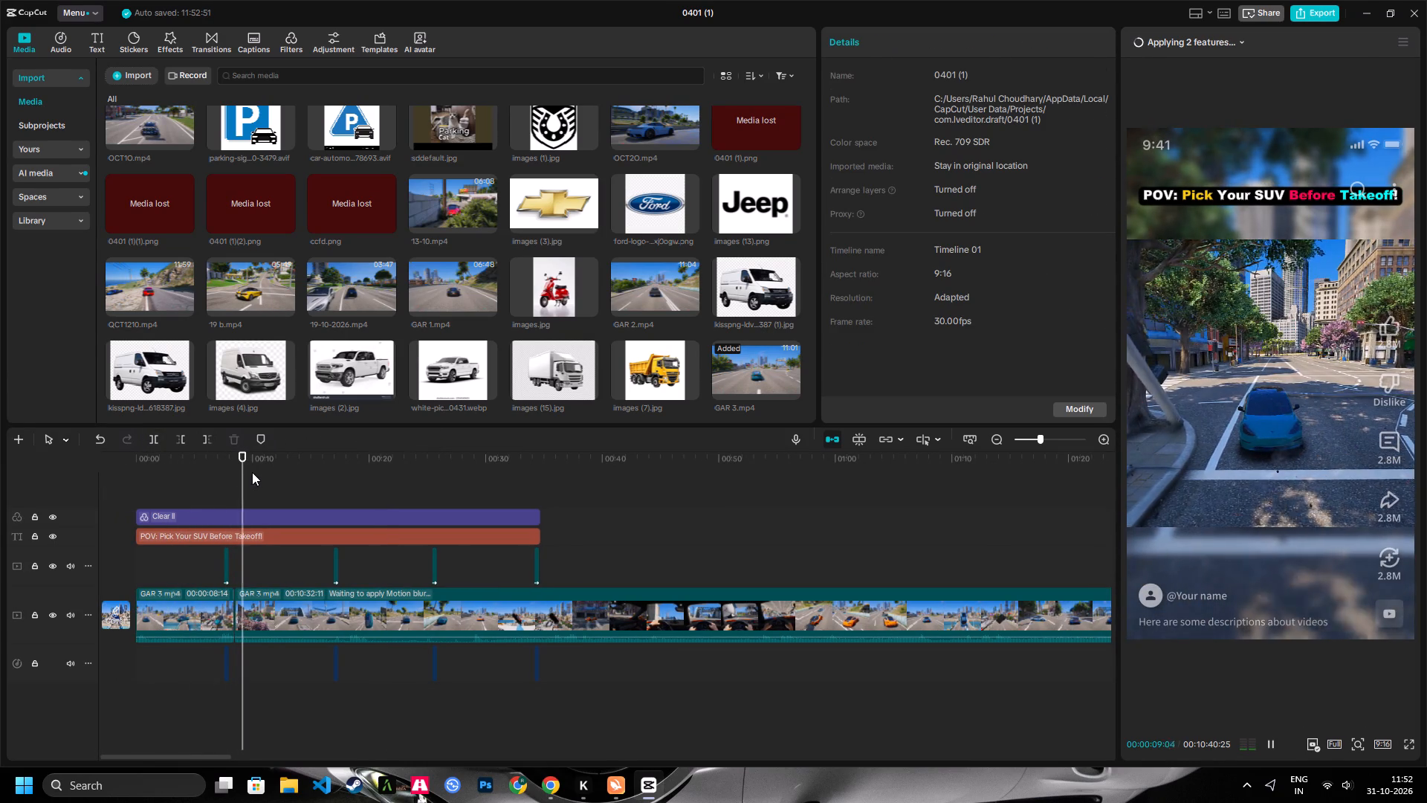
pyautogui.press('space')
pyautogui.press('space')
pyautogui.click(279, 465)
pyautogui.click(288, 465)
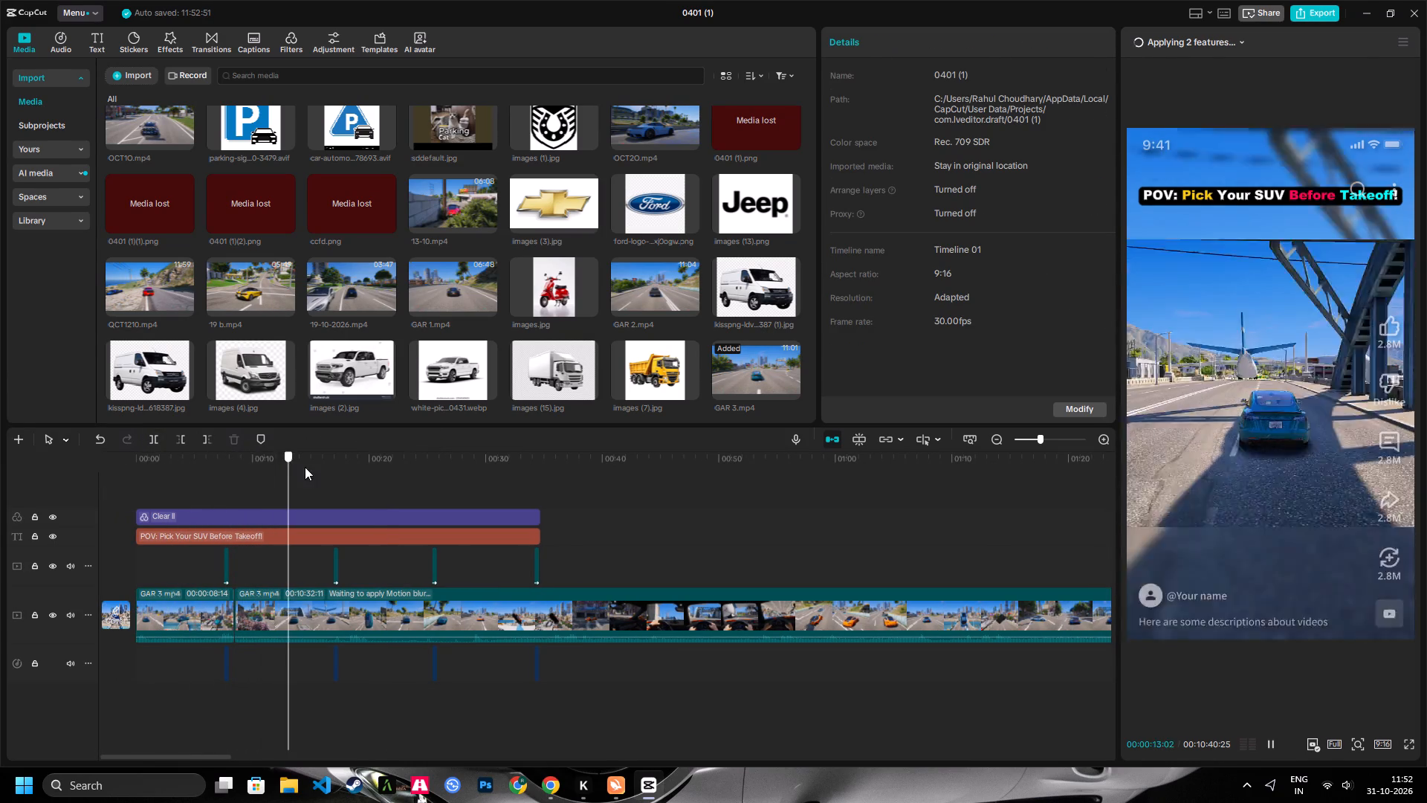
pyautogui.click(305, 467)
pyautogui.click(329, 466)
pyautogui.click(339, 468)
pyautogui.press('space')
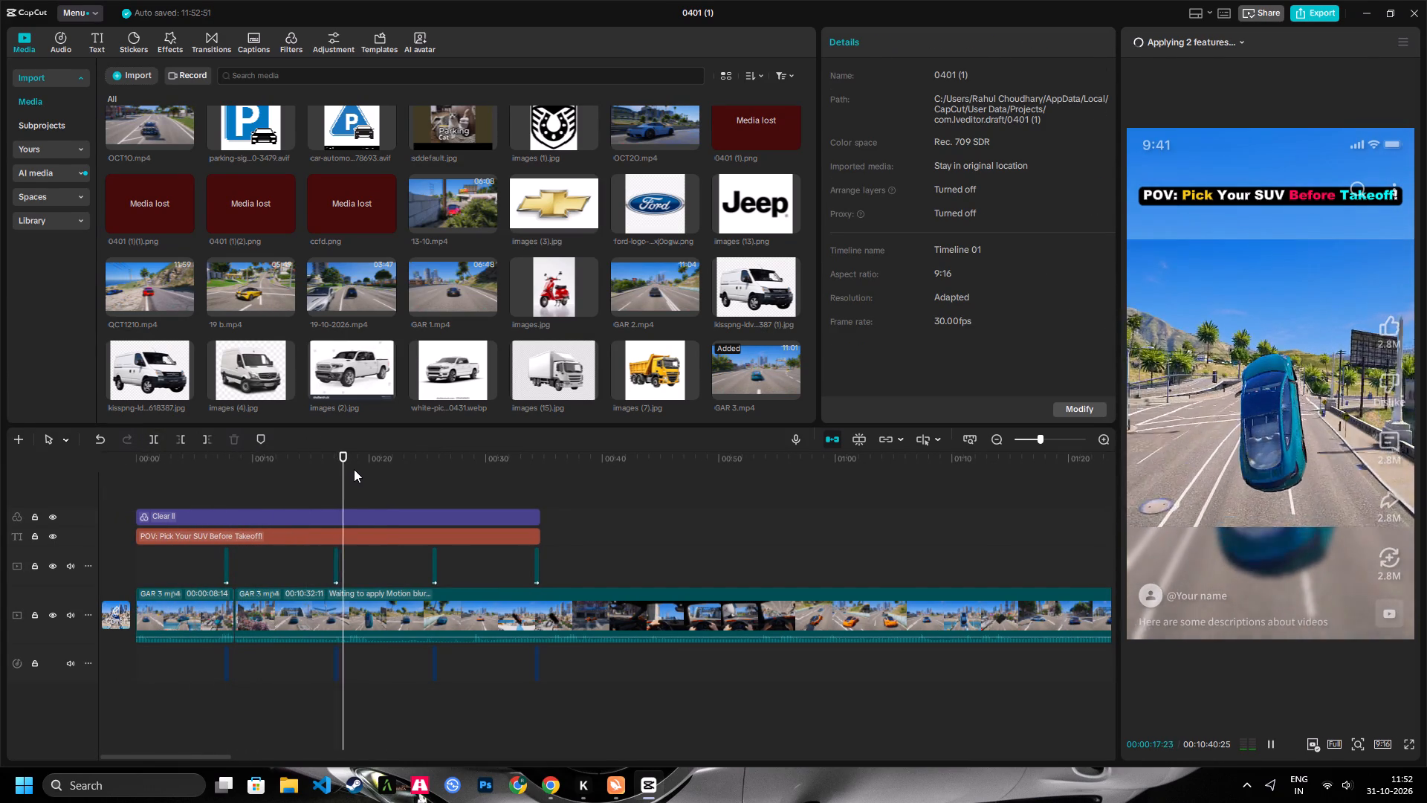
pyautogui.press('space')
pyautogui.press('space')
pyautogui.click(360, 466)
pyautogui.moveTo(376, 466); pyautogui.dragTo(384, 468)
pyautogui.click(387, 468)
pyautogui.moveTo(395, 468); pyautogui.dragTo(471, 494)
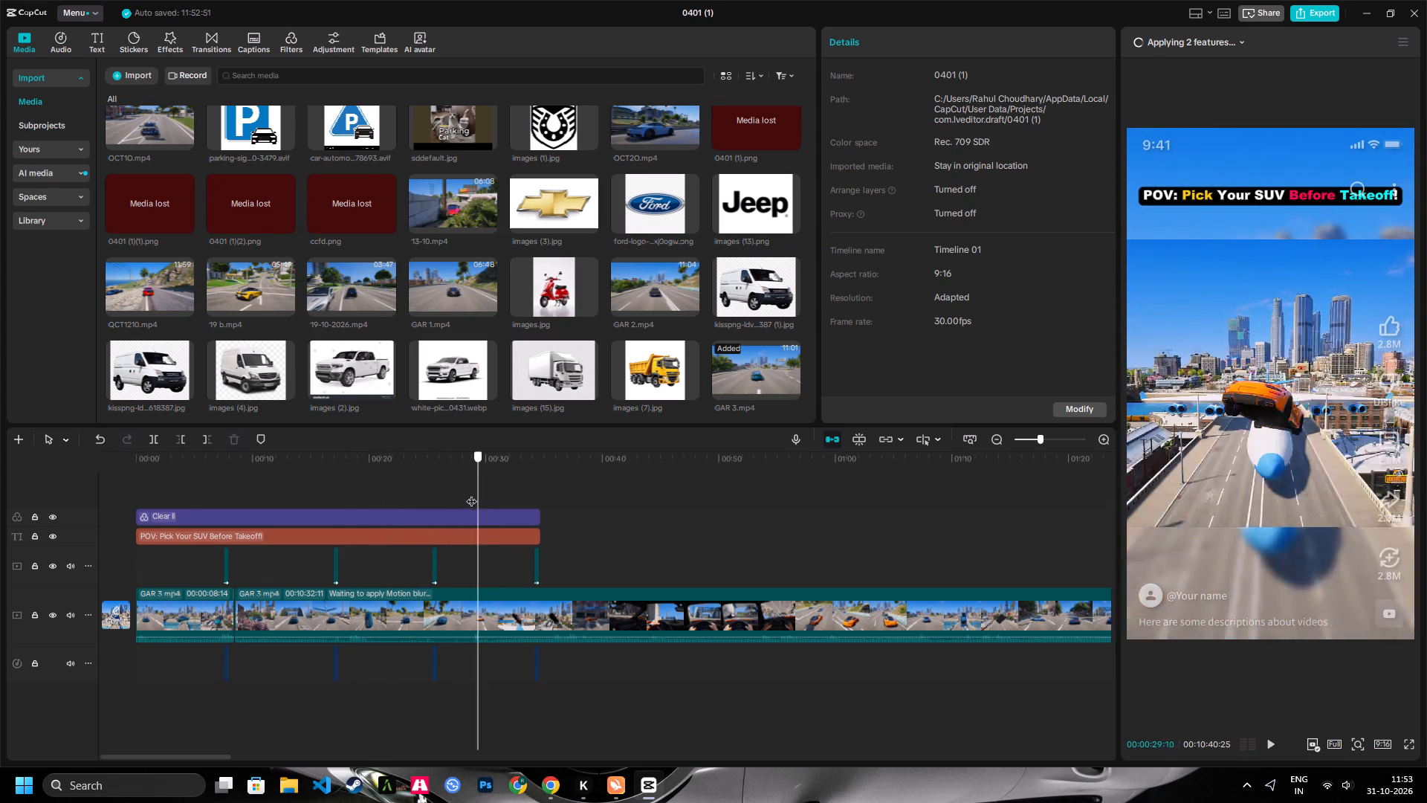
pyautogui.moveTo(471, 494); pyautogui.dragTo(460, 501)
pyautogui.press('space')
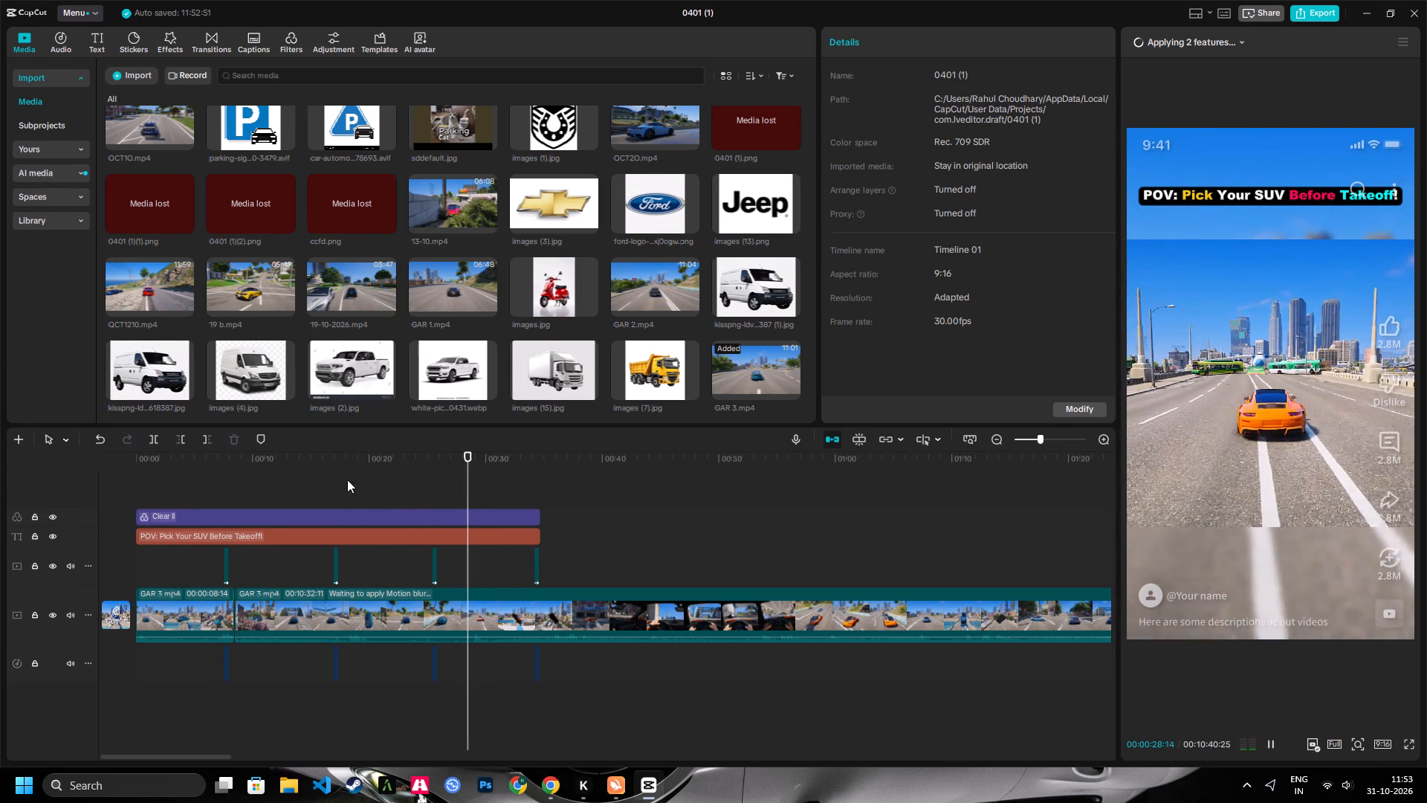
pyautogui.press('space')
pyautogui.click(185, 439)
# Play through the orange car's jump and landing, and split the GAR 3 footage to leave a 00:00:09:06 second segment.
pyautogui.press('space')
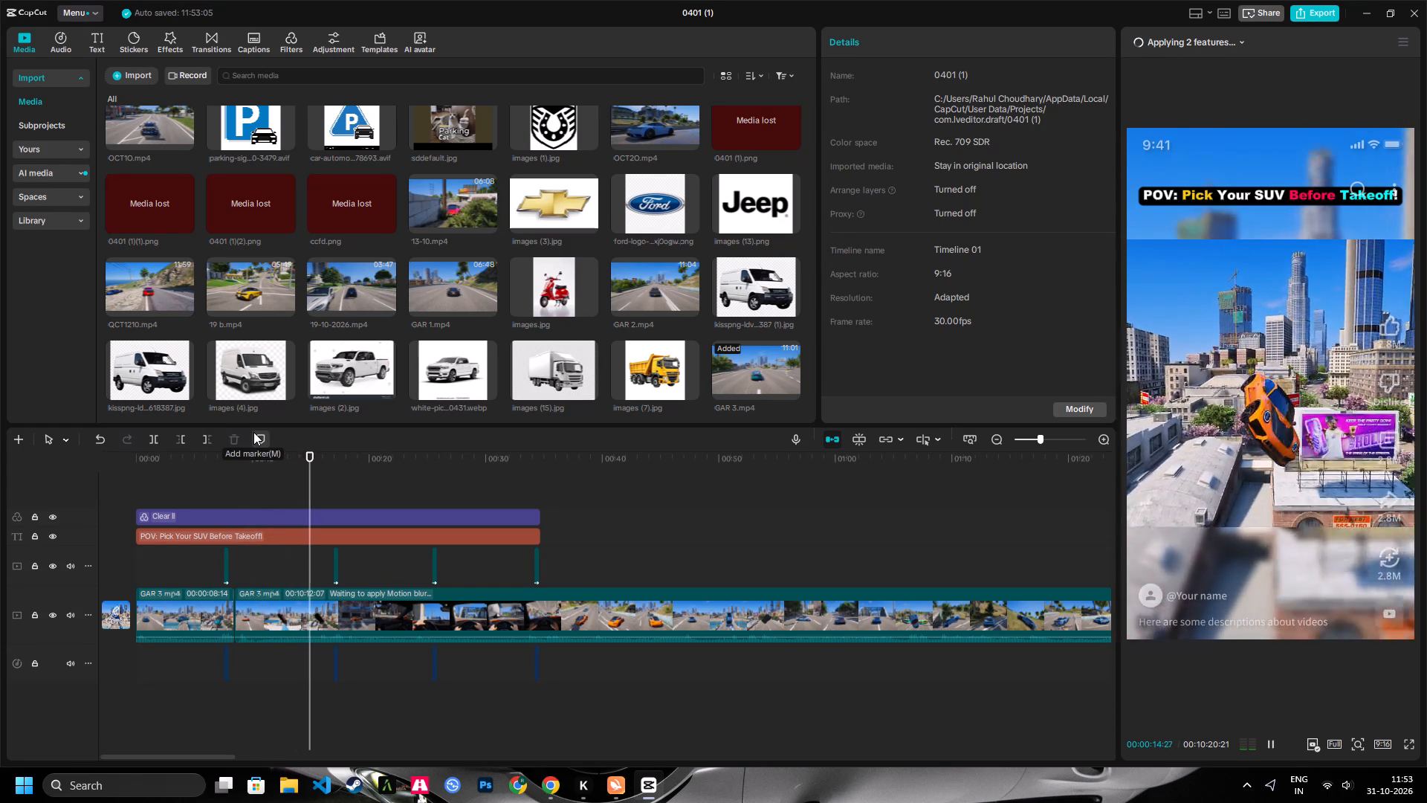
pyautogui.press('space')
pyautogui.press('space')
pyautogui.press('space')
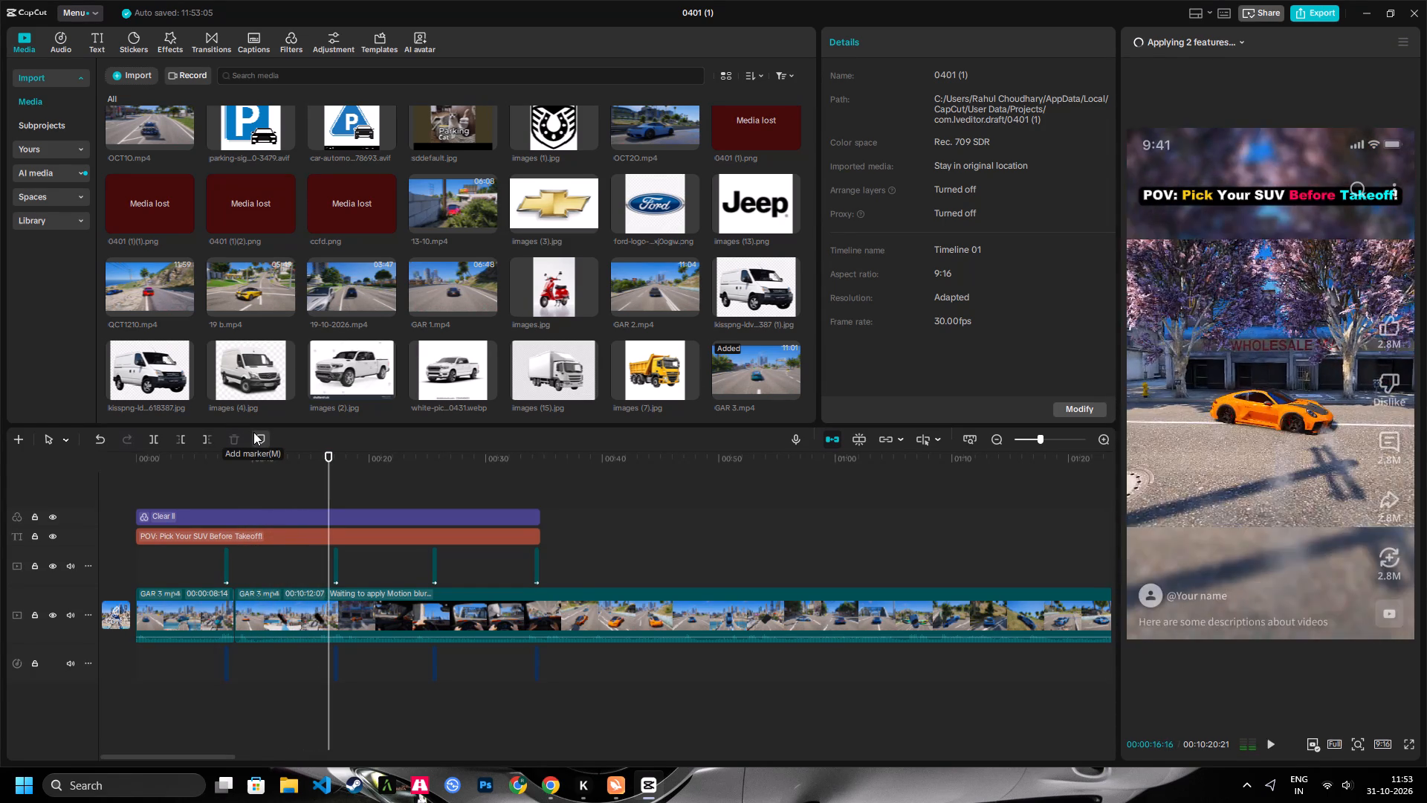
pyautogui.press('space')
pyautogui.press('space')
pyautogui.press('space')
pyautogui.press('space')
pyautogui.press('space')
pyautogui.press('space')
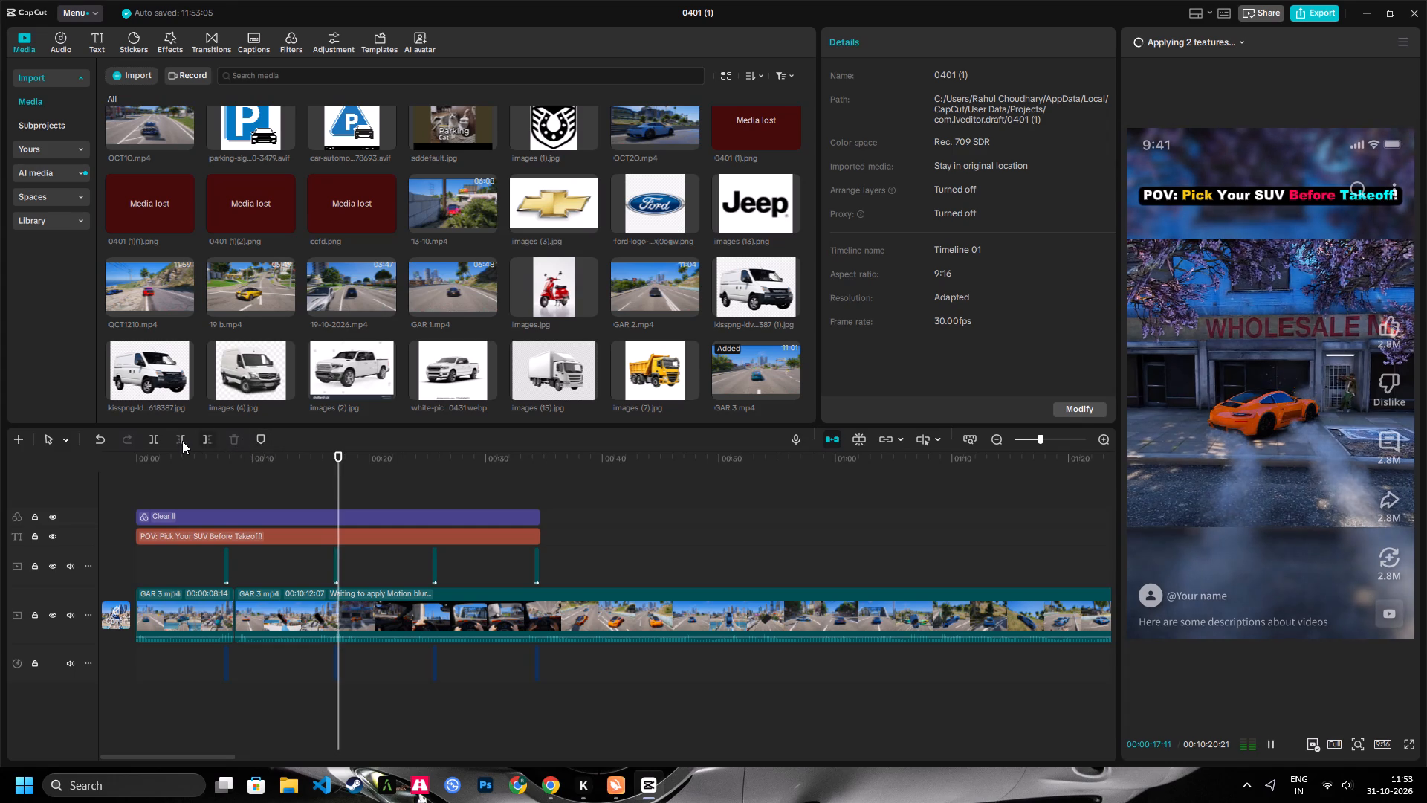
pyautogui.press('space')
pyautogui.press('space')
pyautogui.click(155, 443)
# Find the light-blue car's run and trim everything before 00:00:46:18 from the start of the third GAR 3 clip.
pyautogui.press('space')
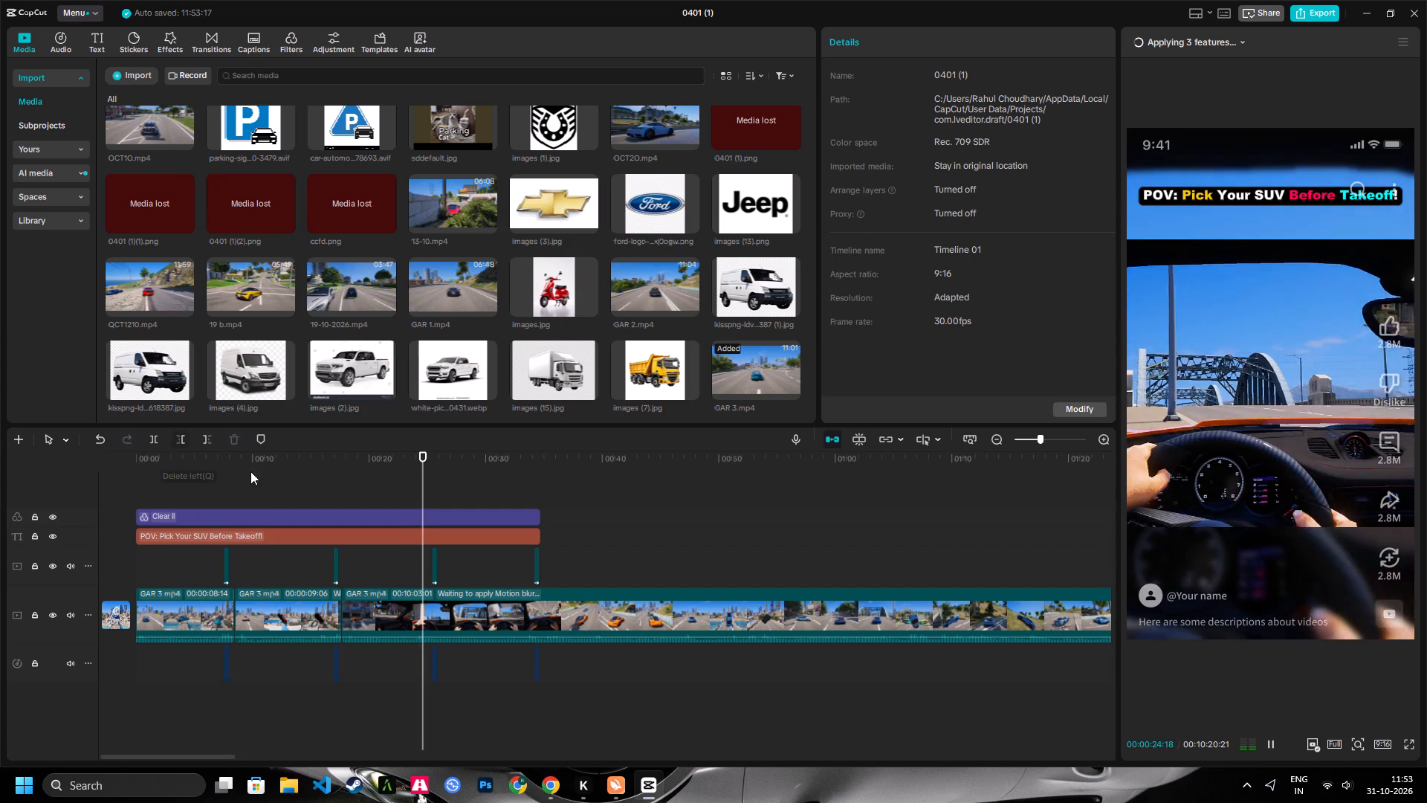
pyautogui.moveTo(443, 461); pyautogui.dragTo(544, 466)
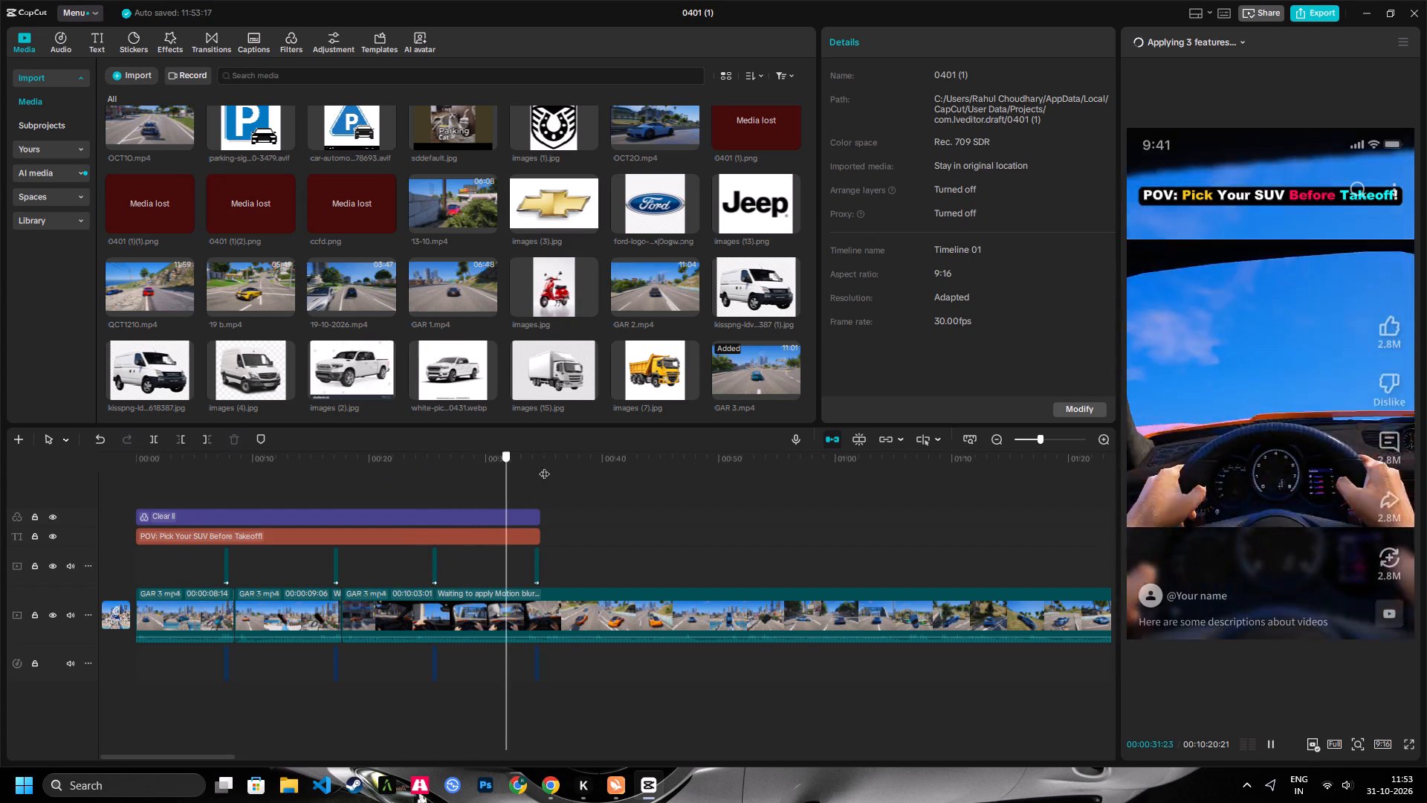
pyautogui.moveTo(544, 466); pyautogui.dragTo(618, 482)
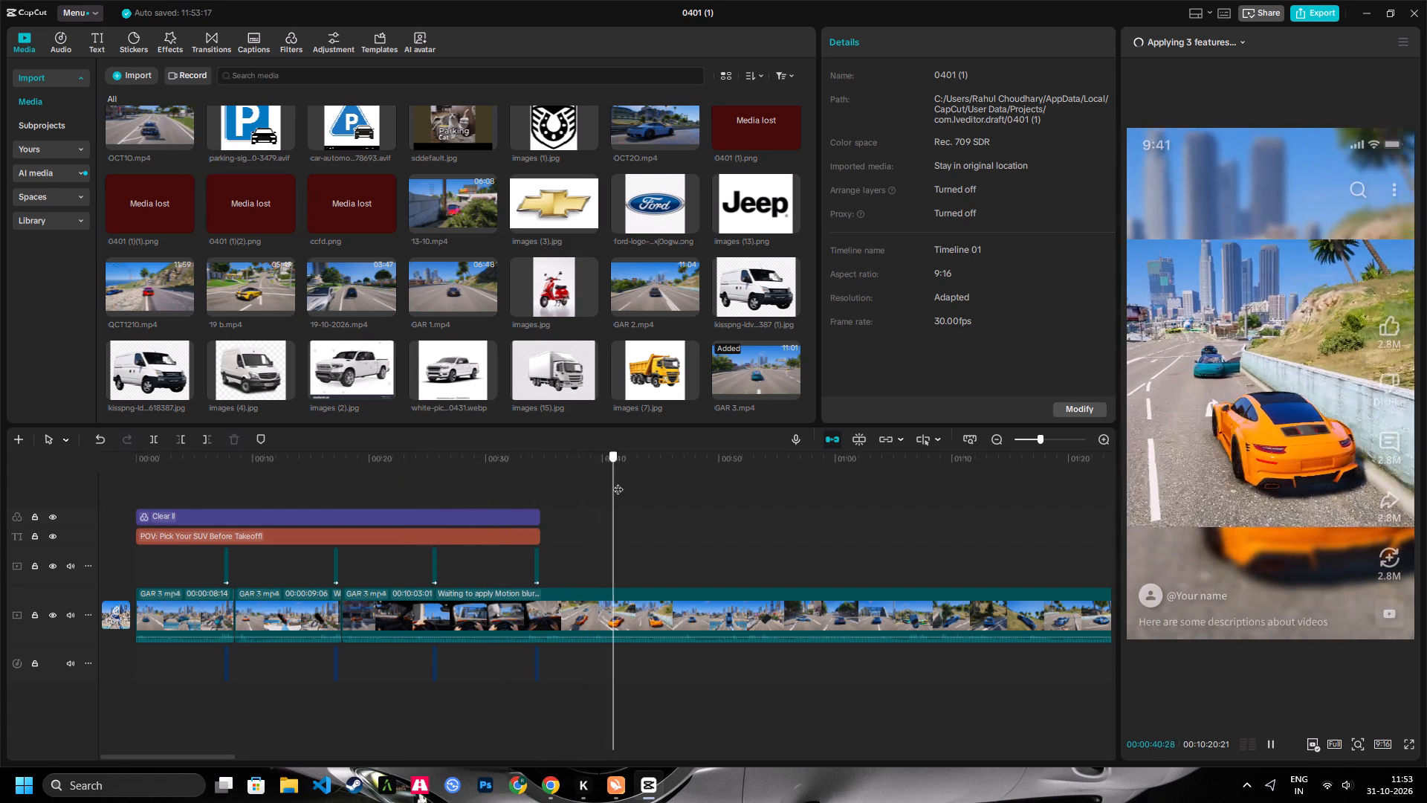
pyautogui.moveTo(618, 482); pyautogui.dragTo(679, 490)
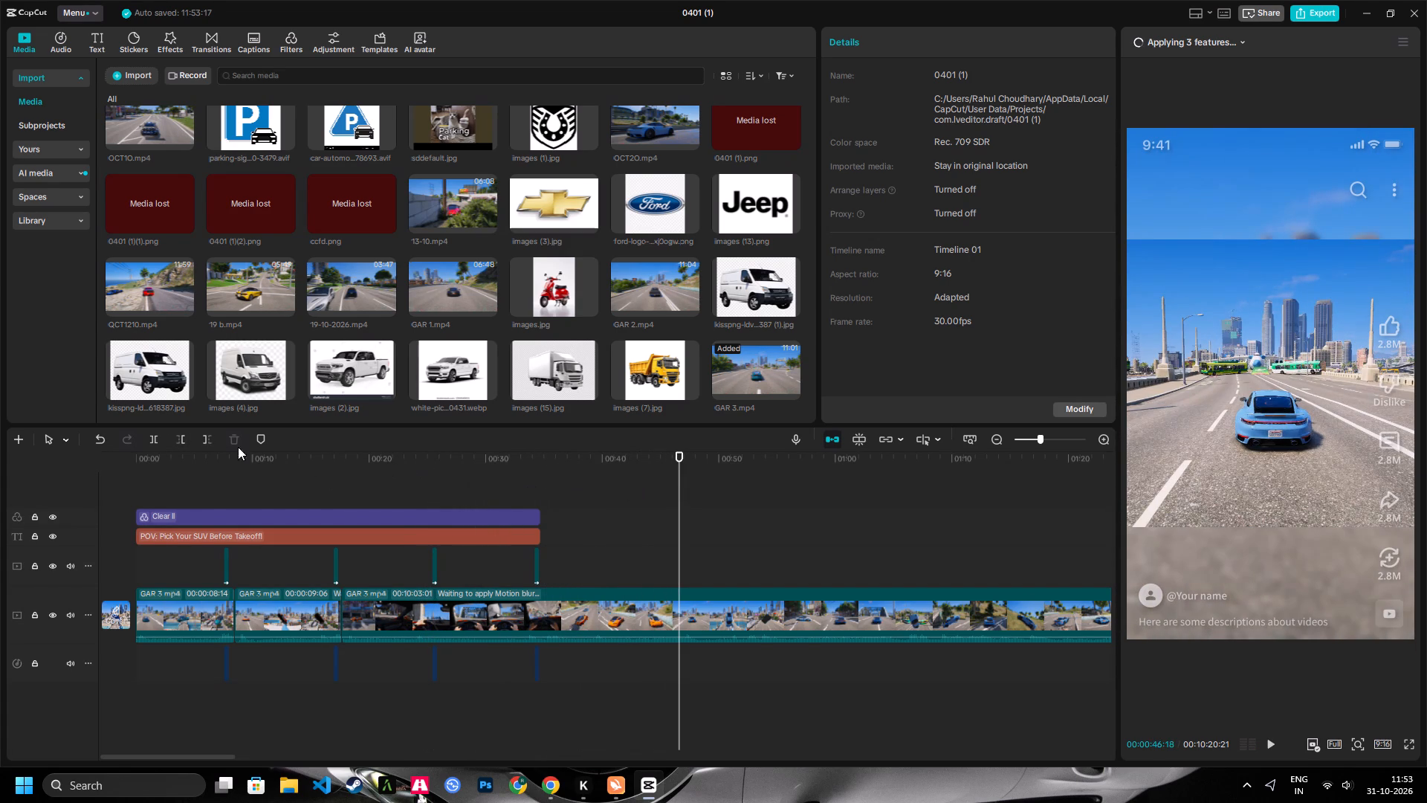
pyautogui.click(186, 438)
# Play through the light-blue car's jump and split the GAR 3 footage at 00:00:25:27 after it lands.
pyautogui.press('space')
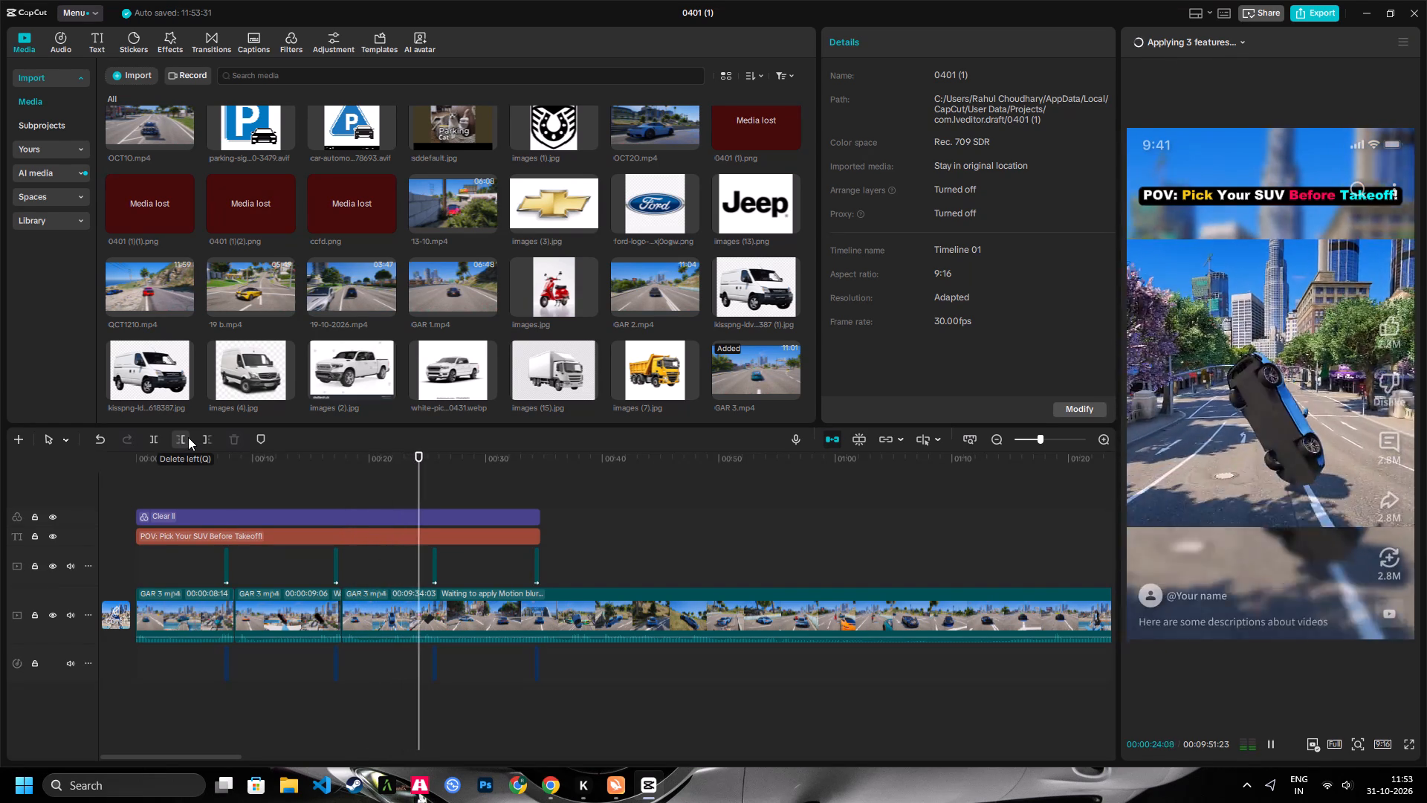
pyautogui.press('space')
pyautogui.press('space')
pyautogui.press('space')
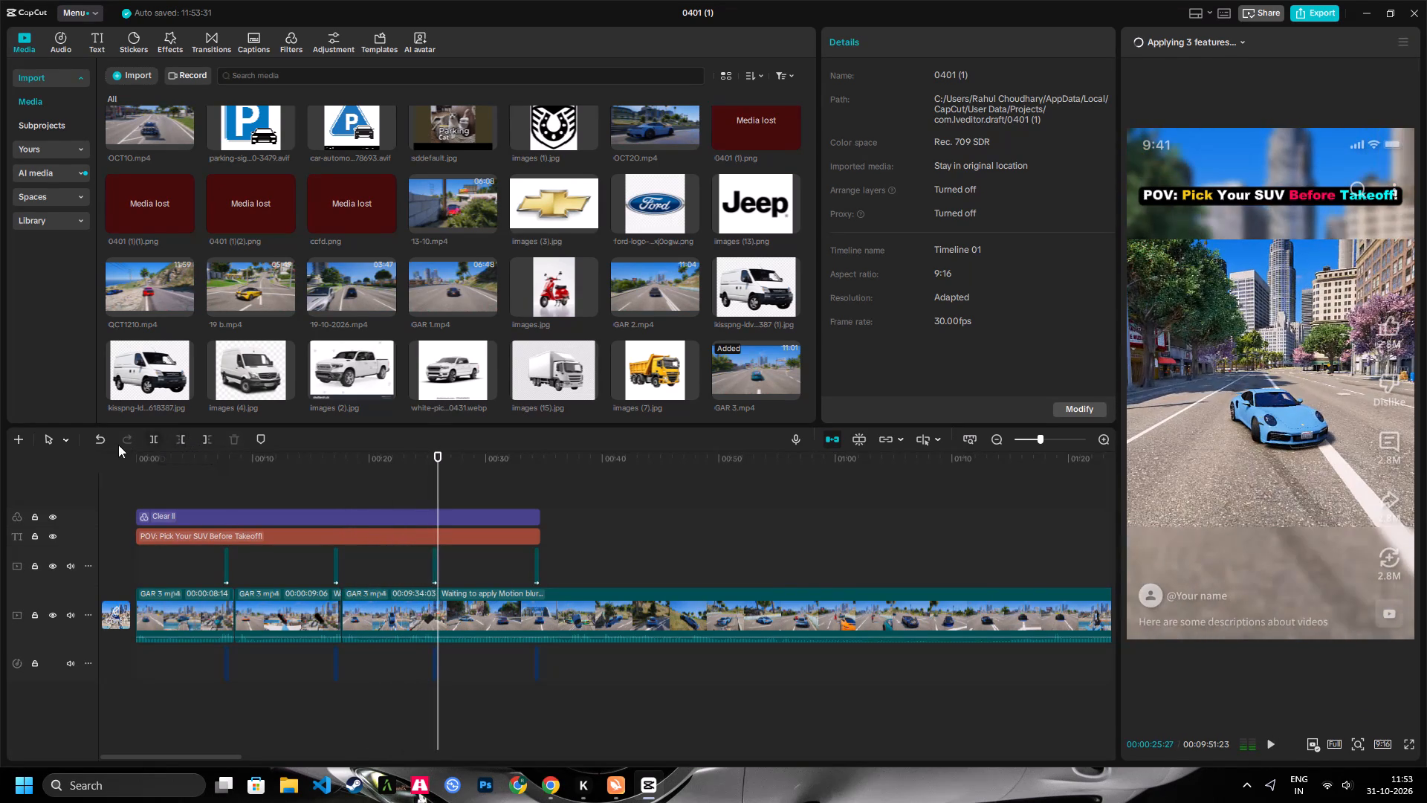
pyautogui.click(149, 439)
# Find the black car's run and trim the start of the fourth GAR 3 clip up to shortly after 00:01:16:17.
pyautogui.press('space')
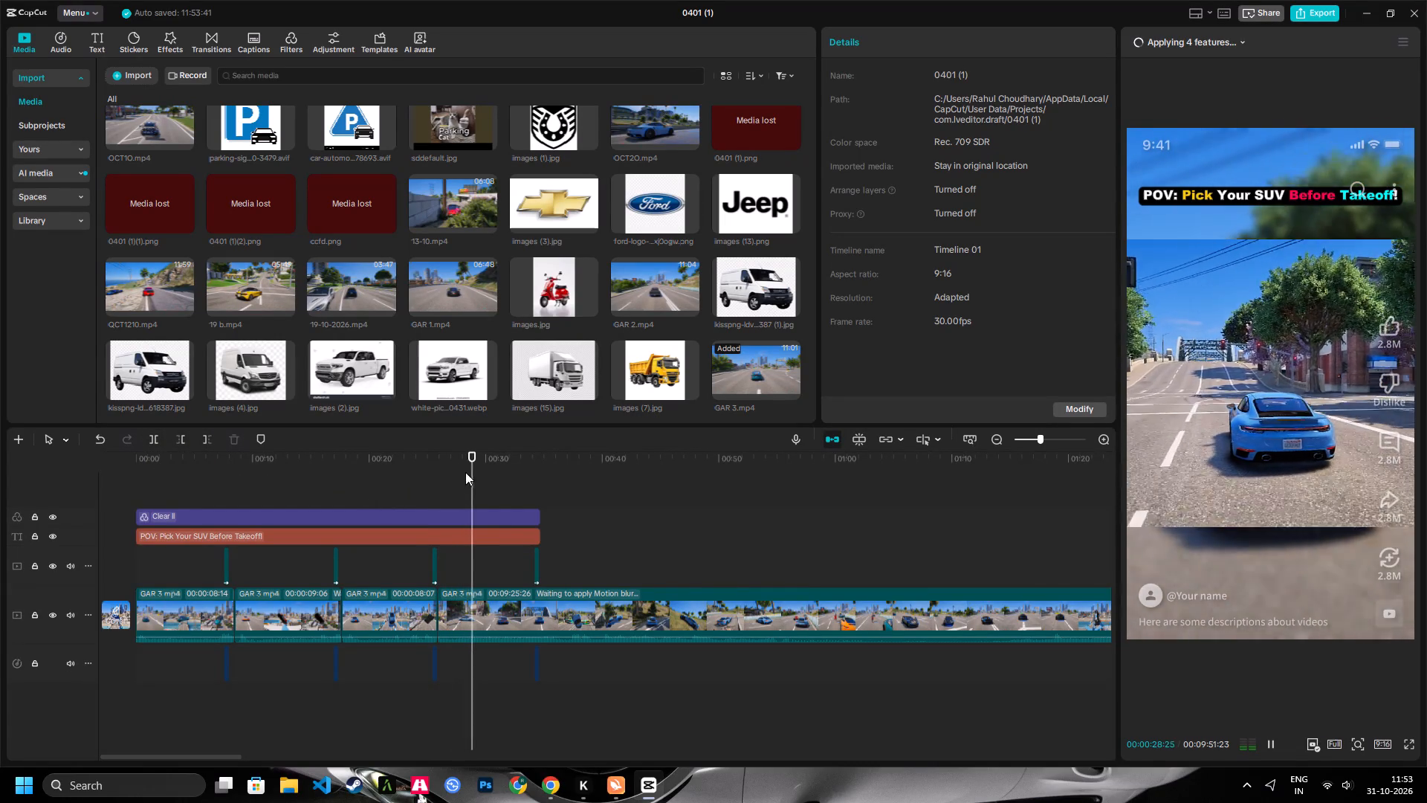
pyautogui.moveTo(477, 469); pyautogui.dragTo(589, 483)
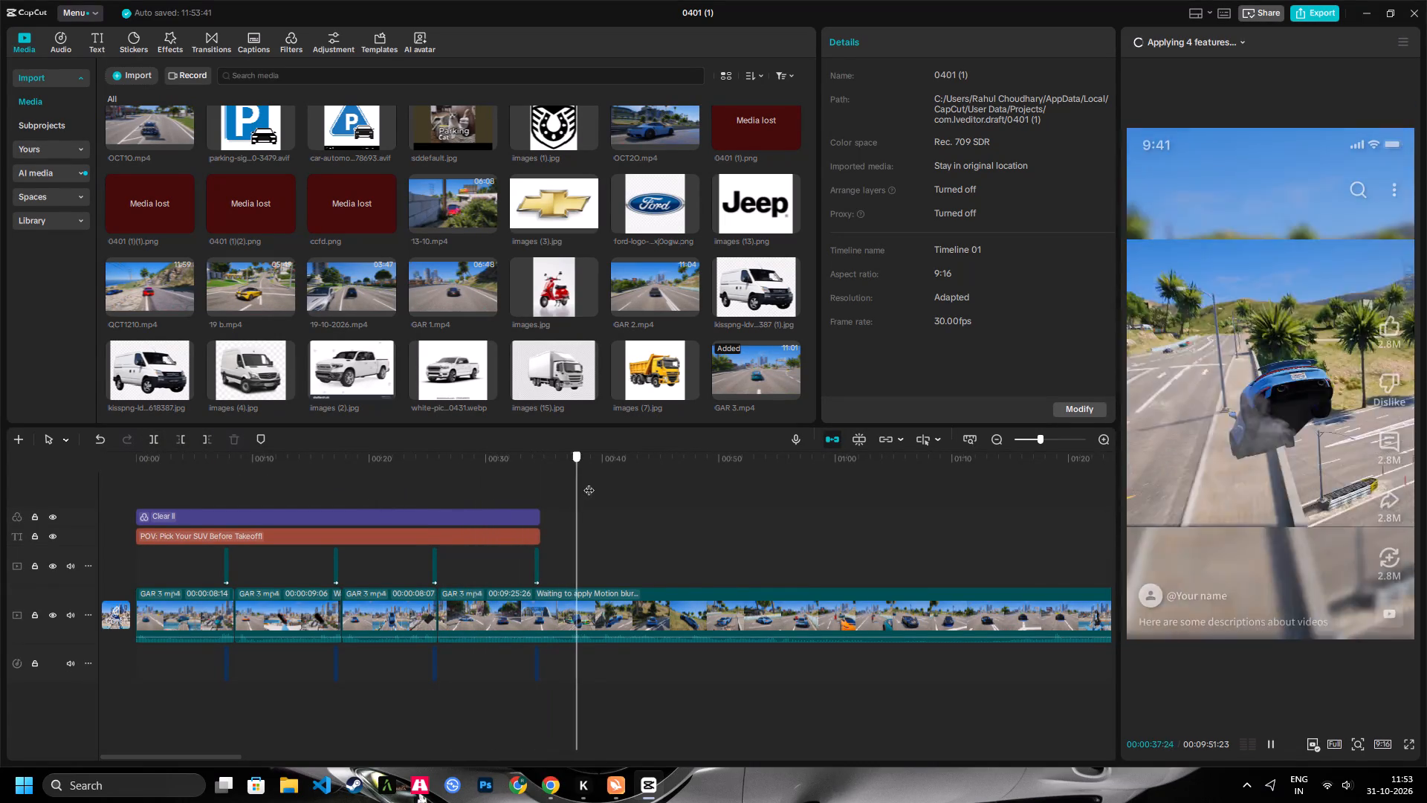
pyautogui.moveTo(589, 483); pyautogui.dragTo(800, 506)
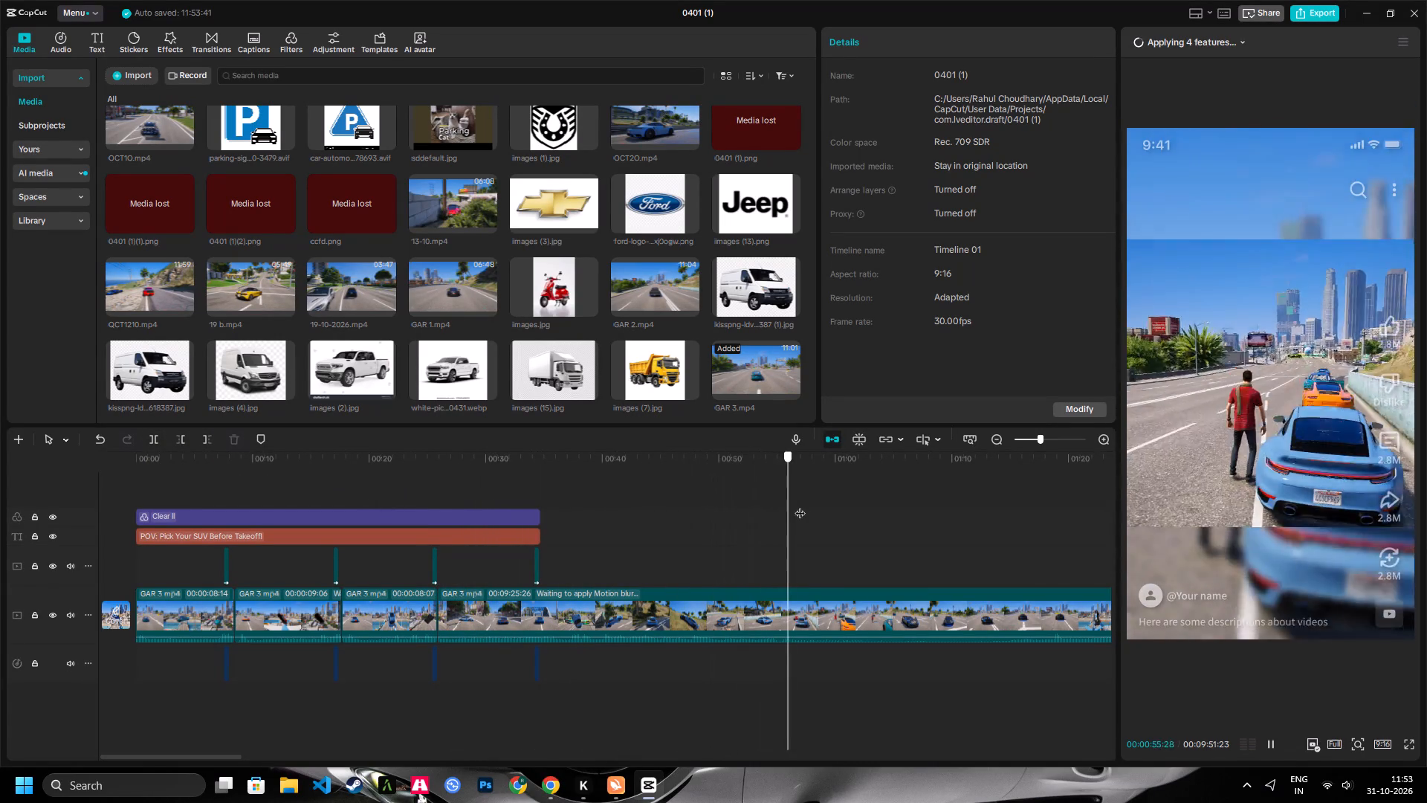
pyautogui.moveTo(800, 506); pyautogui.dragTo(907, 512)
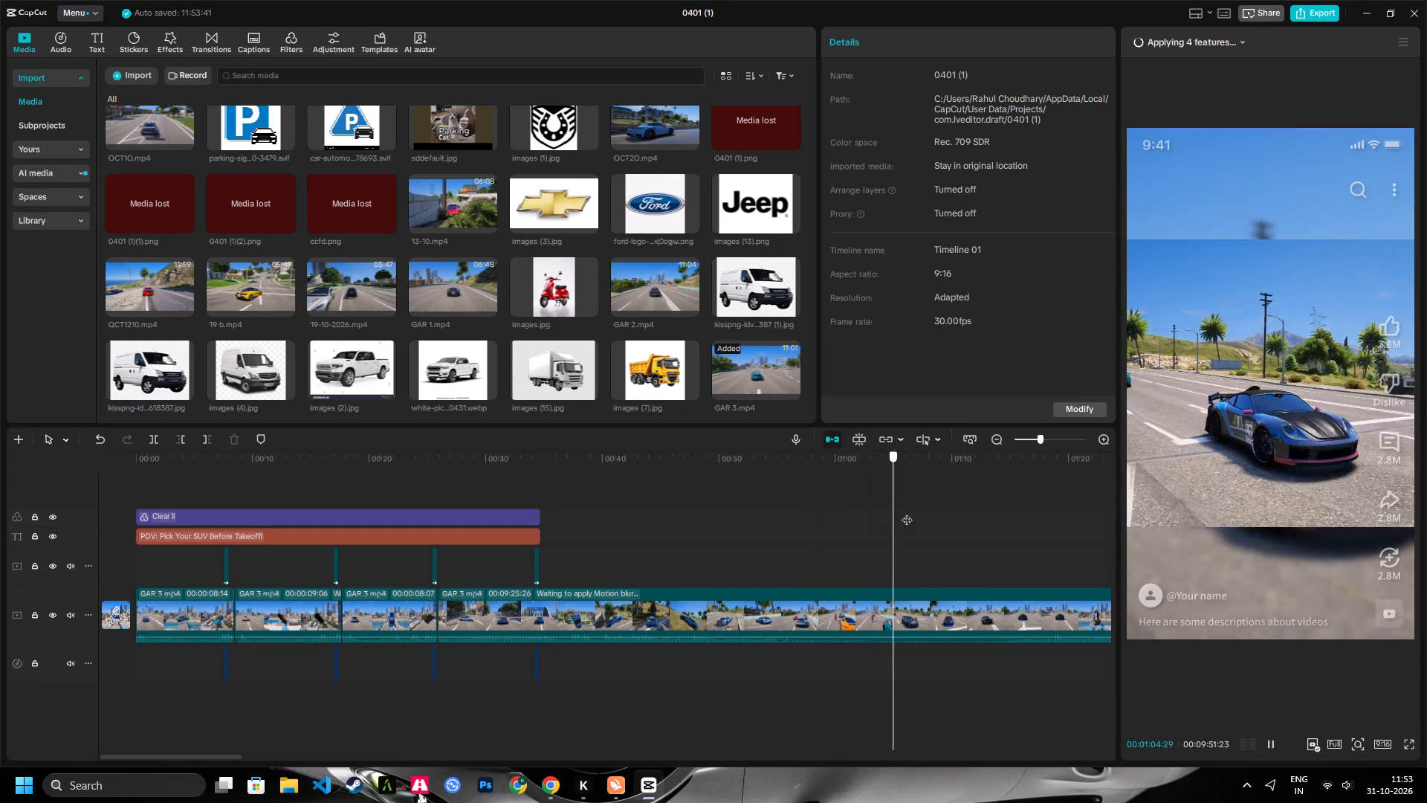
pyautogui.moveTo(907, 512); pyautogui.dragTo(1006, 497)
pyautogui.press('space')
pyautogui.press('space')
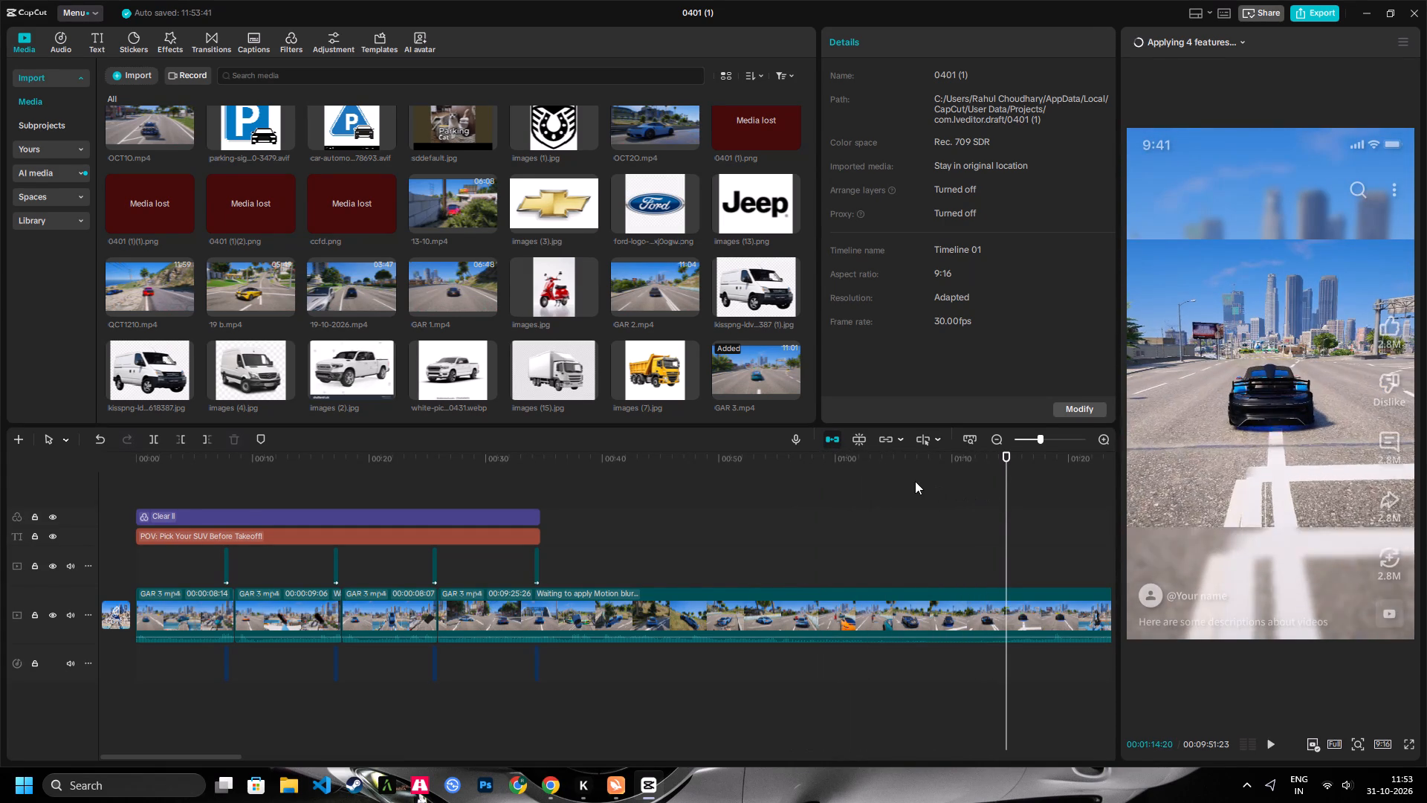
pyautogui.click(182, 436)
# Play through the black car's jump and remove all GAR 3 footage after 00:00:37:17.
pyautogui.press('space')
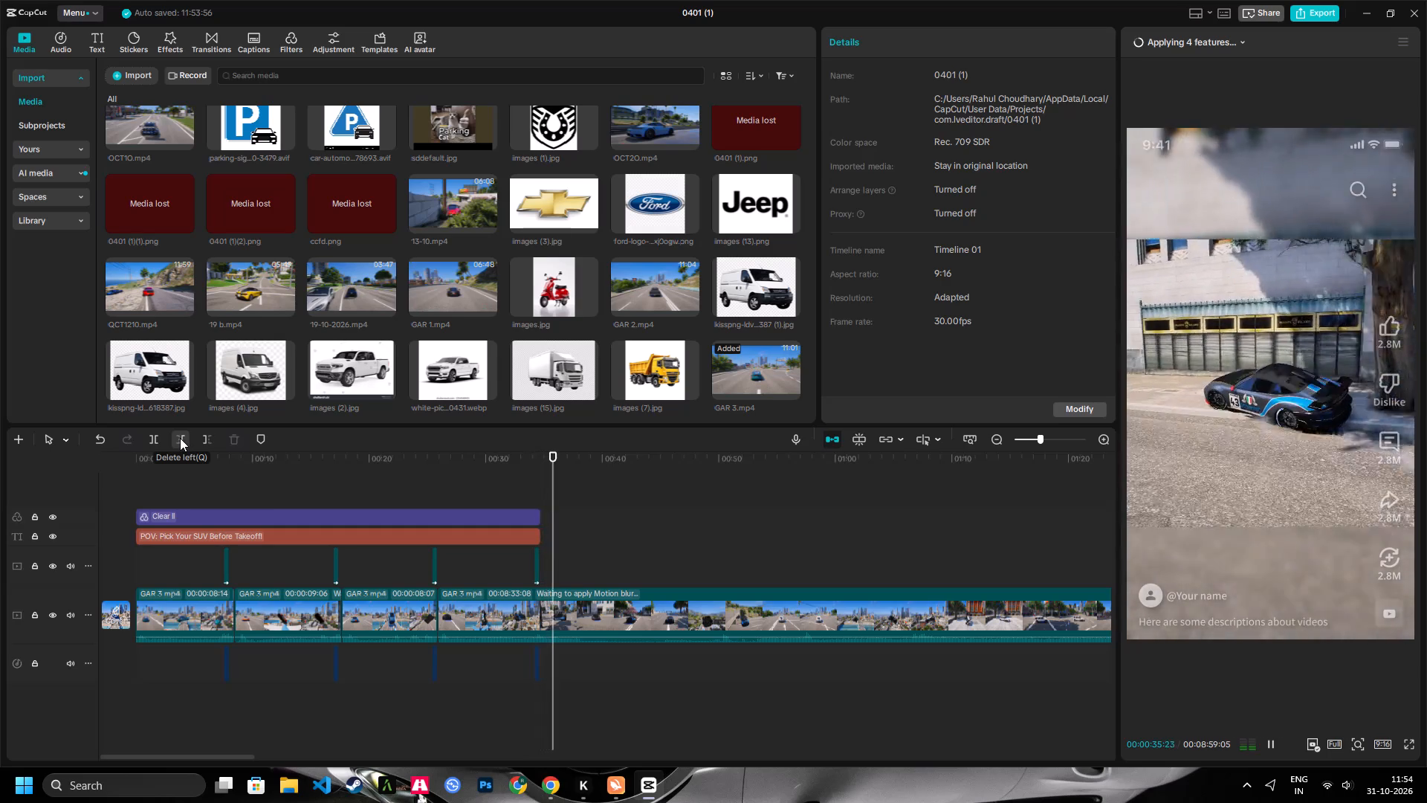
pyautogui.press('space')
pyautogui.press('space')
pyautogui.press('space')
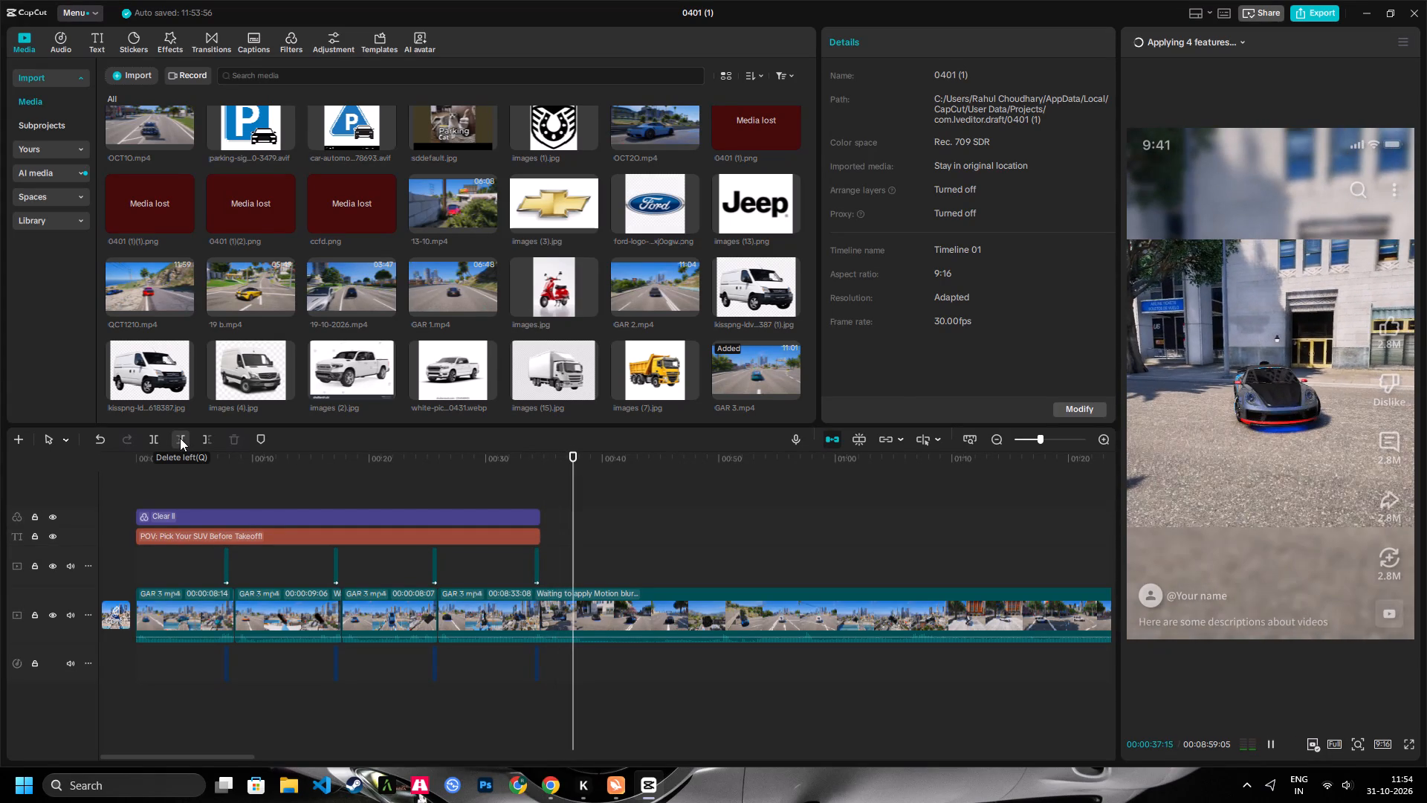
pyautogui.click(201, 436)
# Cut the last checkmark image and its matching sound effect from around 00:00:34:14 on the timeline.
pyautogui.hotkey('shift', 'z')
pyautogui.press('space')
pyautogui.press('space')
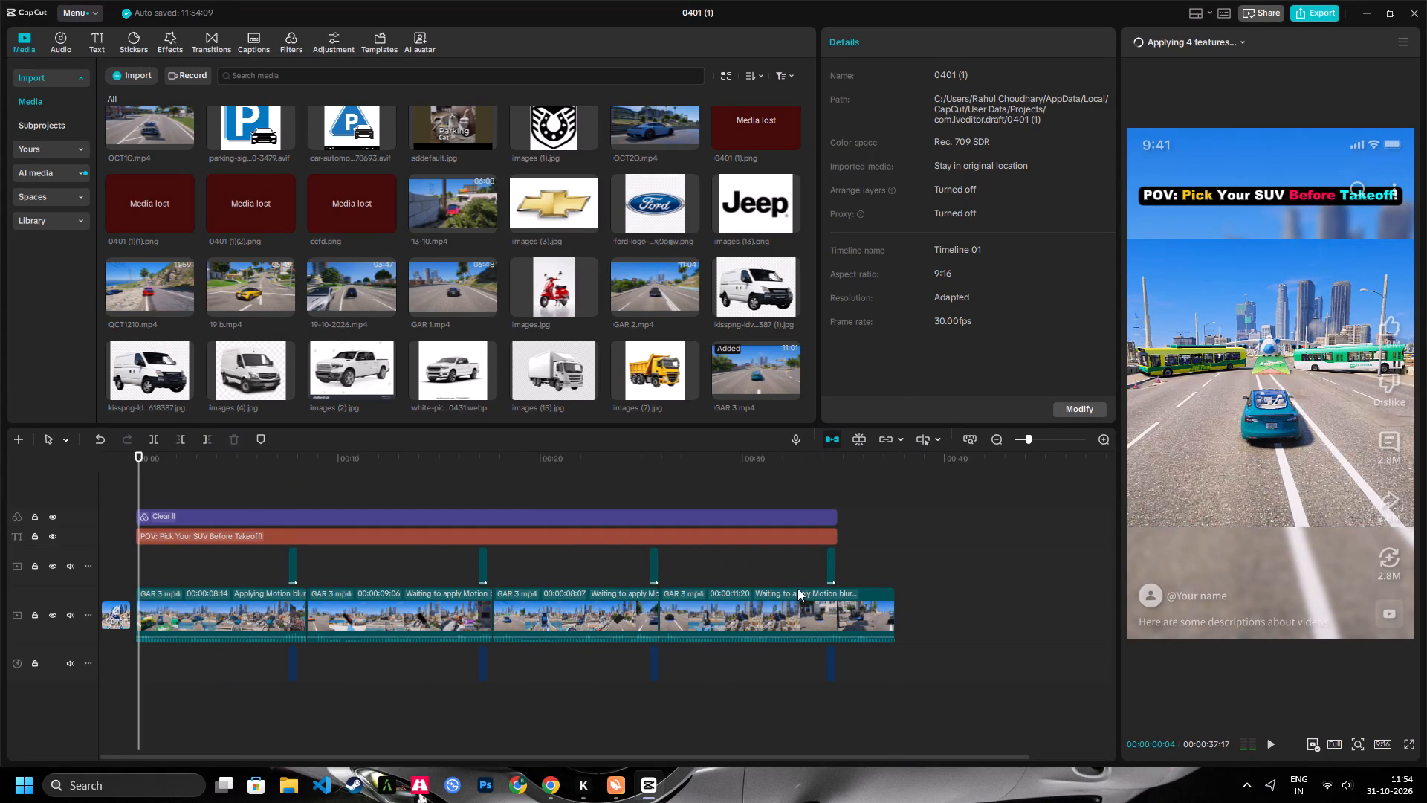
pyautogui.moveTo(827, 457); pyautogui.dragTo(832, 465)
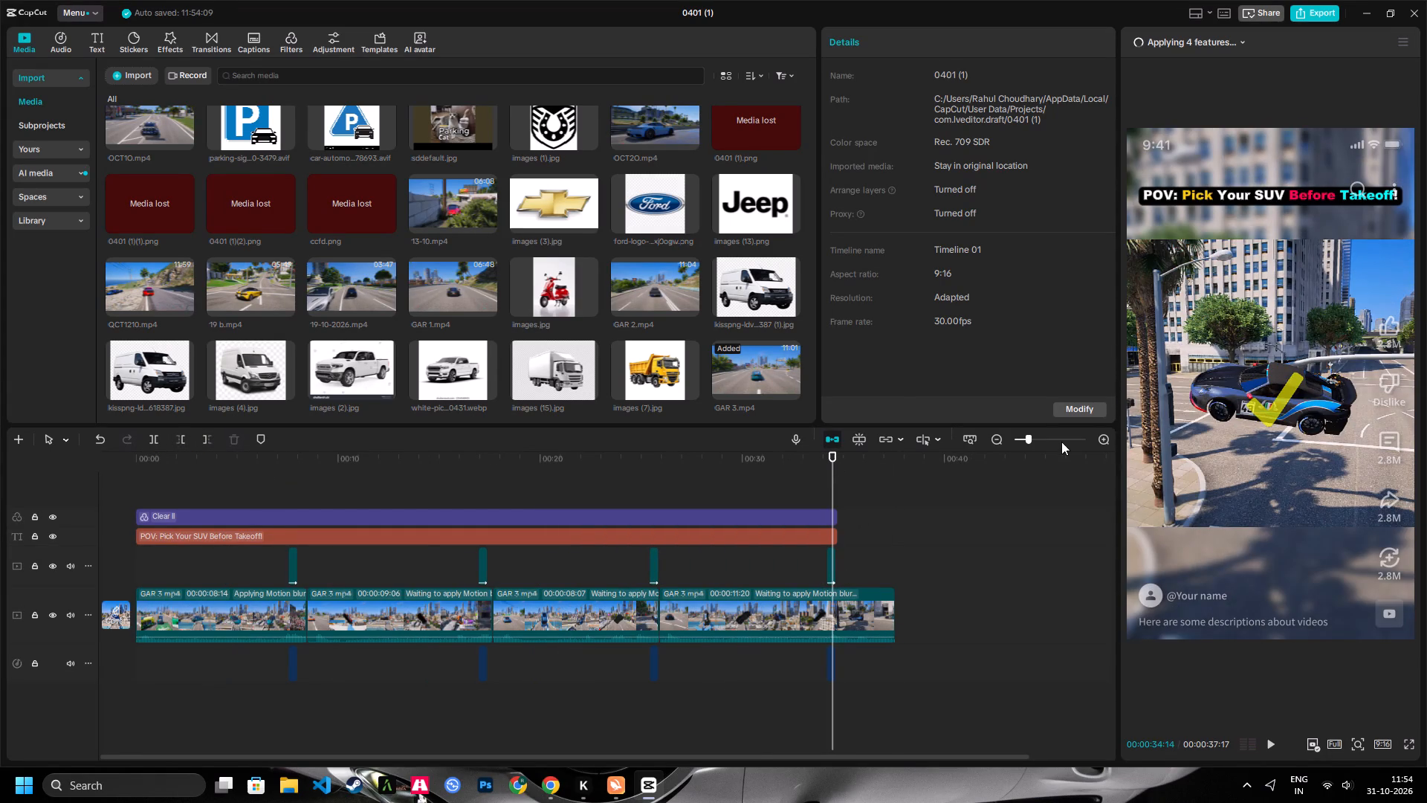
pyautogui.click(1042, 440)
pyautogui.keyDown('ctrl'); pyautogui.click(831, 564); pyautogui.keyUp('ctrl')
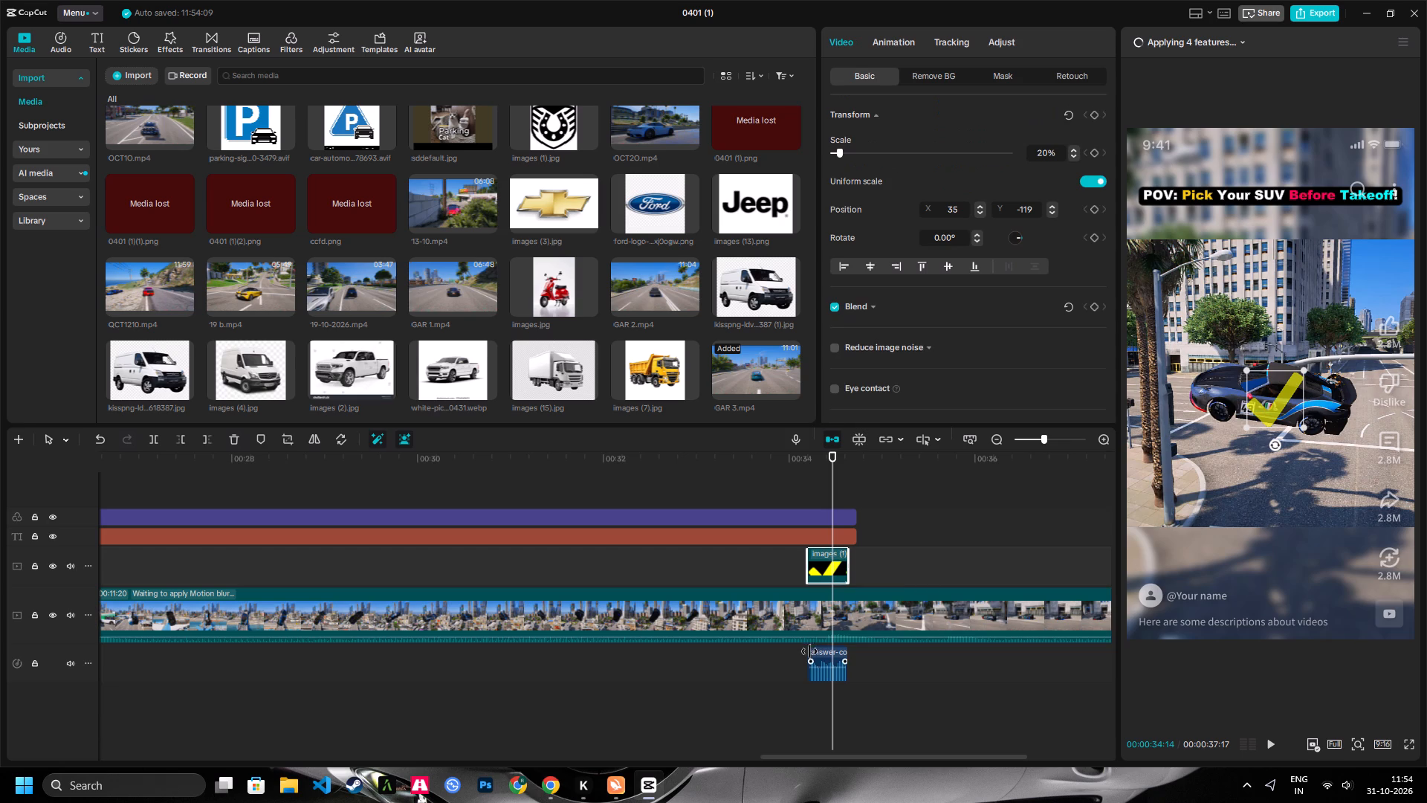
pyautogui.keyDown('ctrl'); pyautogui.click(818, 660); pyautogui.keyUp('ctrl')
pyautogui.moveTo(823, 558); pyautogui.dragTo(1109, 546)
pyautogui.hotkey('shift', 'z')
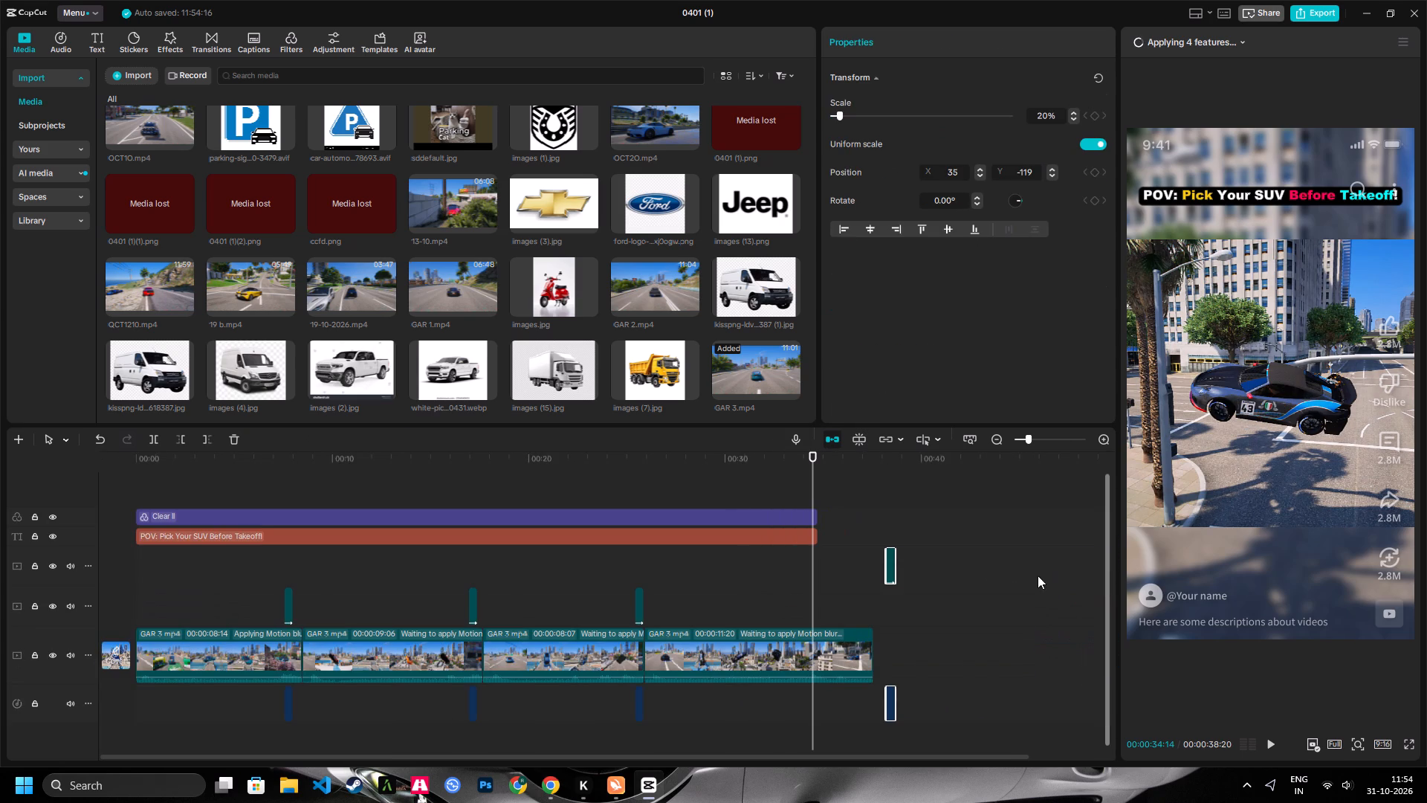
pyautogui.hotkey('ctrl', 'c')
pyautogui.hotkey('ctrl', 'x')
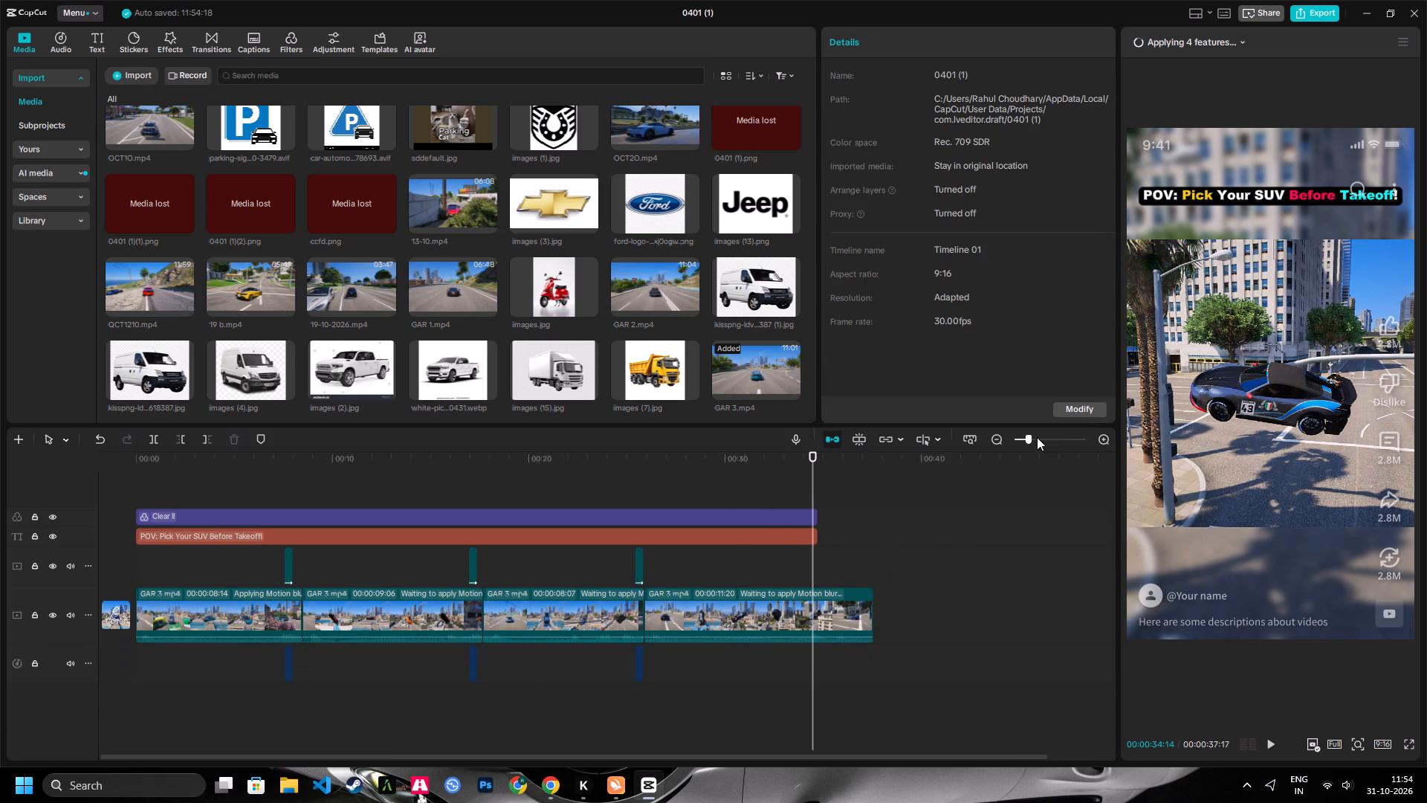
# Paste the checkmark and its answer-correct.mp3 sound at 00:00:37:09 and shift both earlier to end with the fourth clip.
pyautogui.click(1036, 436)
pyautogui.moveTo(962, 460); pyautogui.dragTo(950, 469)
pyautogui.hotkey('ctrl', 'v')
pyautogui.moveTo(1041, 439); pyautogui.dragTo(1059, 437)
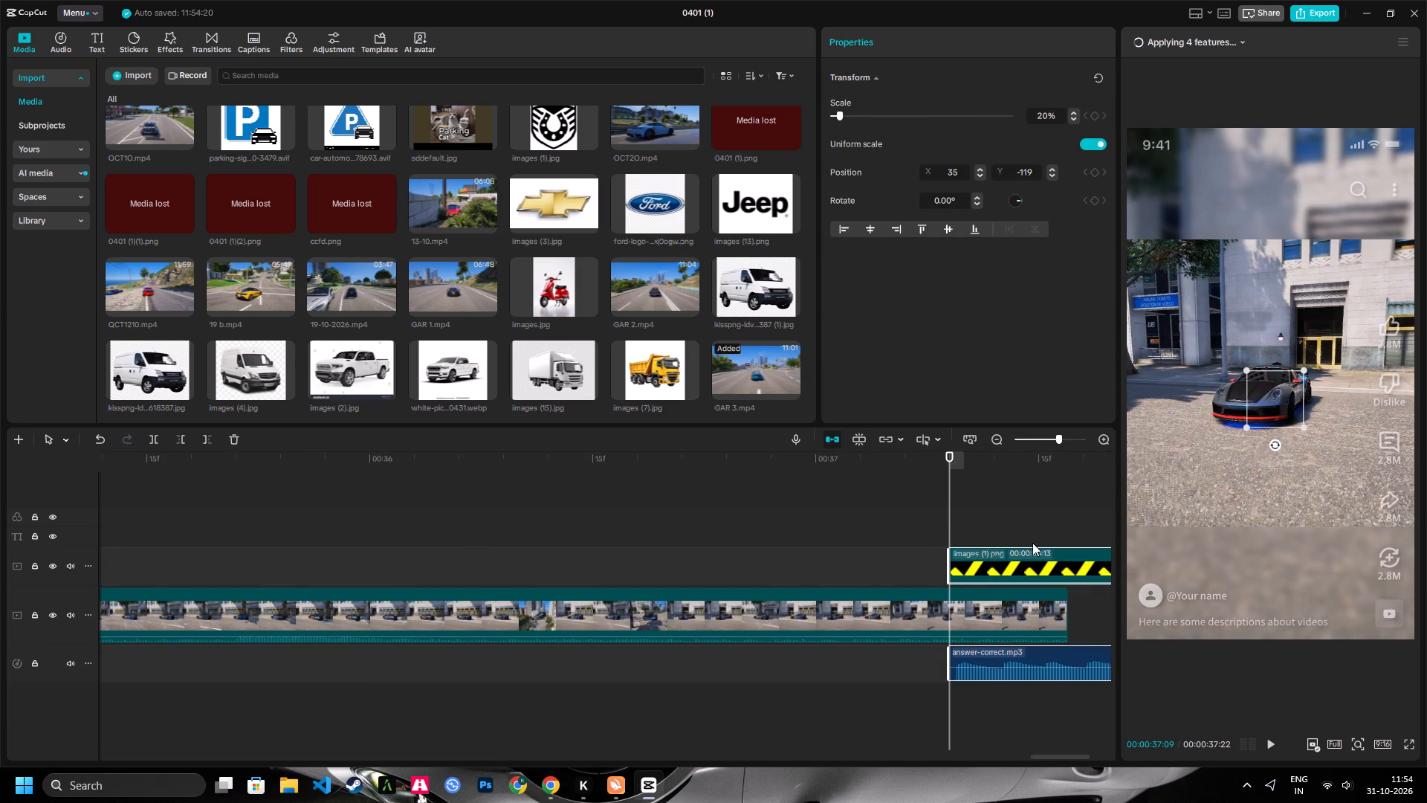
pyautogui.click(1032, 543)
pyautogui.click(1041, 557)
pyautogui.keyDown('ctrl'); pyautogui.click(1012, 649); pyautogui.keyUp('ctrl')
pyautogui.moveTo(1020, 573); pyautogui.dragTo(988, 571)
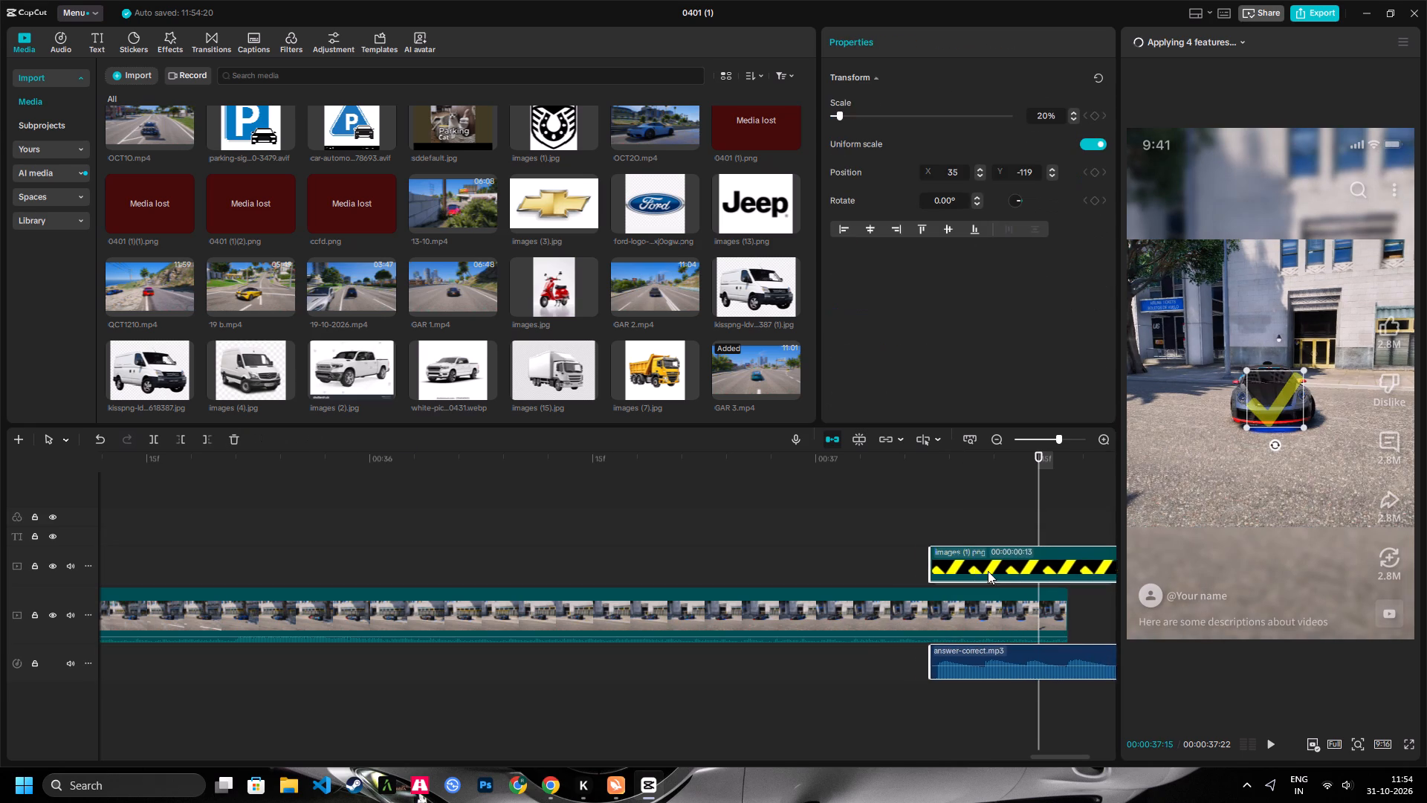
pyautogui.moveTo(988, 571); pyautogui.dragTo(945, 573)
pyautogui.hotkey('shift', 'z')
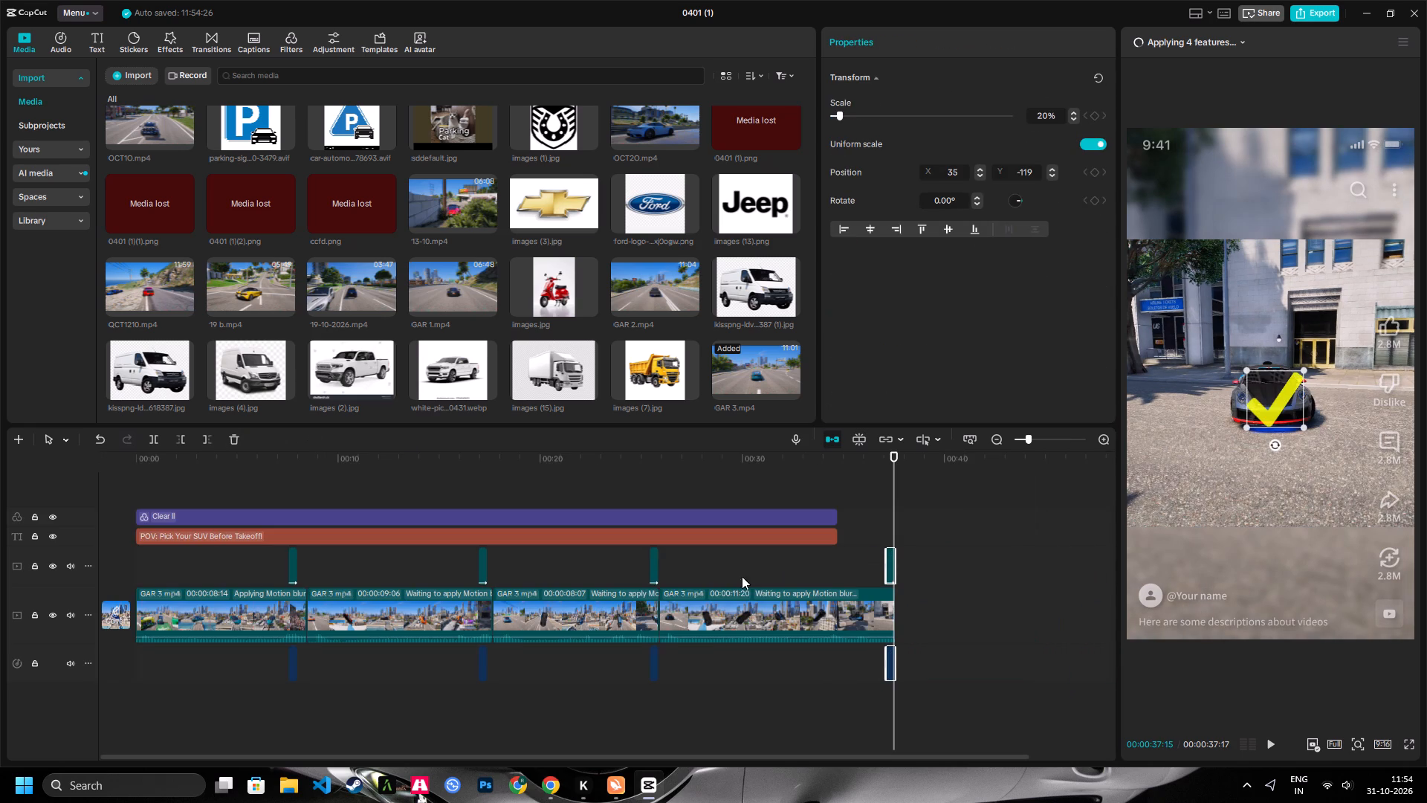
# Shift the third checkmark and its answer-correct.mp3 sound slightly later to line up with the end of the third GAR 3 clip.
pyautogui.click(650, 462)
pyautogui.press('space')
pyautogui.press('space')
pyautogui.moveTo(1043, 439); pyautogui.dragTo(1045, 440)
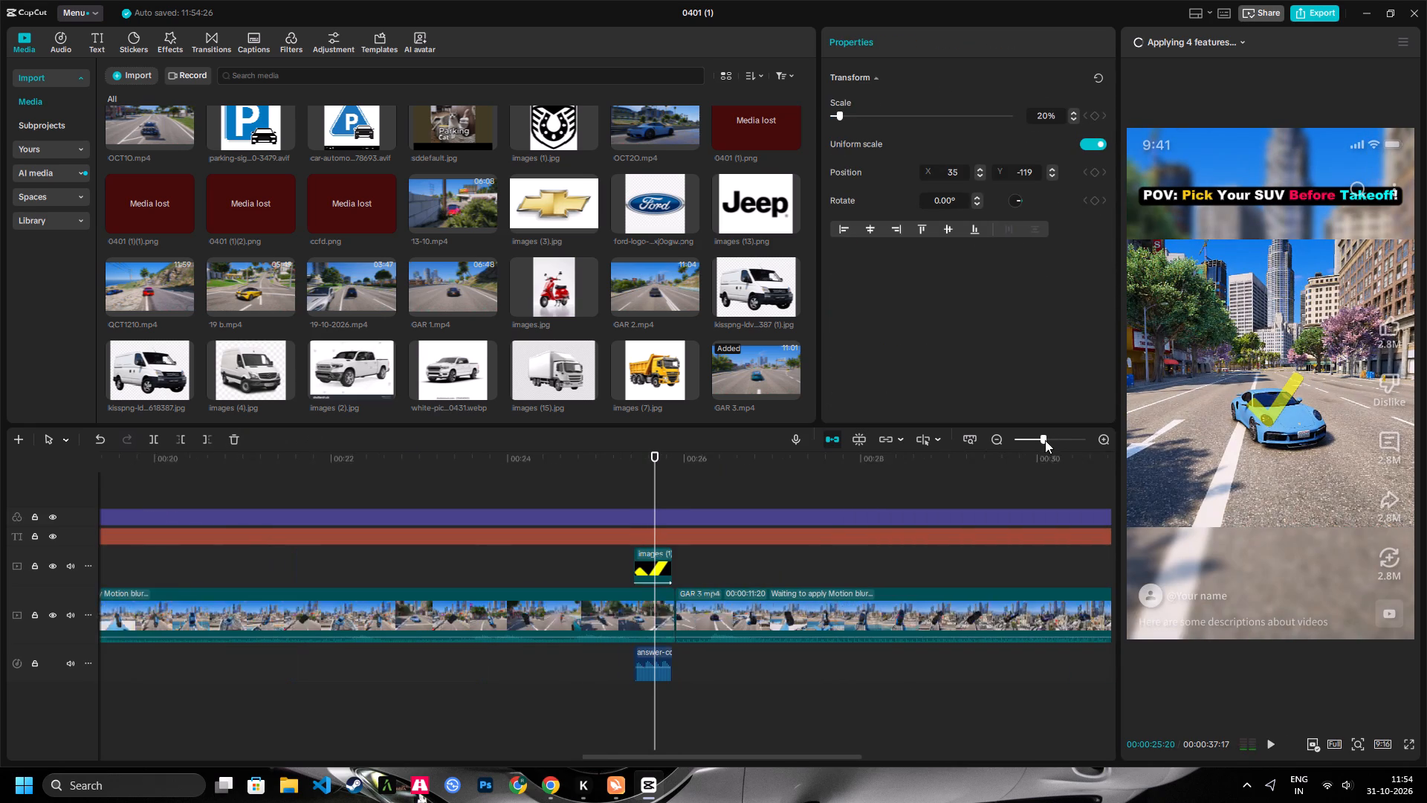
pyautogui.moveTo(1045, 440); pyautogui.dragTo(1059, 434)
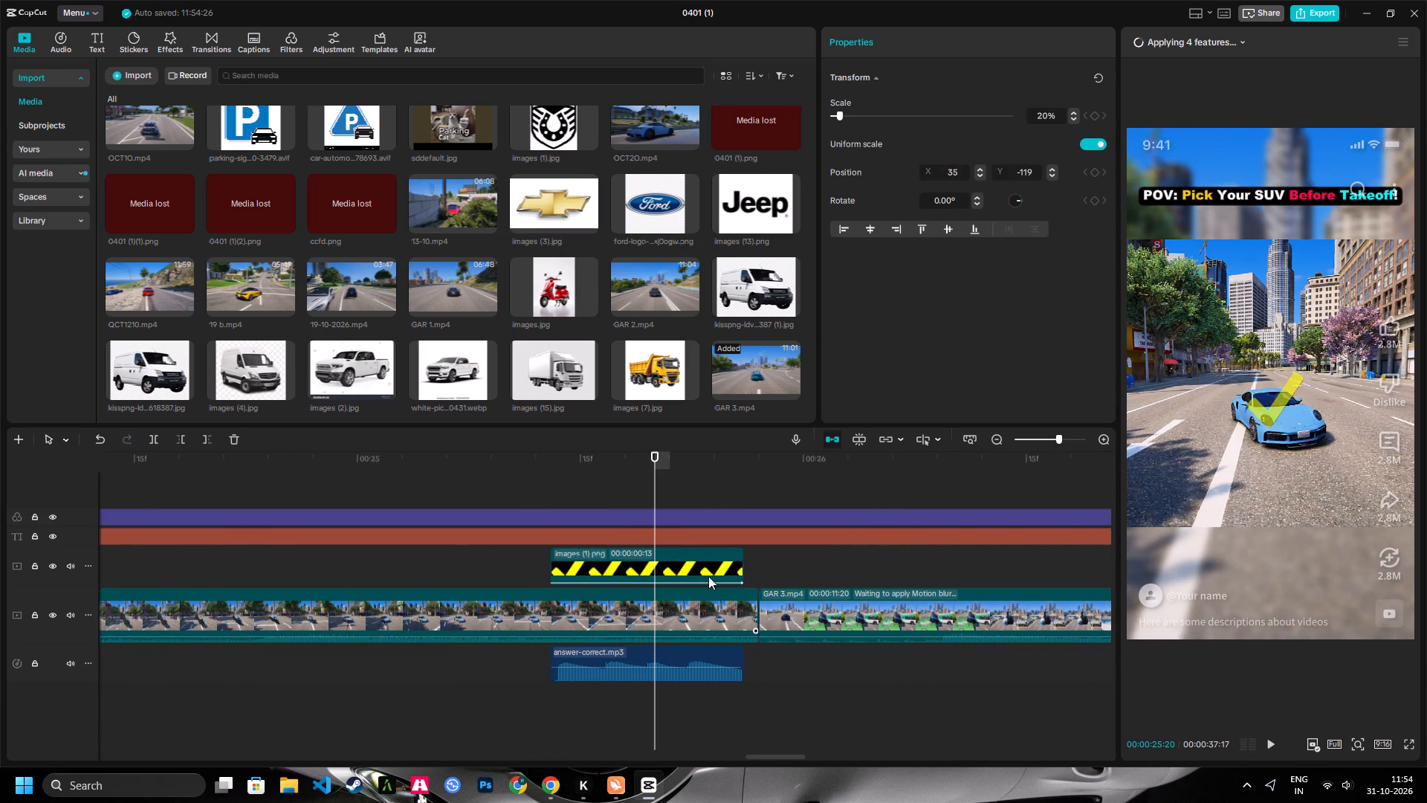
pyautogui.keyDown('ctrl'); pyautogui.click(705, 571); pyautogui.keyUp('ctrl')
pyautogui.click(722, 651)
pyautogui.tripleClick(701, 564)
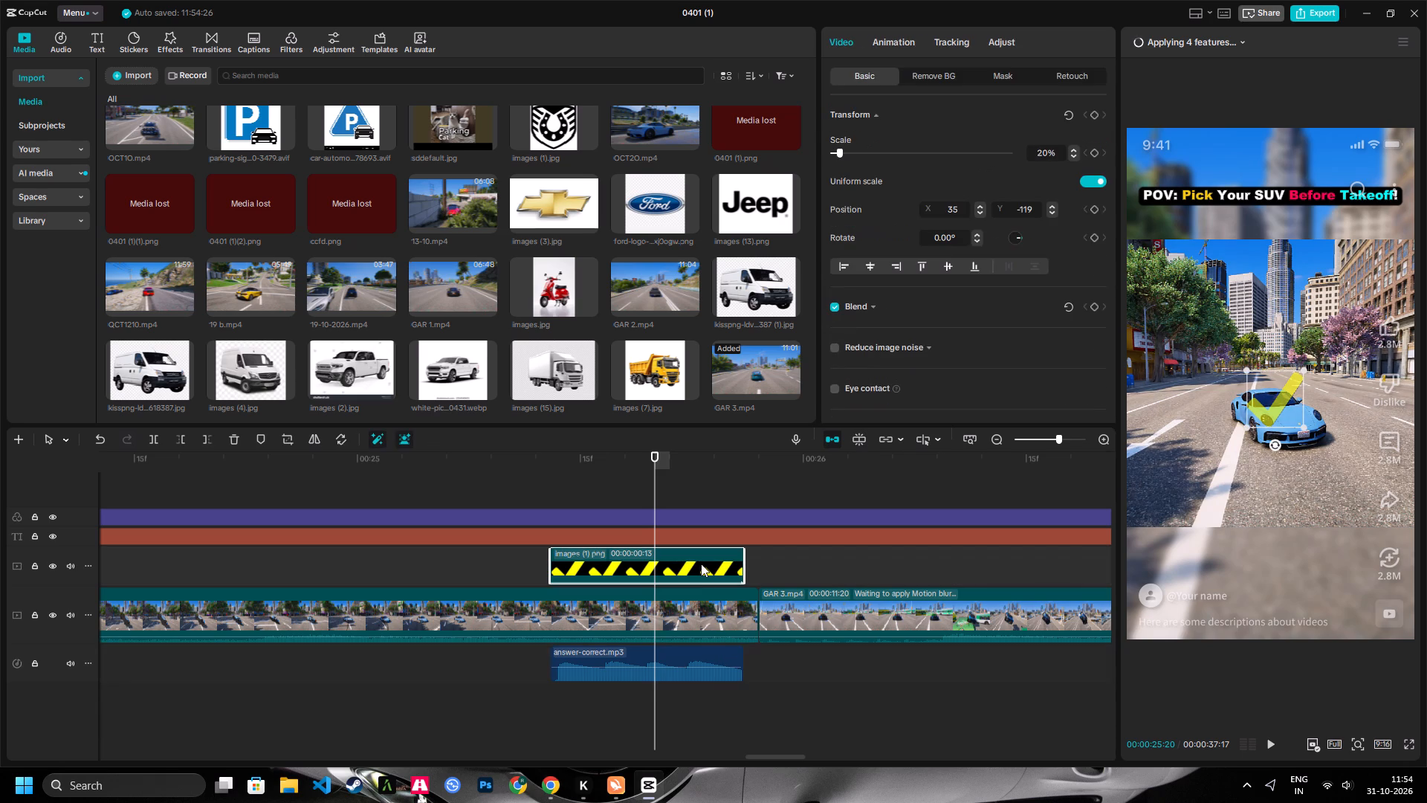
pyautogui.keyDown('ctrl'); pyautogui.click(695, 654); pyautogui.keyUp('ctrl')
pyautogui.moveTo(706, 570); pyautogui.dragTo(720, 564)
pyautogui.hotkey('shift', 'z')
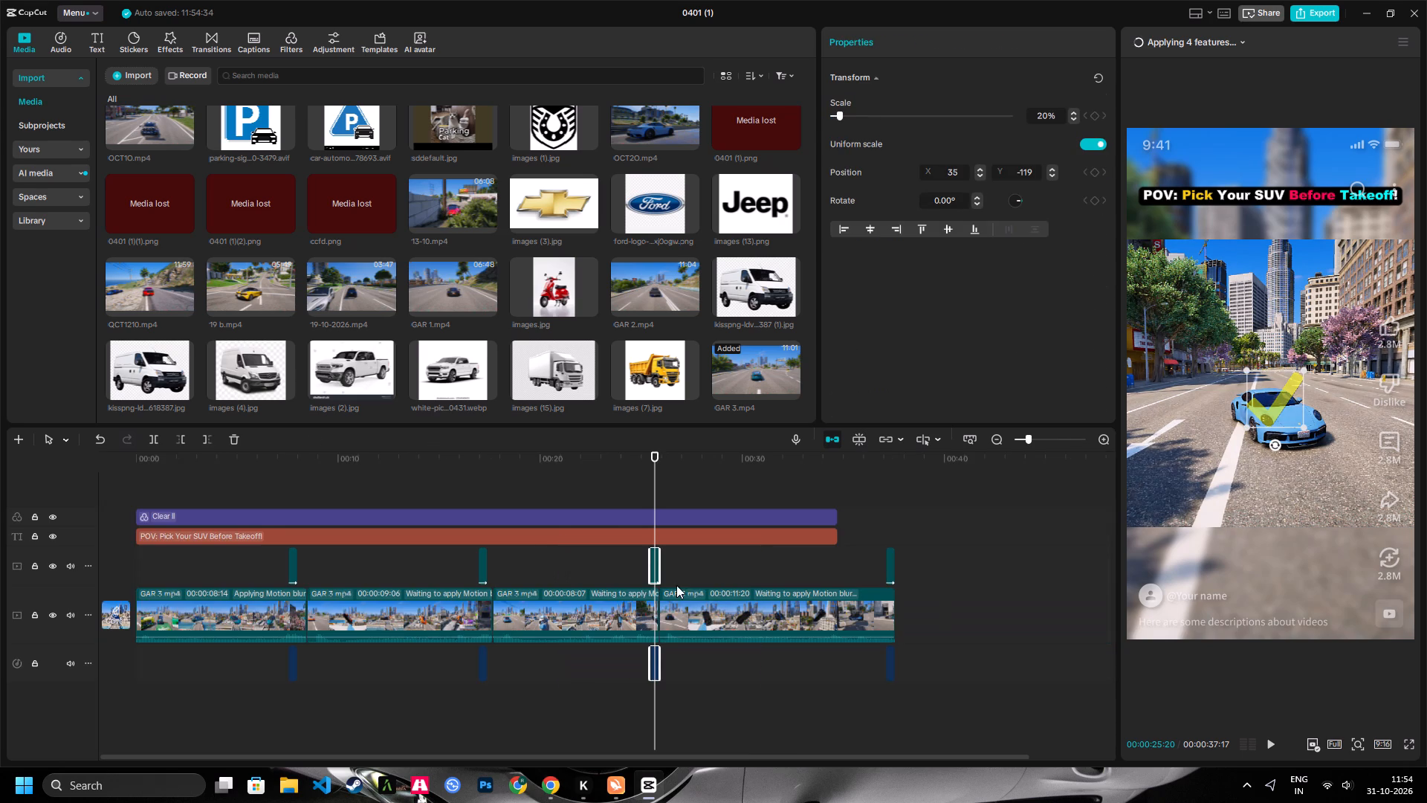
# Shift the second checkmark and its answer-correct.mp3 sound later to end near the second GAR 3 clip's cut, and play back the transition.
pyautogui.click(488, 467)
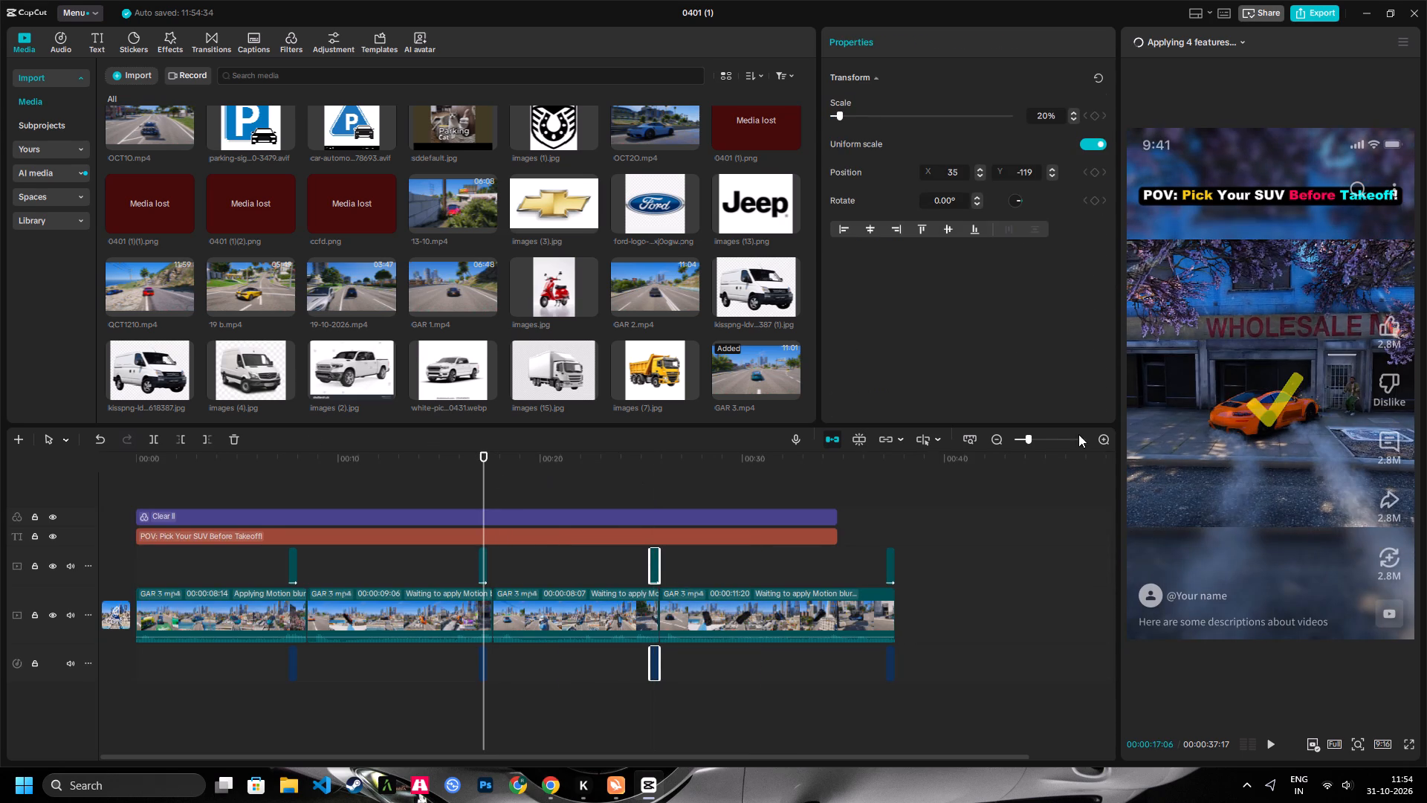
pyautogui.moveTo(1043, 438); pyautogui.dragTo(1061, 441)
pyautogui.doubleClick(538, 568)
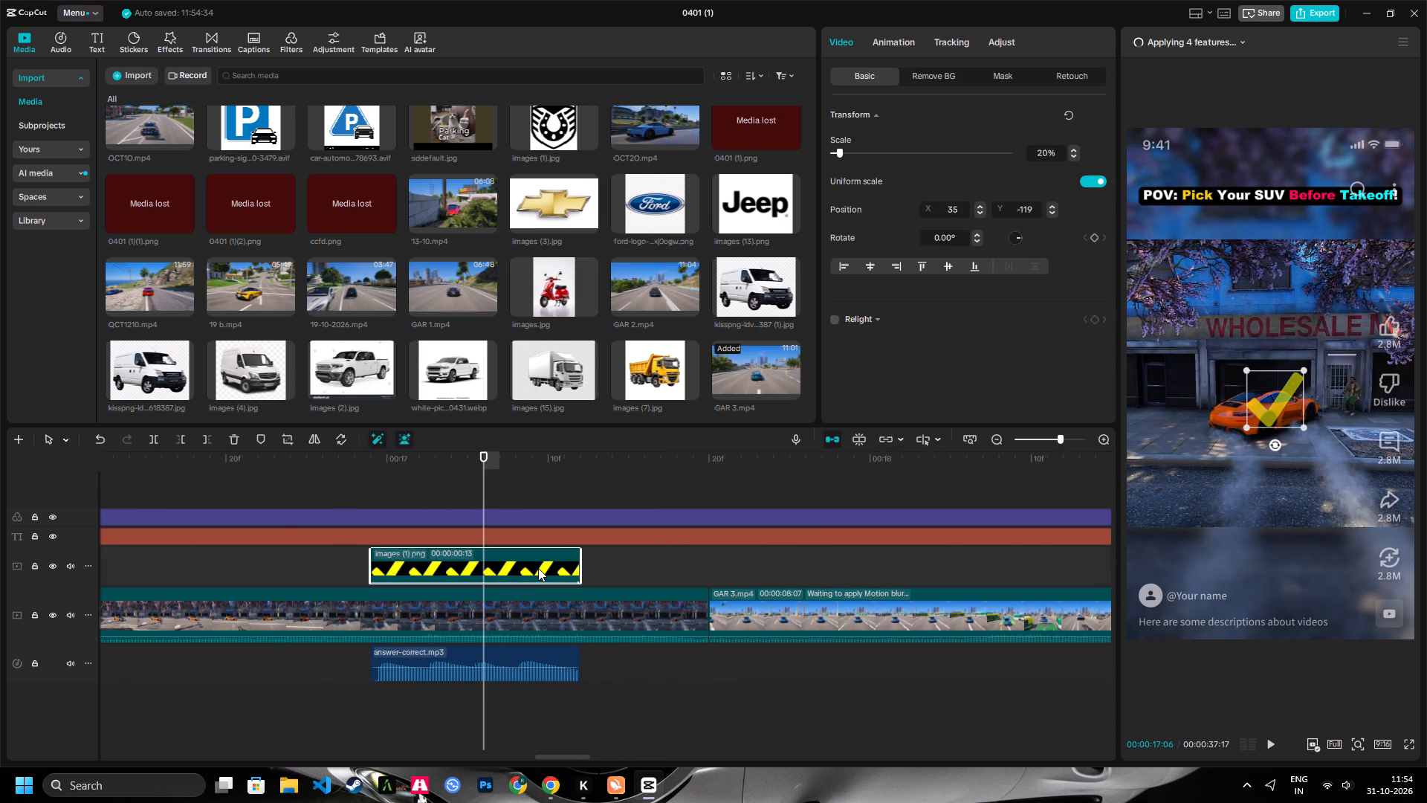
pyautogui.keyDown('ctrl'); pyautogui.click(517, 683); pyautogui.keyUp('ctrl')
pyautogui.keyDown('ctrl'); pyautogui.click(523, 665); pyautogui.keyUp('ctrl')
pyautogui.moveTo(536, 578); pyautogui.dragTo(651, 574)
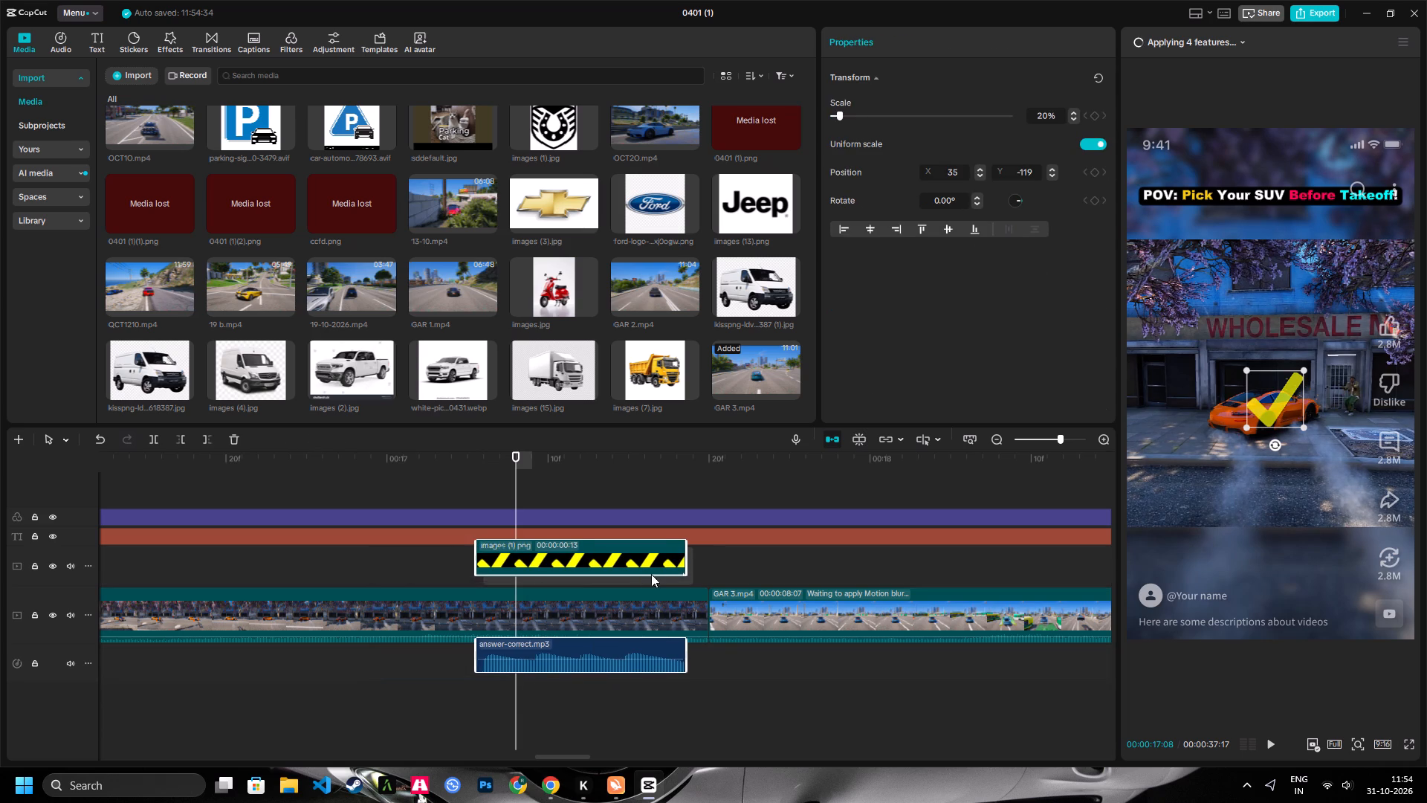
pyautogui.moveTo(651, 574); pyautogui.dragTo(664, 583)
pyautogui.hotkey('shift', 'z')
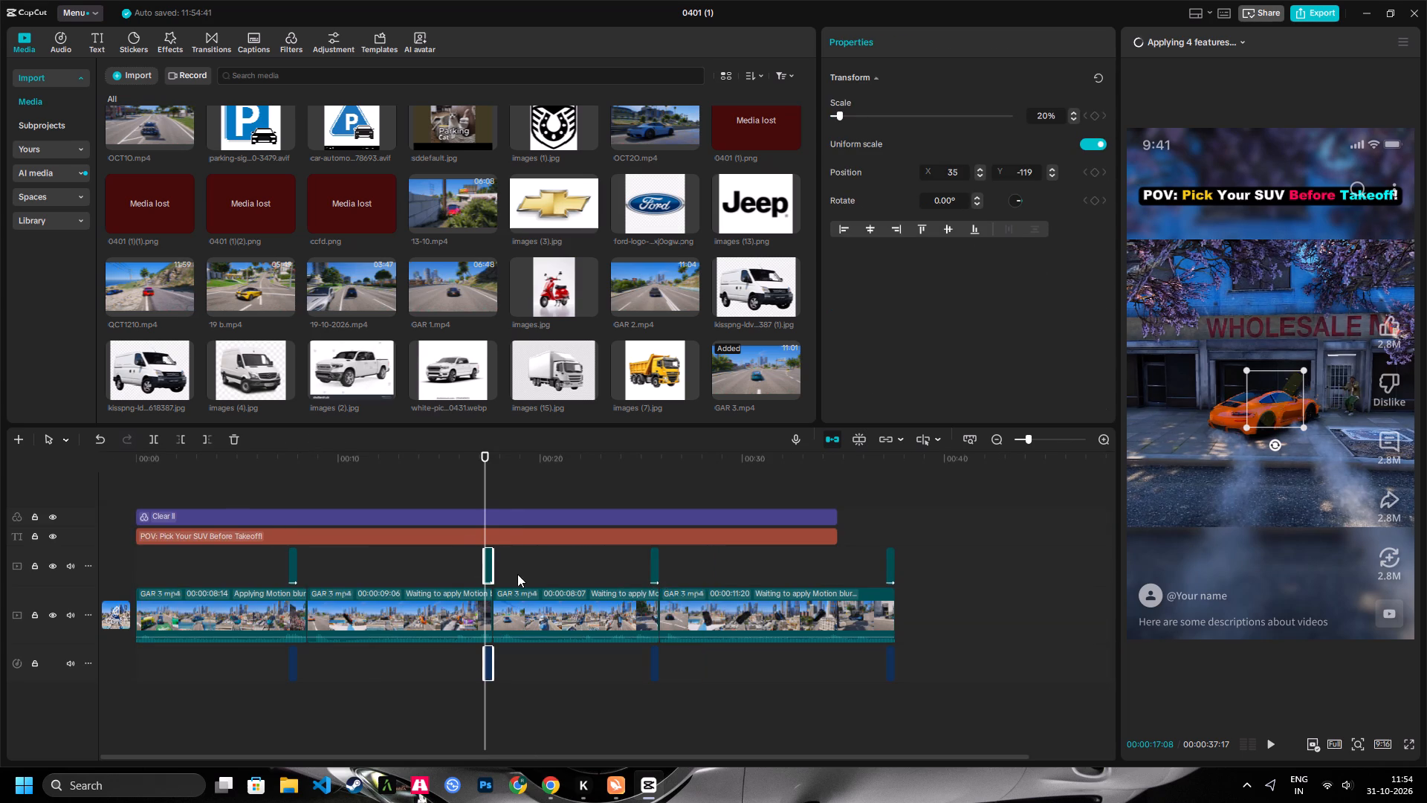
pyautogui.press('space')
pyautogui.press('space')
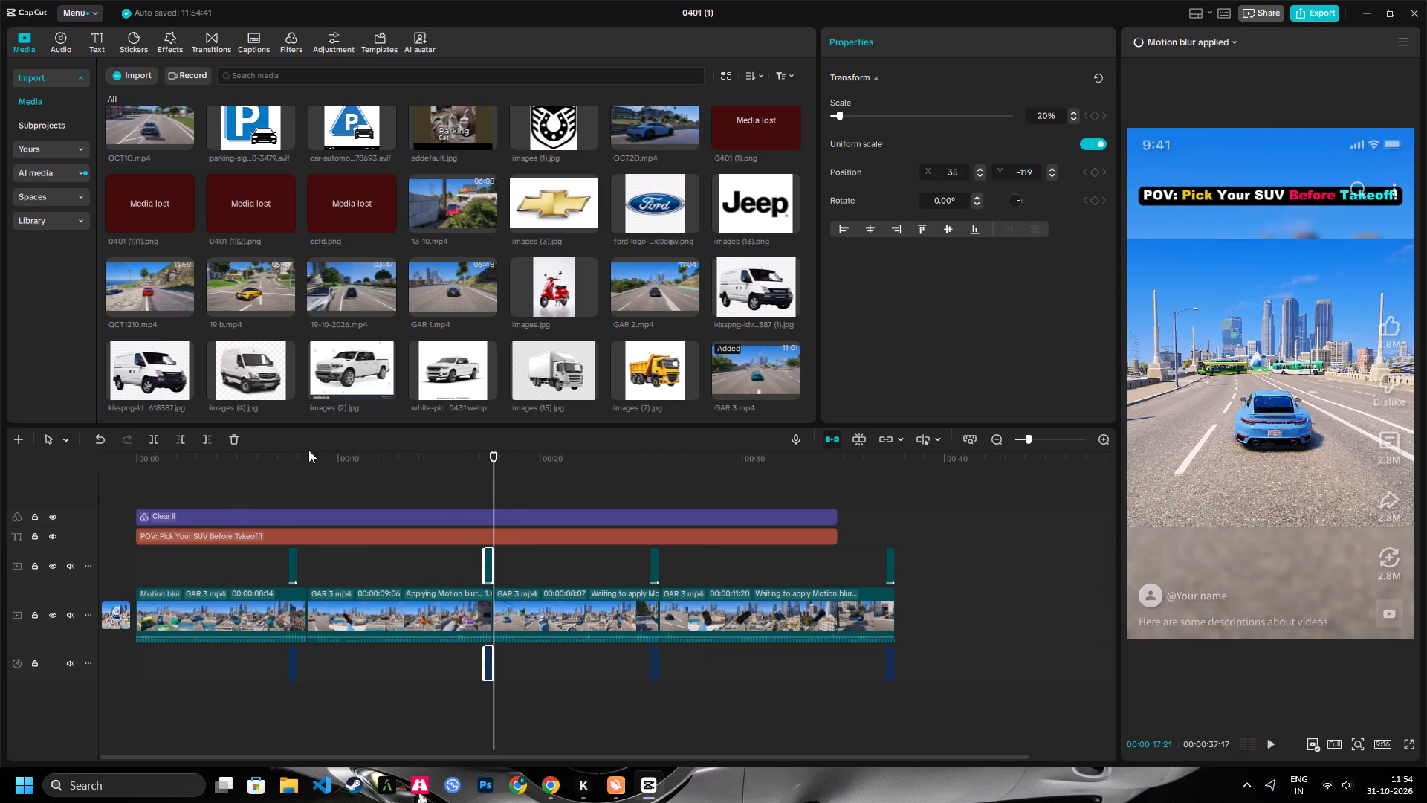
# Move the first checkmark and its answer-correct.mp3 sound later to end with the first GAR 3 clip, and preview the cut.
pyautogui.click(302, 462)
pyautogui.press('space')
pyautogui.press('space')
pyautogui.click(297, 465)
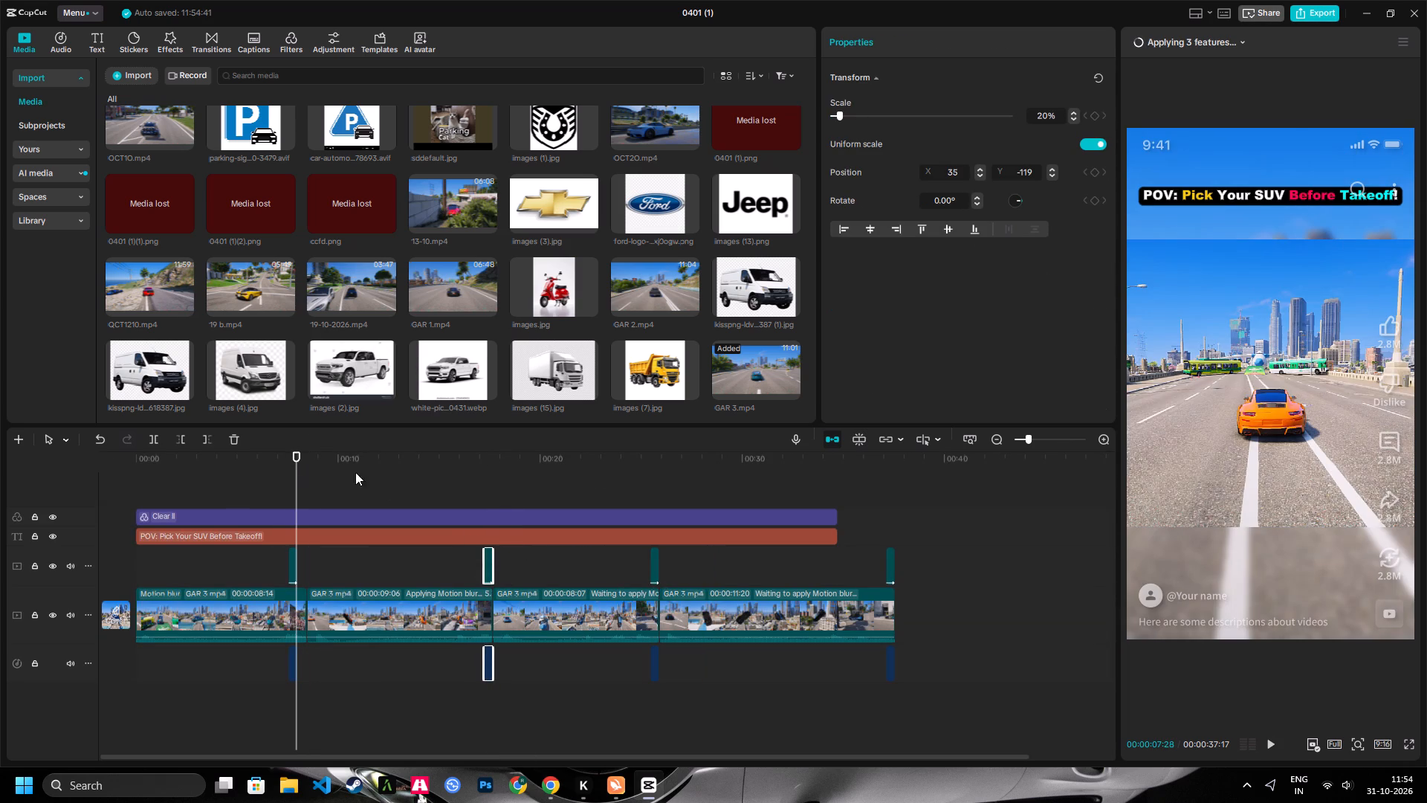
pyautogui.moveTo(1041, 440); pyautogui.dragTo(1051, 440)
pyautogui.keyDown('ctrl'); pyautogui.click(279, 569); pyautogui.keyUp('ctrl')
pyautogui.keyDown('ctrl'); pyautogui.click(282, 660); pyautogui.keyUp('ctrl')
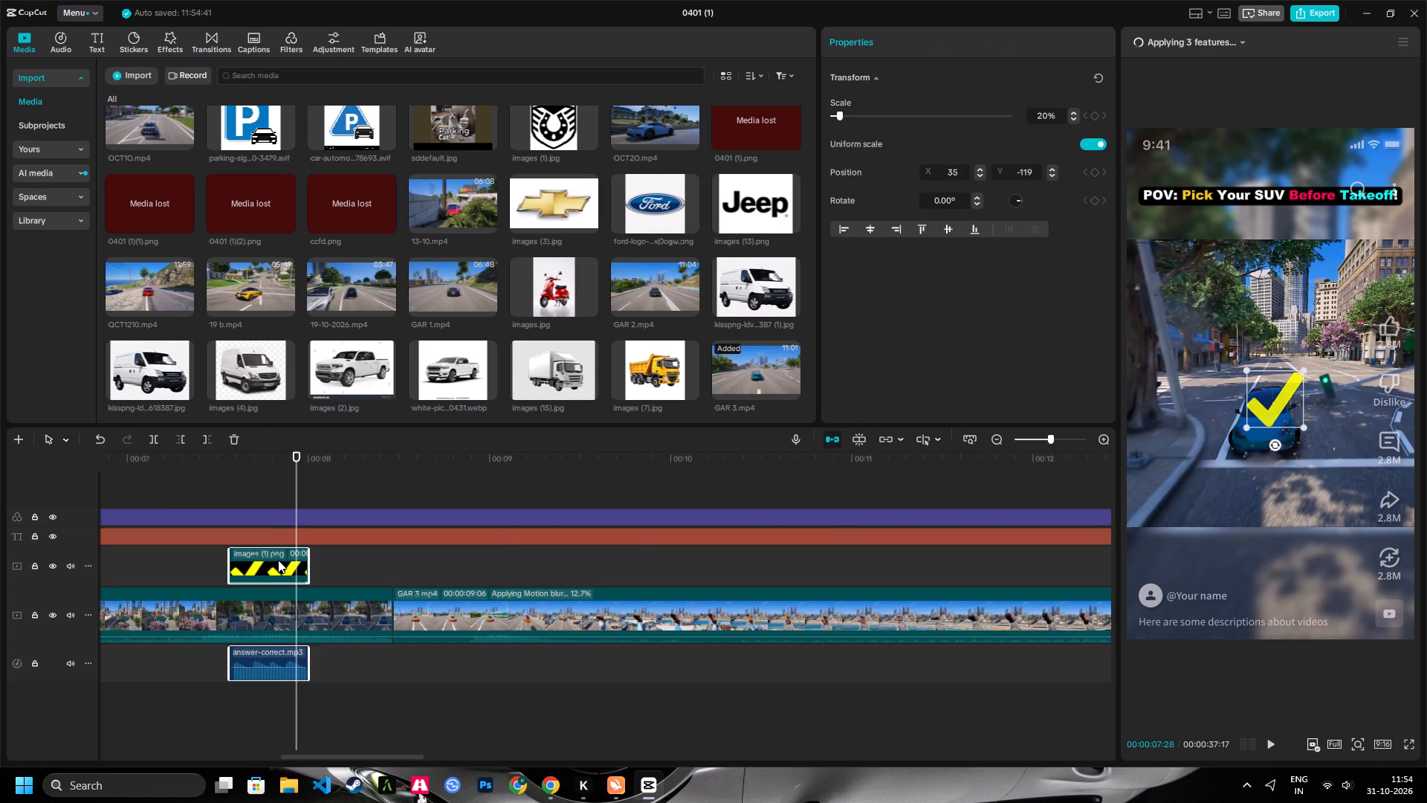
pyautogui.moveTo(278, 560); pyautogui.dragTo(360, 562)
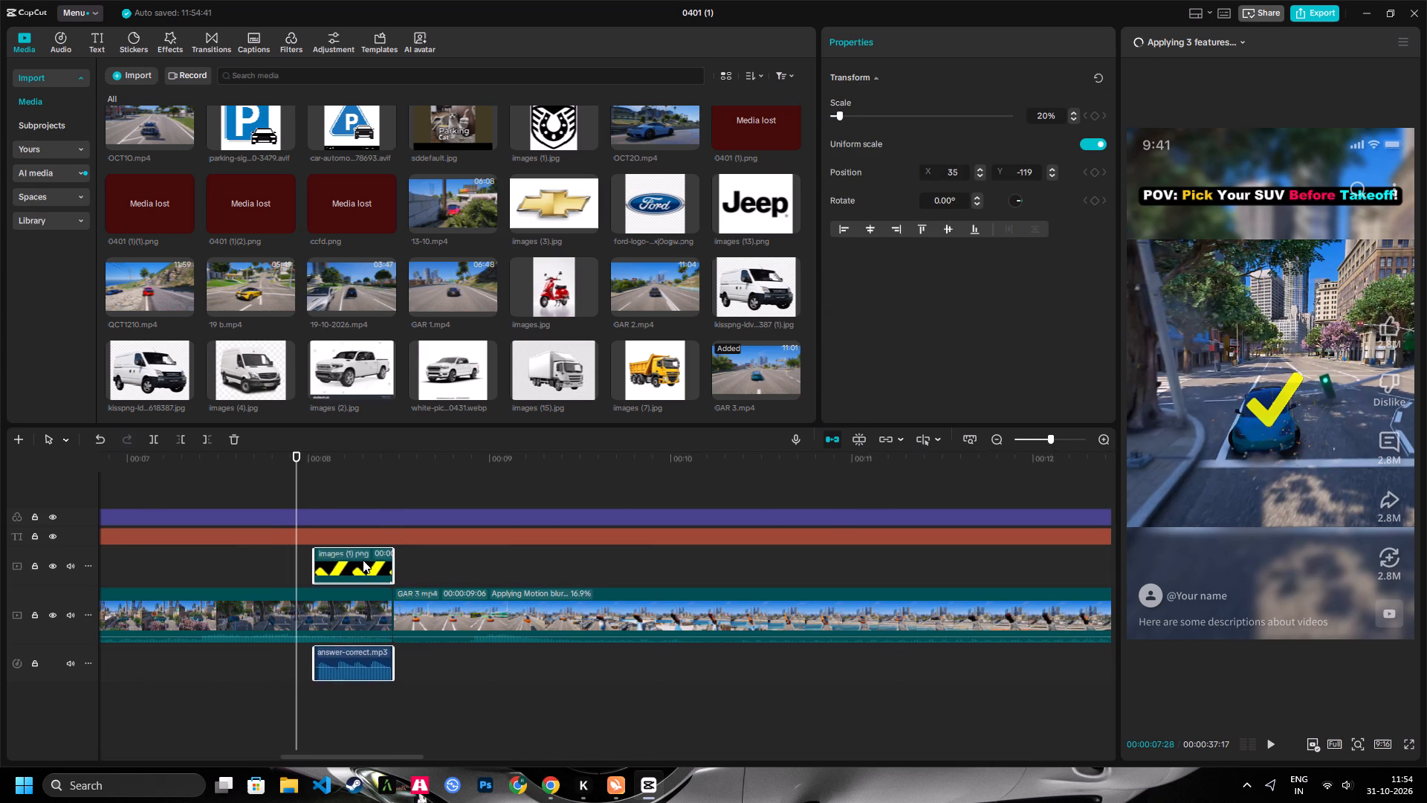
pyautogui.hotkey('shift', 'z')
pyautogui.press('space')
pyautogui.press('space')
pyautogui.press('space')
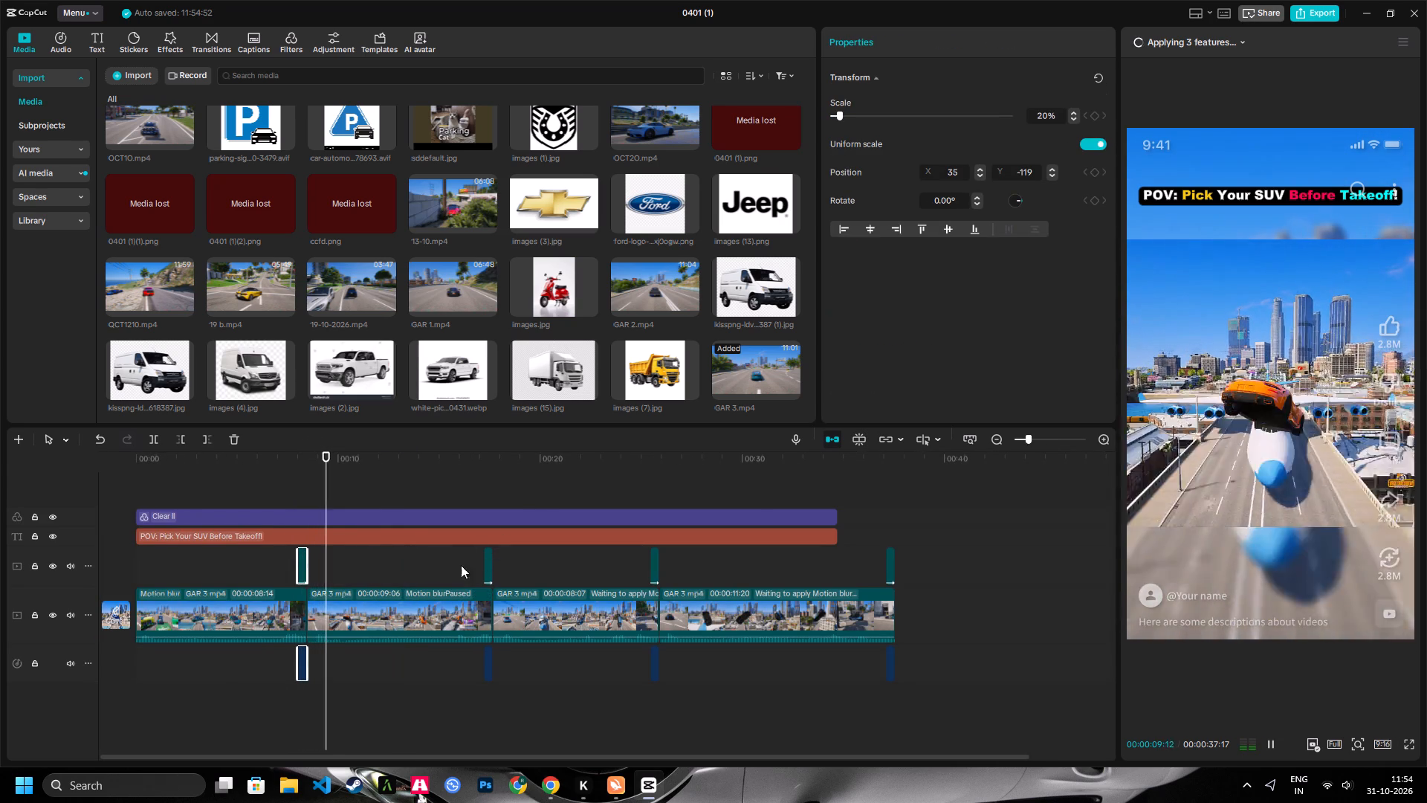
pyautogui.press('space')
# Add the Tesla logo images (4).png on its own track from the timeline's start and remove its background.
pyautogui.click(255, 459)
pyautogui.press('space')
pyautogui.press('space')
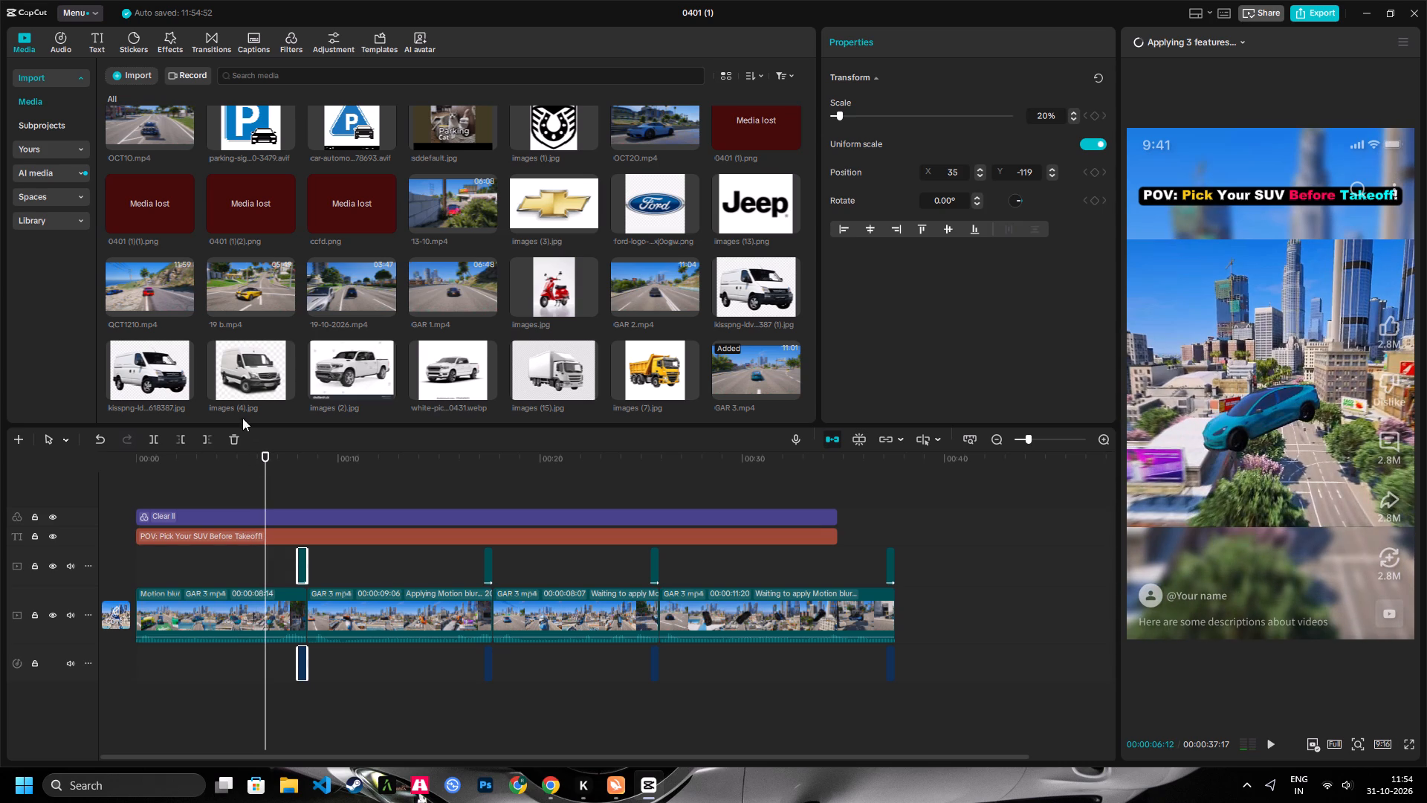
pyautogui.scroll(-2, 468, 283)
pyautogui.scroll(16, 471, 278)
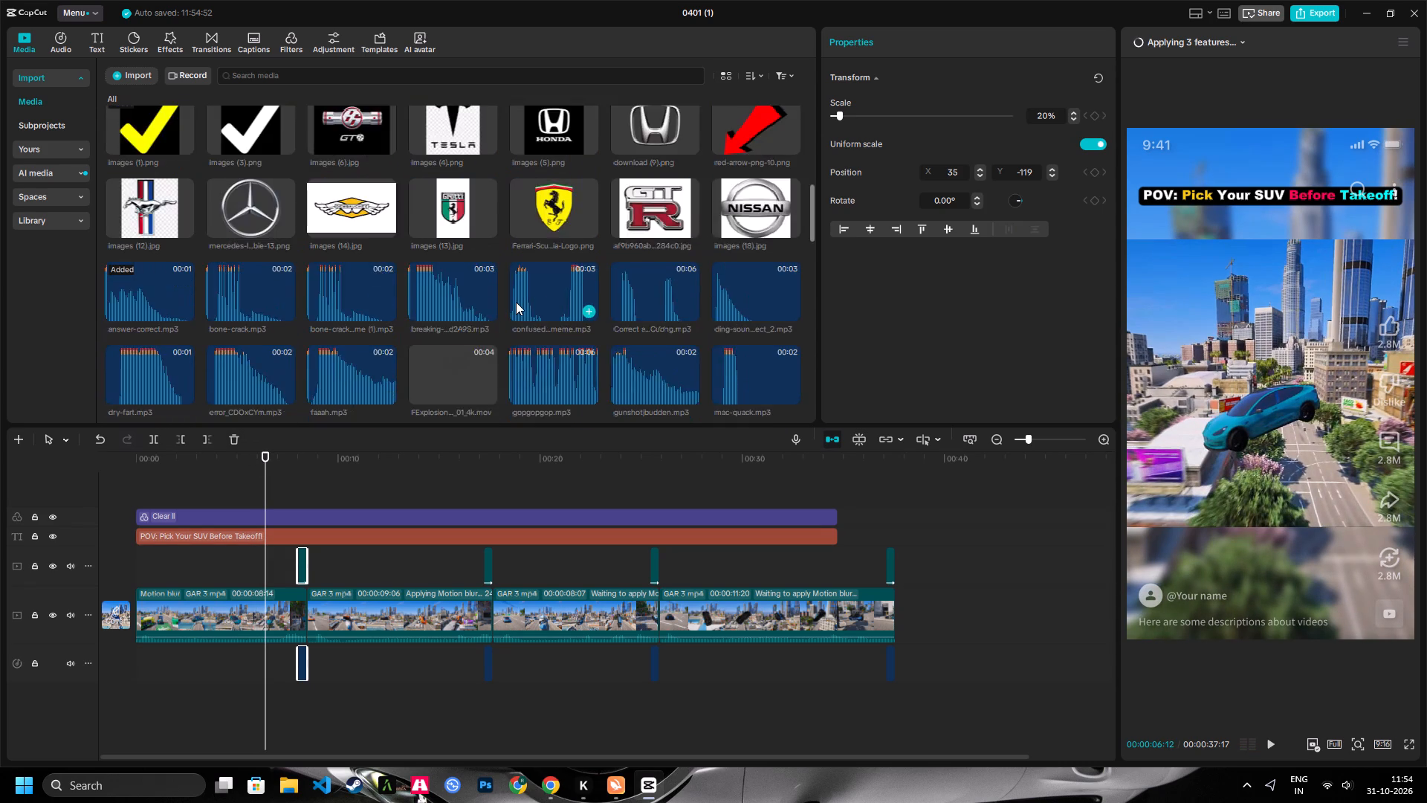
pyautogui.scroll(2, 516, 302)
pyautogui.scroll(6, 587, 322)
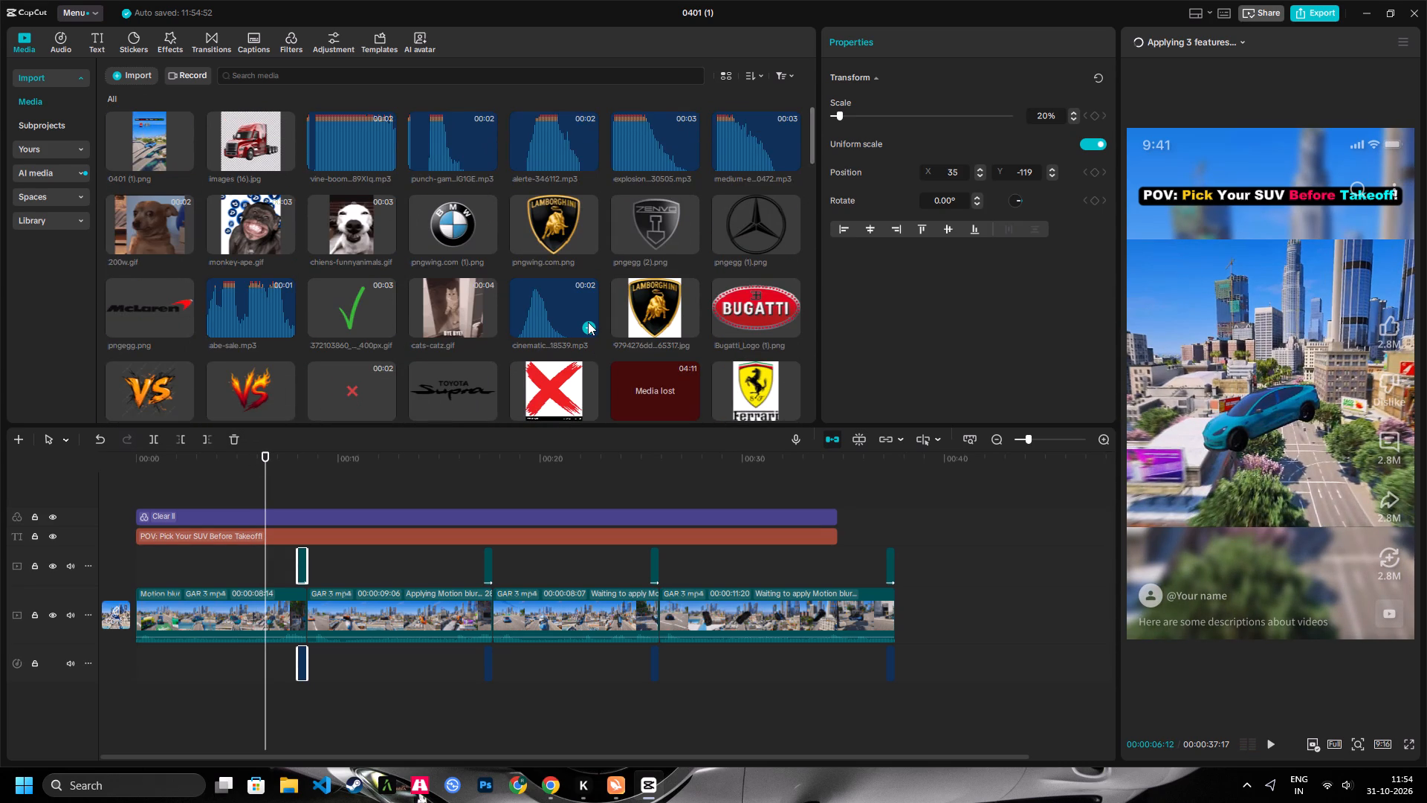
pyautogui.scroll(15, 588, 316)
pyautogui.scroll(-3, 659, 313)
pyautogui.scroll(6, 663, 309)
pyautogui.scroll(-5, 665, 307)
pyautogui.scroll(9, 667, 311)
pyautogui.scroll(-2, 645, 322)
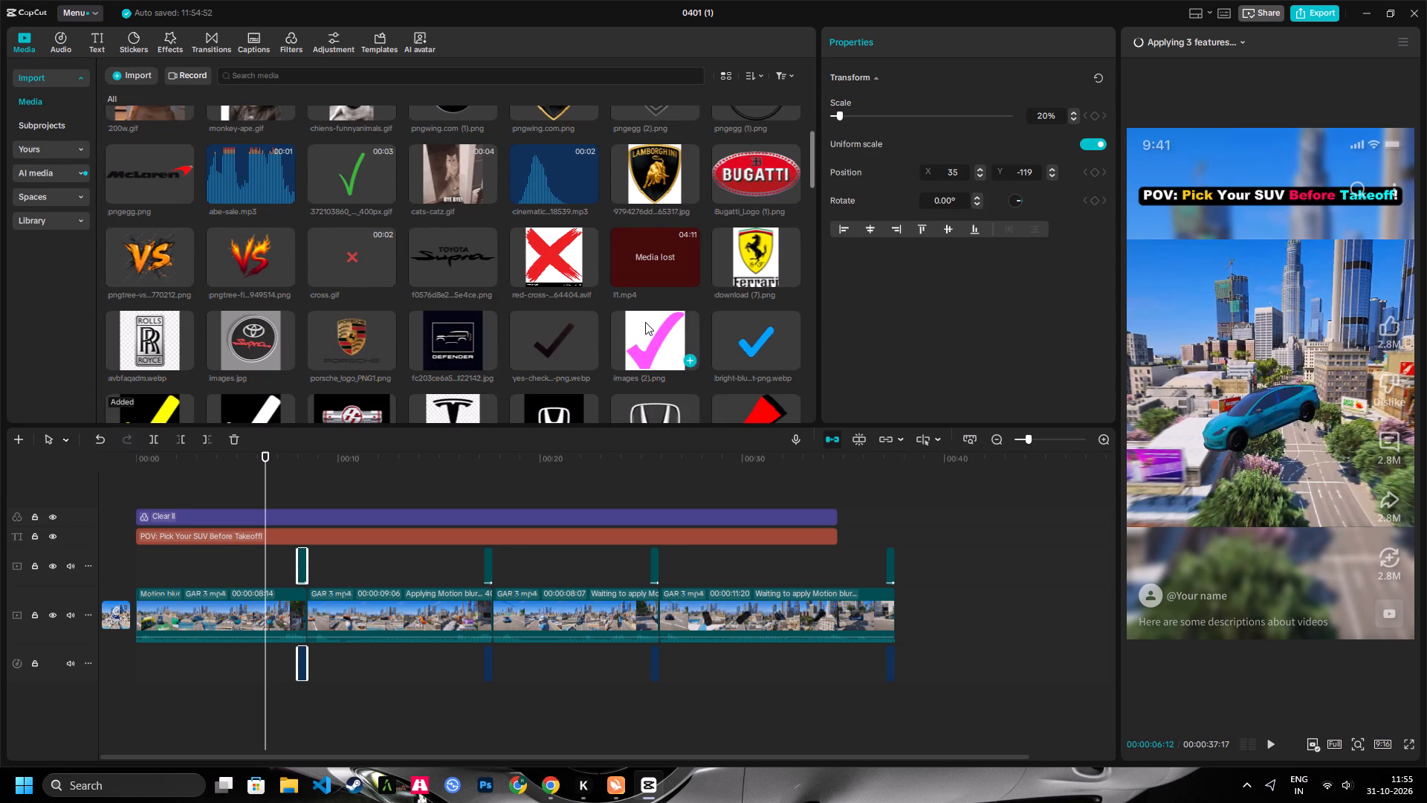
pyautogui.scroll(-1, 450, 335)
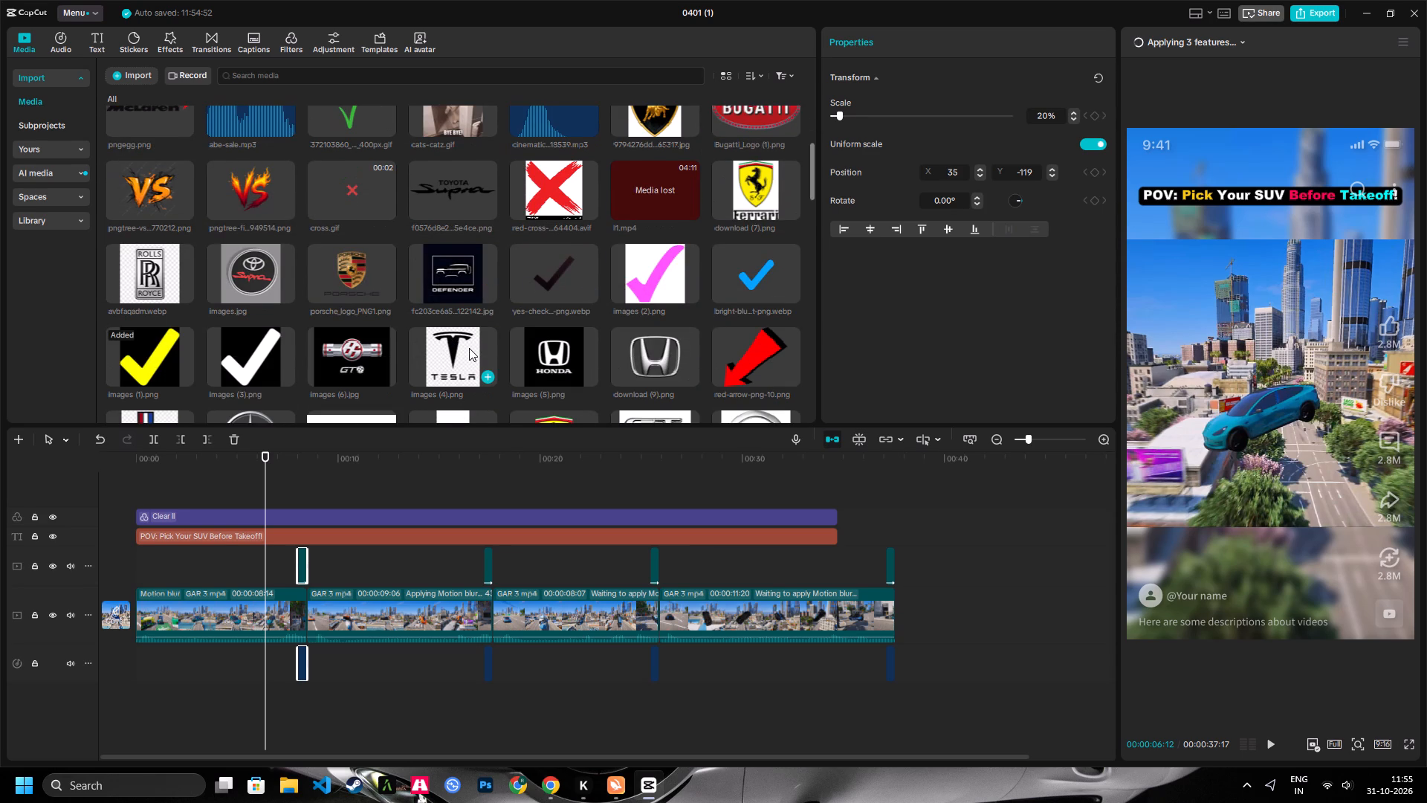
pyautogui.moveTo(466, 348); pyautogui.dragTo(56, 497)
pyautogui.click(395, 437)
pyautogui.click(402, 440)
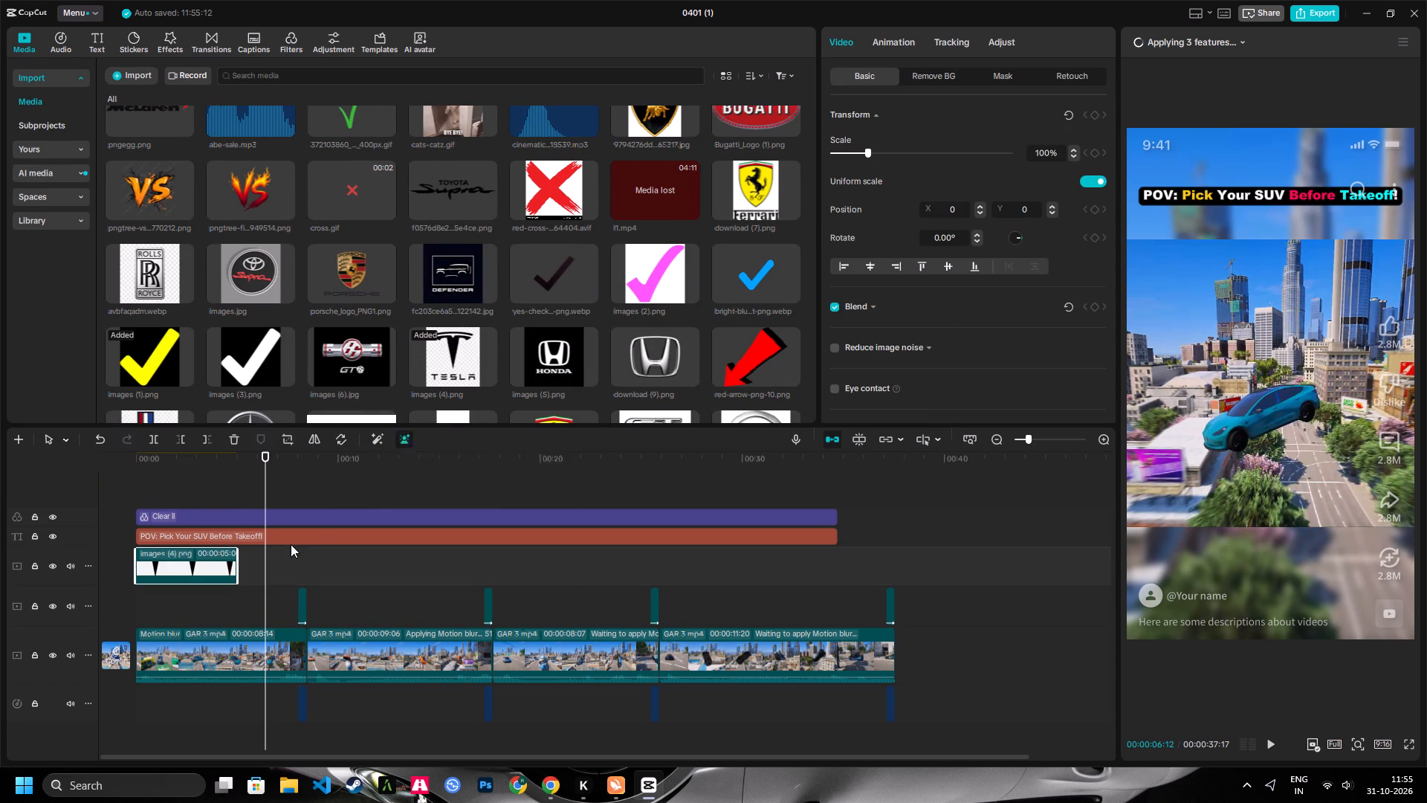
# Extend the Tesla logo overlay from the timeline's start to a duration of 00:00:37:11.
pyautogui.moveTo(228, 559); pyautogui.dragTo(236, 559)
pyautogui.moveTo(236, 559); pyautogui.dragTo(323, 553)
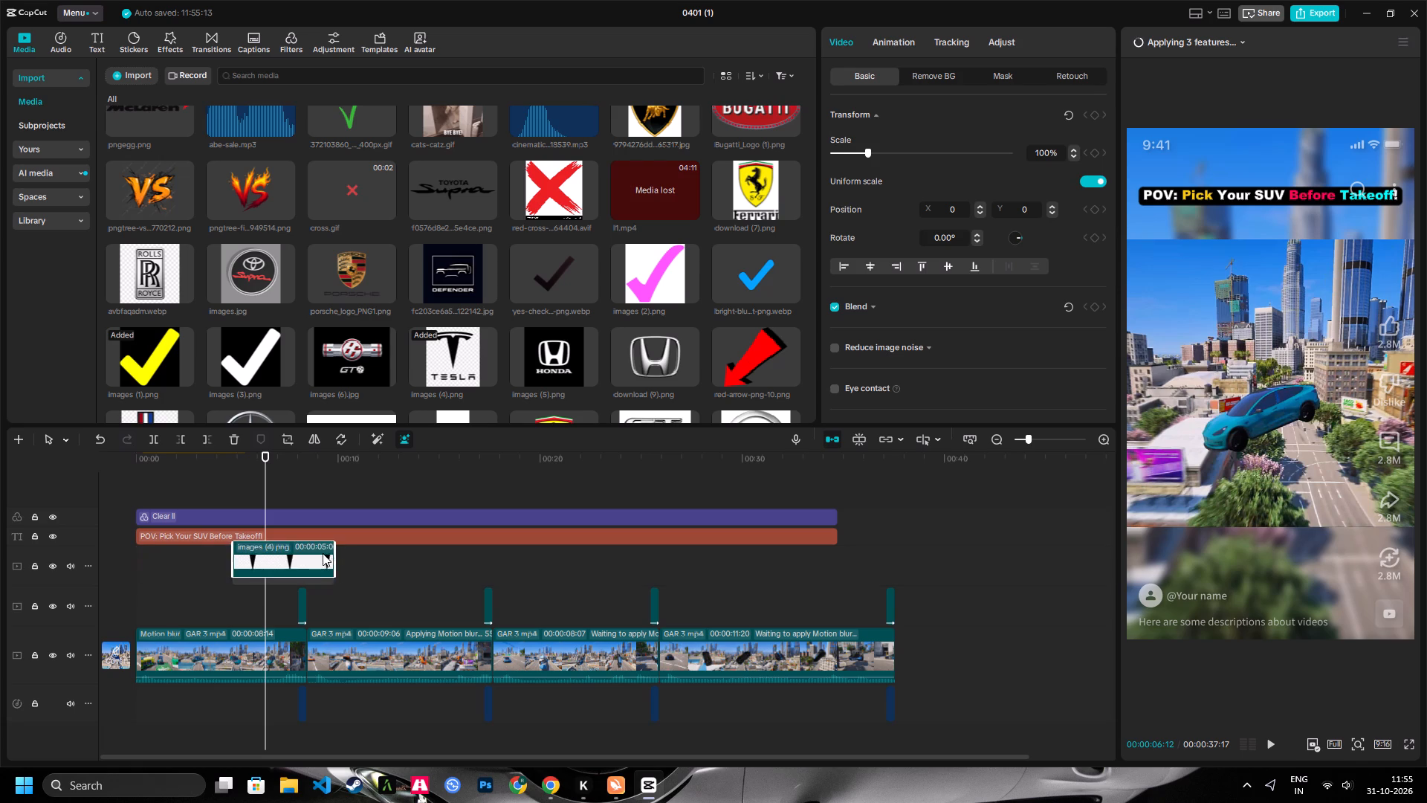
pyautogui.moveTo(323, 553); pyautogui.dragTo(181, 555)
pyautogui.moveTo(238, 561); pyautogui.dragTo(874, 552)
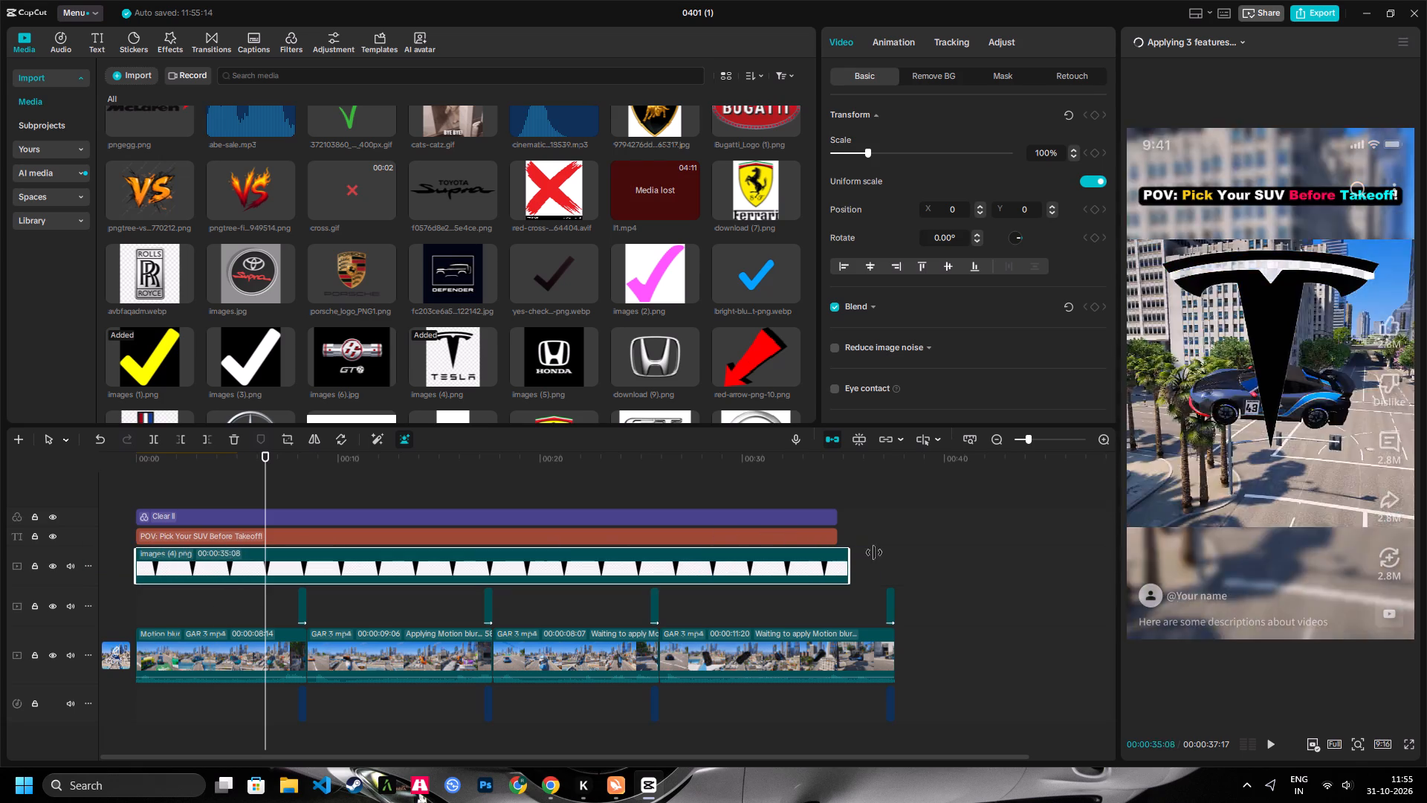
pyautogui.moveTo(874, 552); pyautogui.dragTo(888, 554)
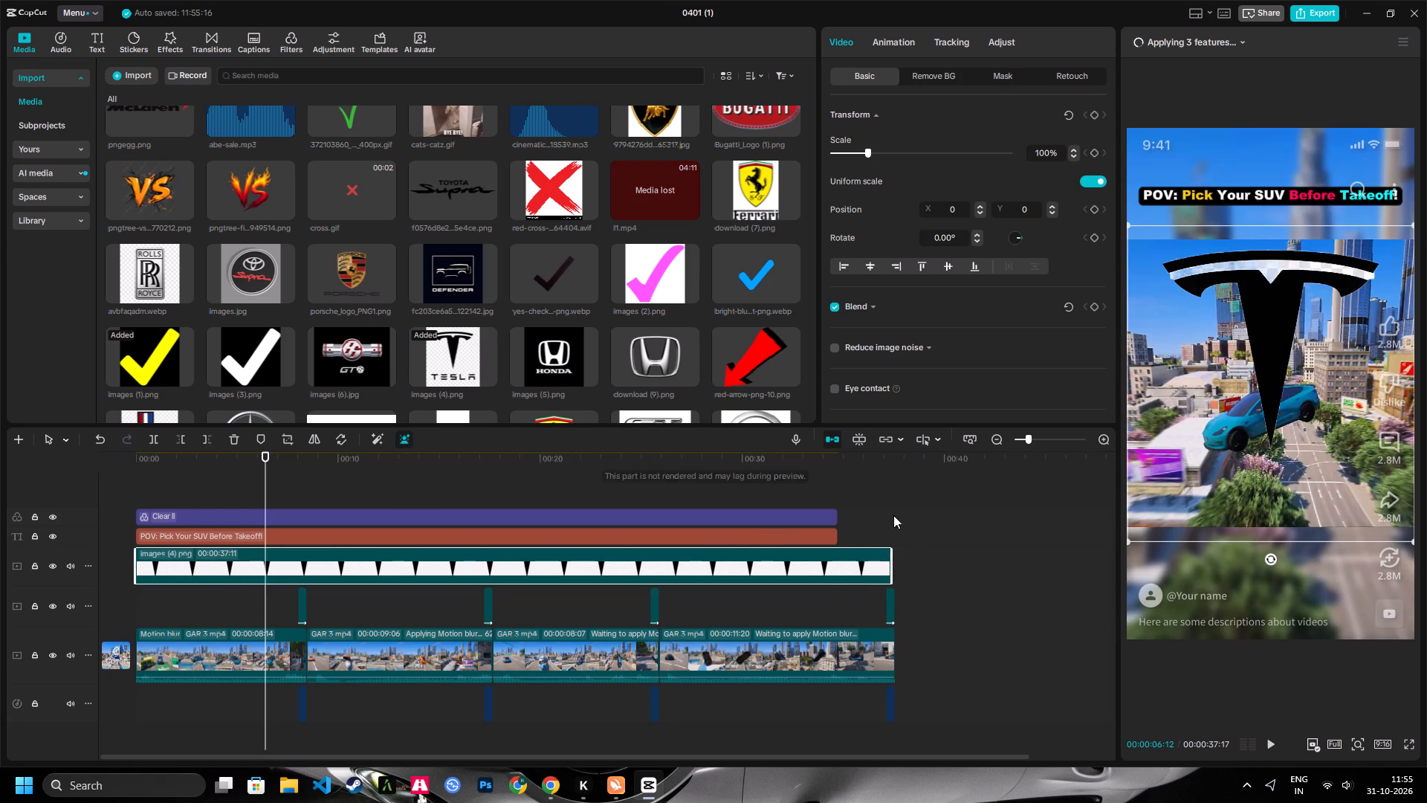
pyautogui.click(1124, 539)
# Shrink the Tesla logo to 20% and place it below the title's left end at about X -726, Y 1013.
pyautogui.moveTo(1130, 540); pyautogui.dragTo(1251, 390)
pyautogui.moveTo(1253, 389); pyautogui.dragTo(1220, 337)
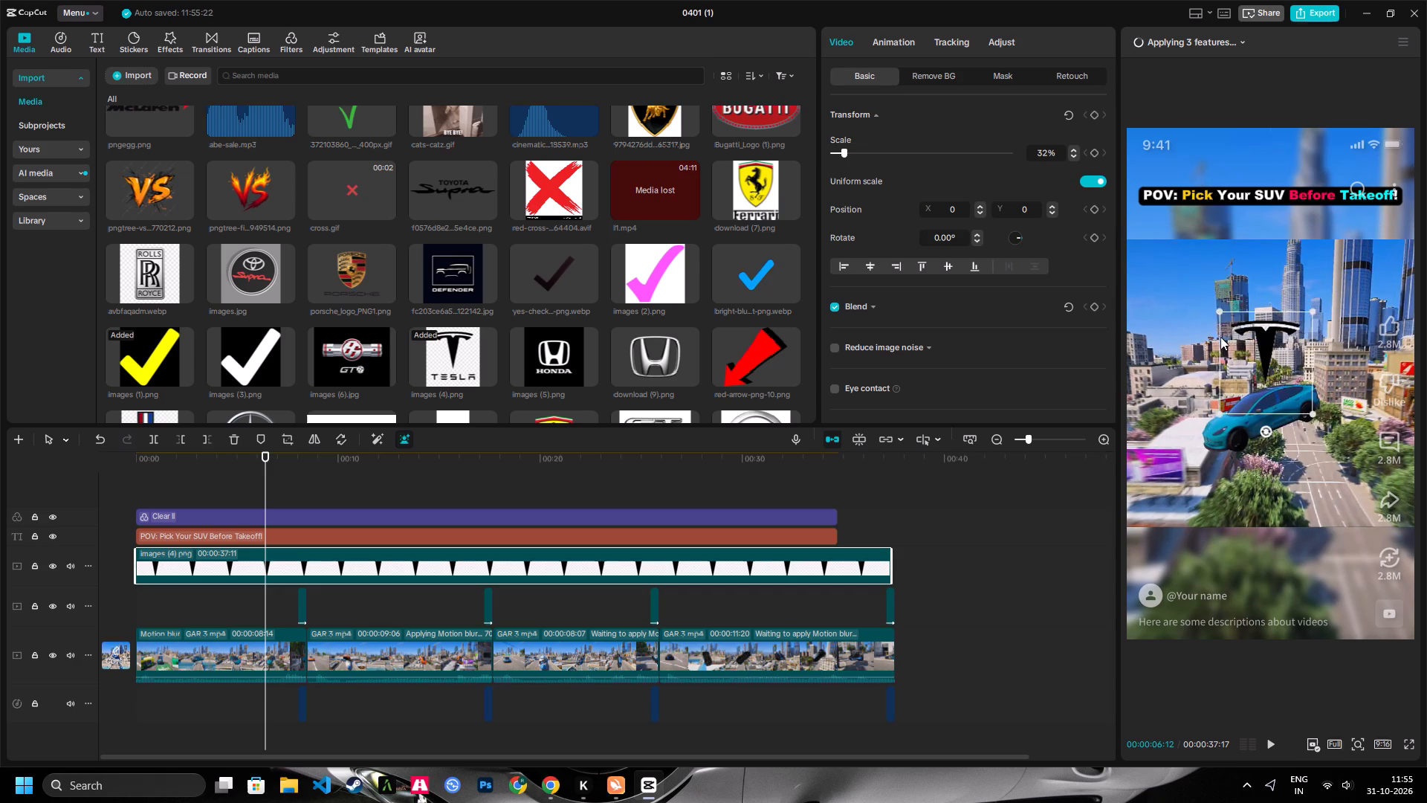
pyautogui.moveTo(1220, 337); pyautogui.dragTo(1161, 271)
pyautogui.moveTo(1226, 318); pyautogui.dragTo(1215, 303)
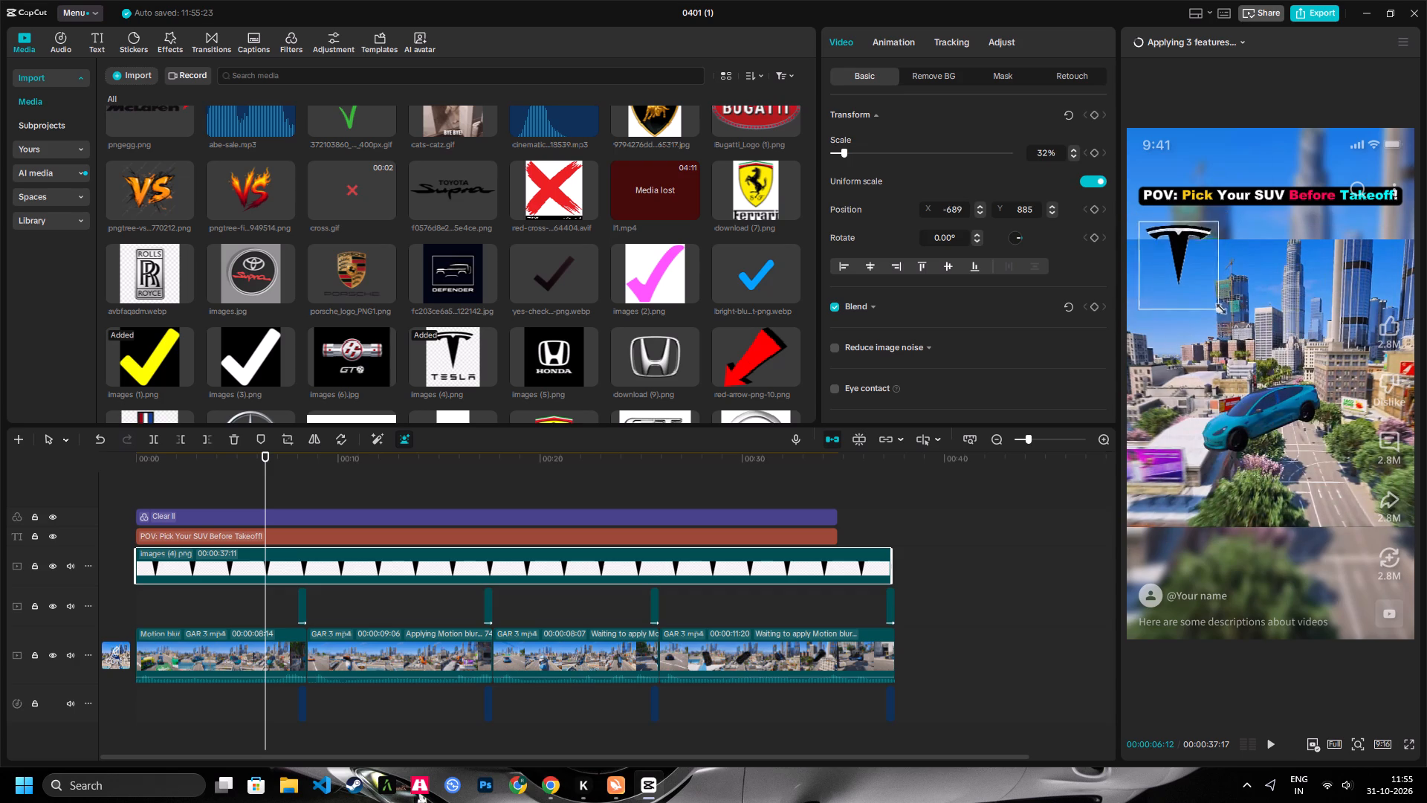
pyautogui.moveTo(1215, 303); pyautogui.dragTo(1203, 288)
pyautogui.moveTo(1193, 269); pyautogui.dragTo(1188, 252)
# Add the blue parking-sign .avif image with the black car on its own track from the timeline's start.
pyautogui.click(400, 465)
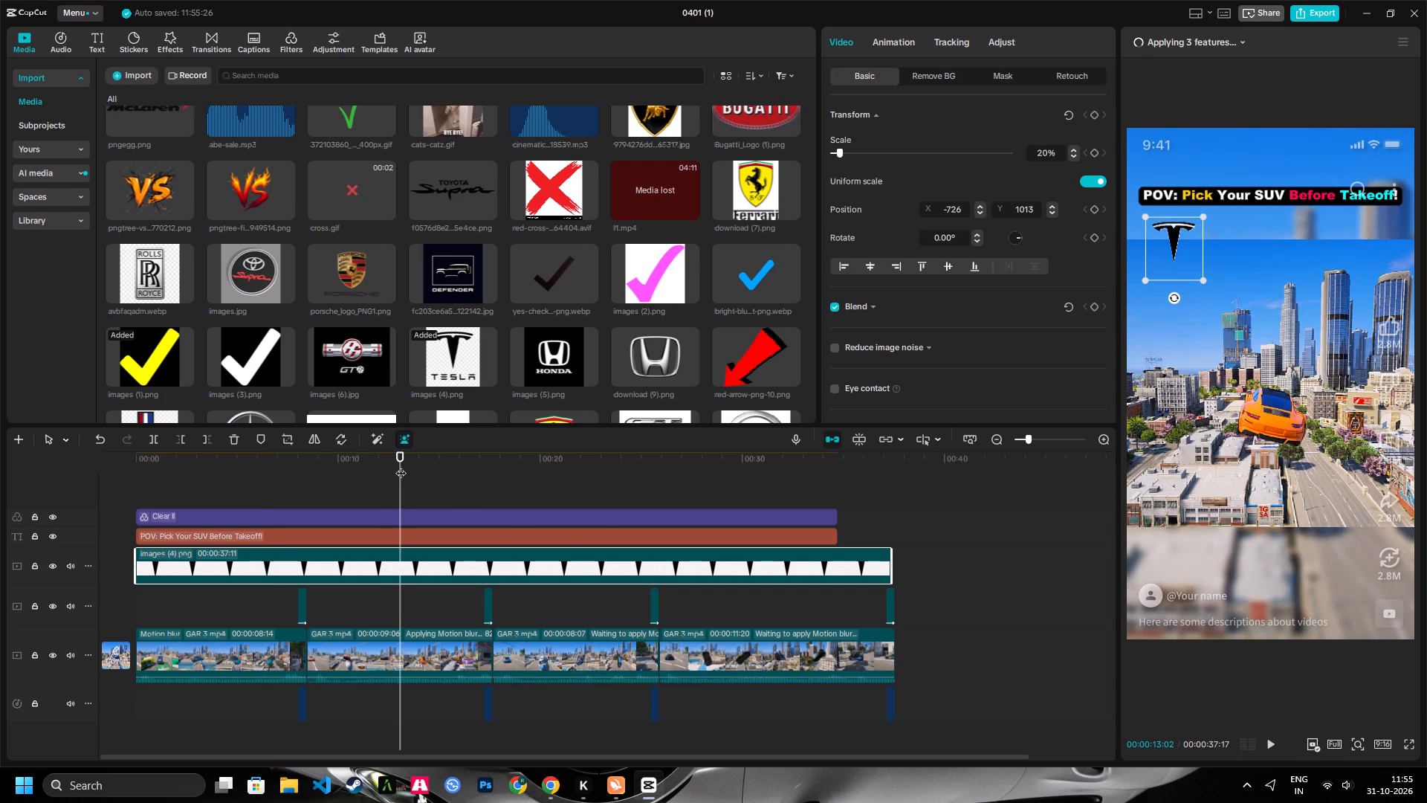
pyautogui.press('space')
pyautogui.press('space')
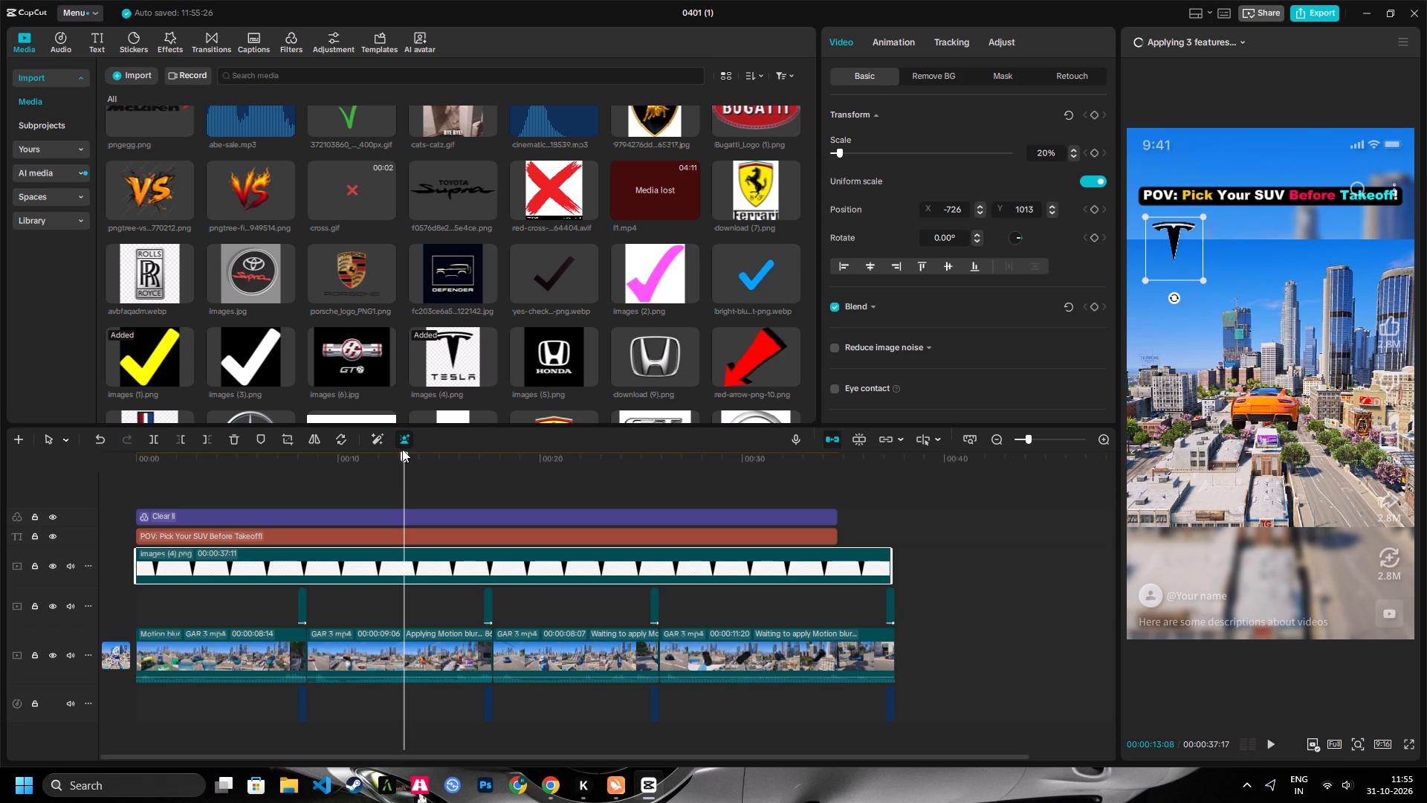
pyautogui.scroll(-6, 456, 300)
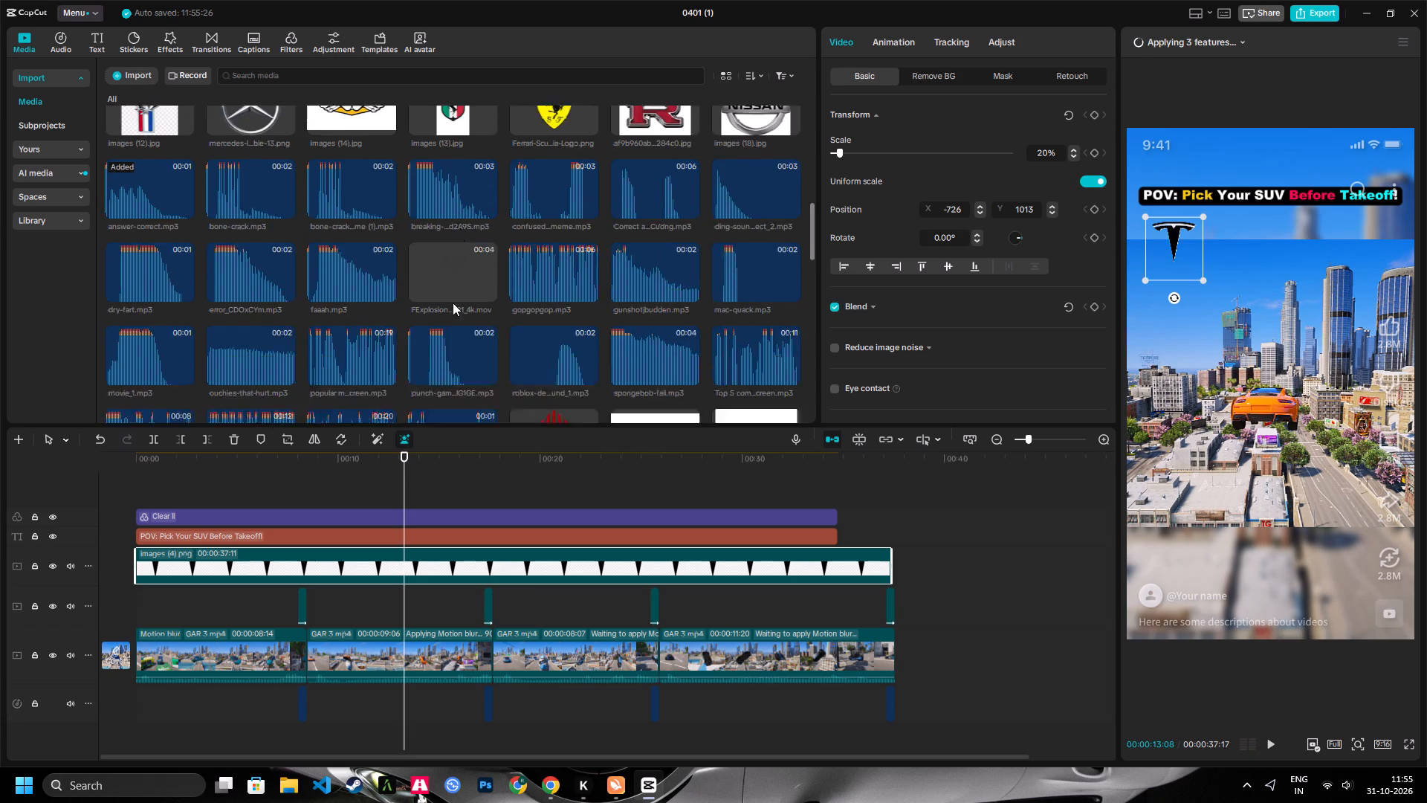
pyautogui.scroll(-14, 453, 303)
pyautogui.scroll(-1, 380, 316)
pyautogui.scroll(3, 380, 316)
pyautogui.moveTo(245, 321); pyautogui.dragTo(143, 463)
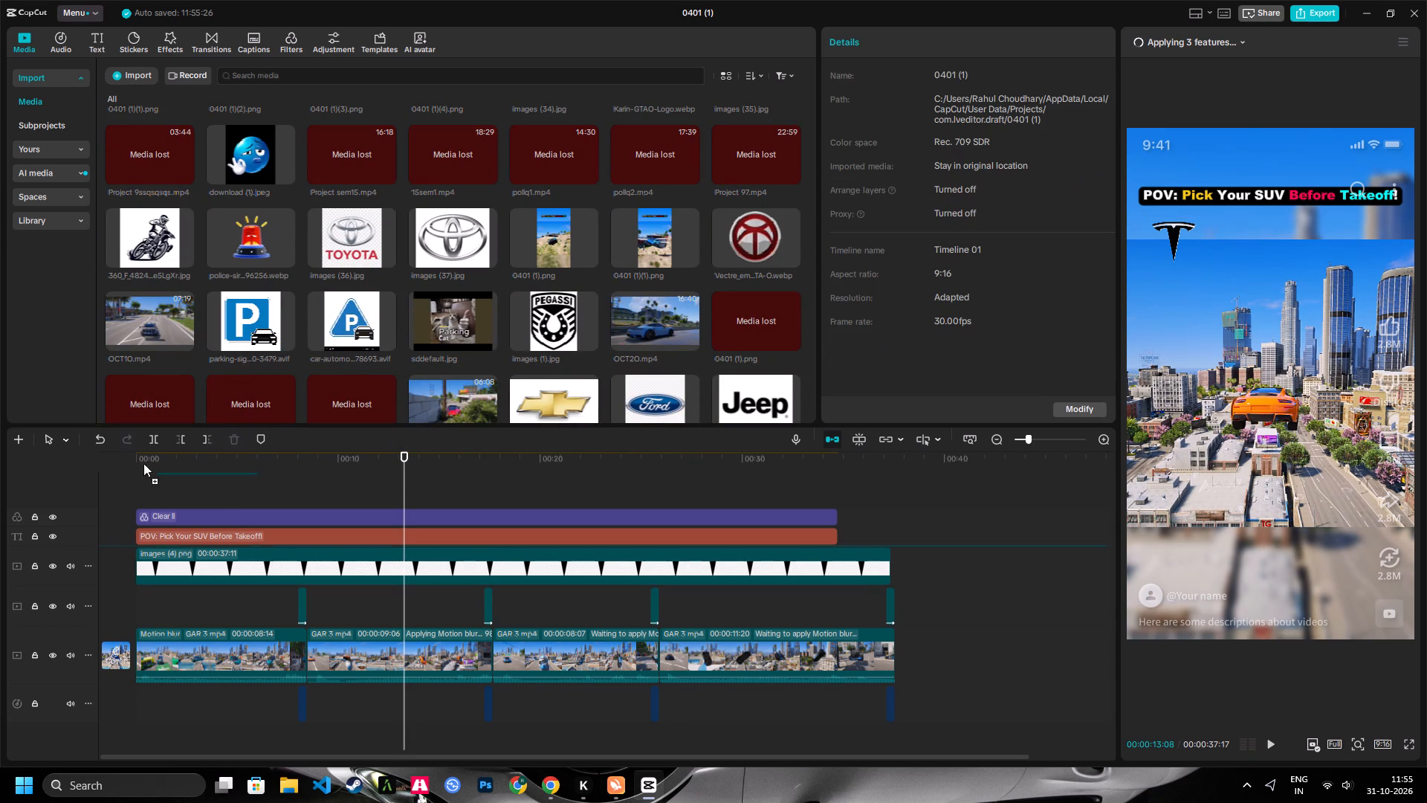
pyautogui.moveTo(143, 463); pyautogui.dragTo(117, 495)
# Extend the parking-sign overlay to a duration of 00:00:38:15 and remove its white background.
pyautogui.moveTo(239, 558); pyautogui.dragTo(873, 561)
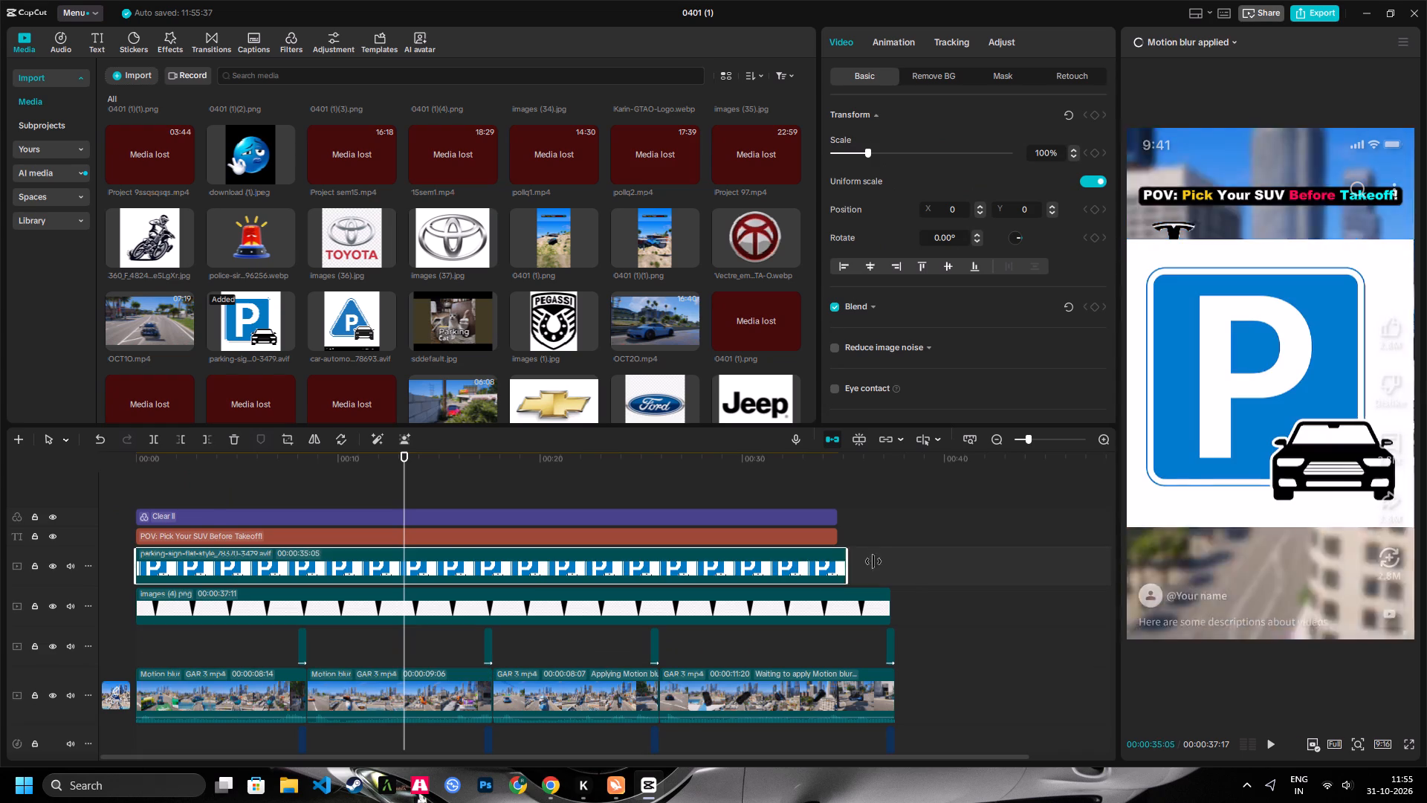
pyautogui.moveTo(873, 561); pyautogui.dragTo(913, 560)
pyautogui.click(402, 439)
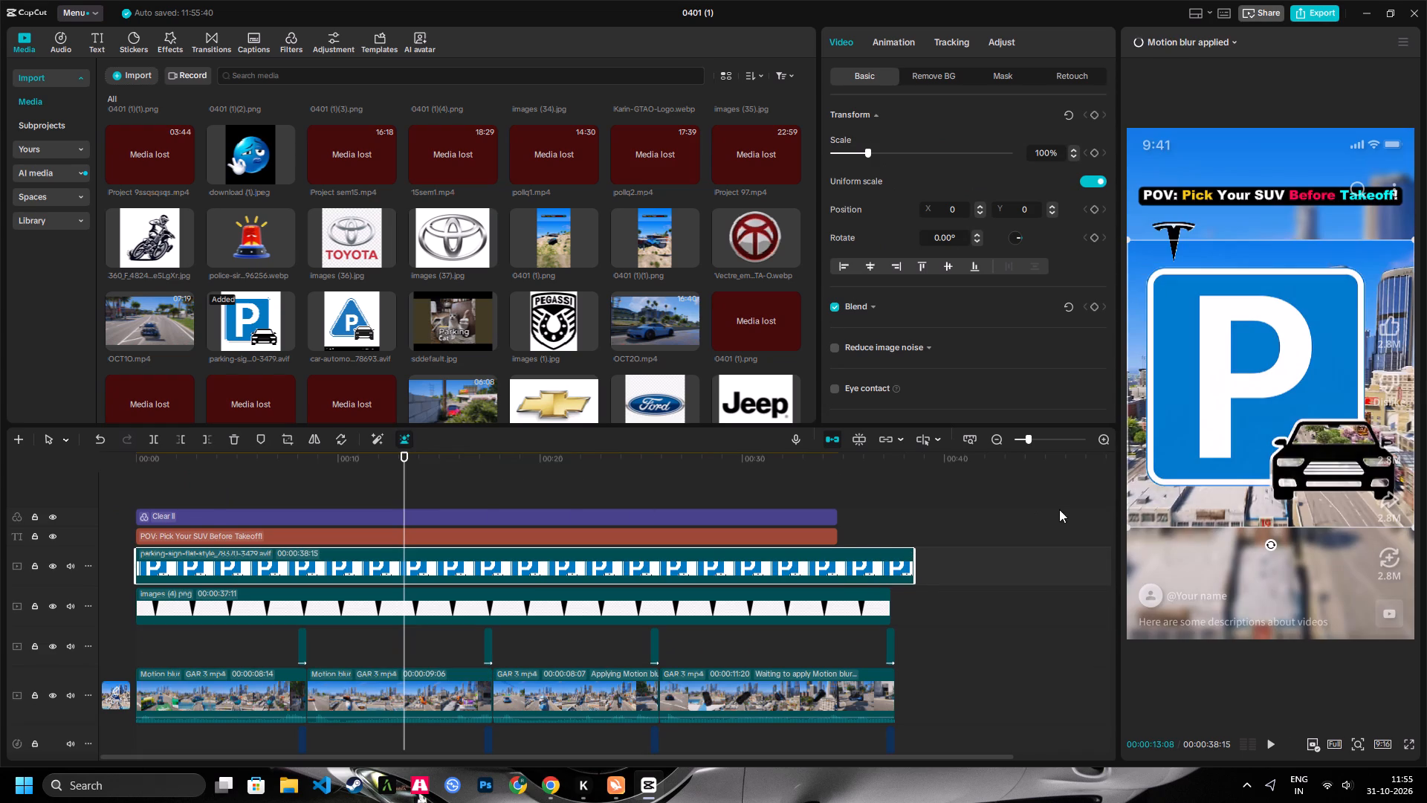
# Shrink the parking sign to 16% and place it beside the Tesla logo at about X -271, Y 1077.
pyautogui.moveTo(1130, 528); pyautogui.dragTo(1272, 381)
pyautogui.moveTo(1265, 390); pyautogui.dragTo(1238, 259)
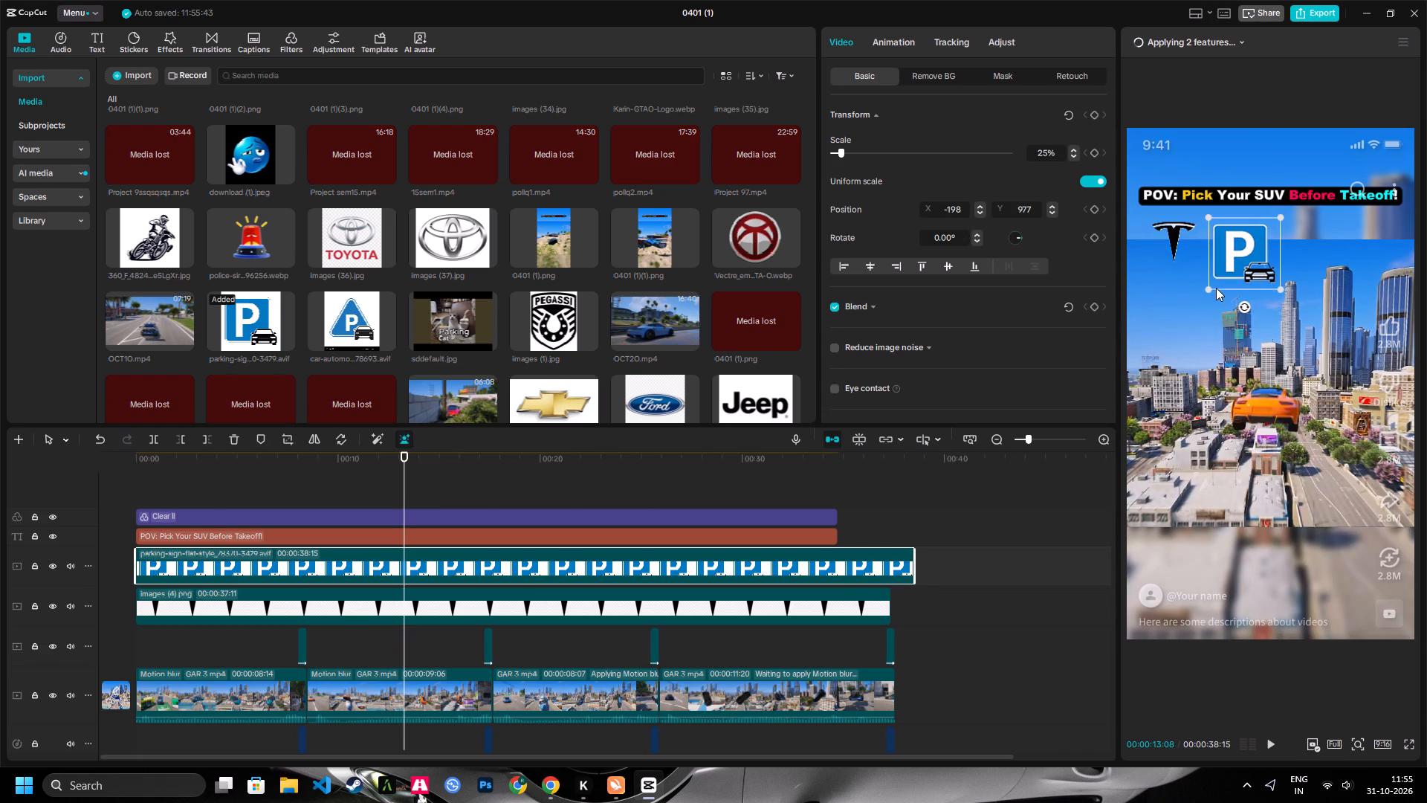
pyautogui.moveTo(1214, 288); pyautogui.dragTo(1222, 280)
pyautogui.moveTo(1230, 268); pyautogui.dragTo(1227, 259)
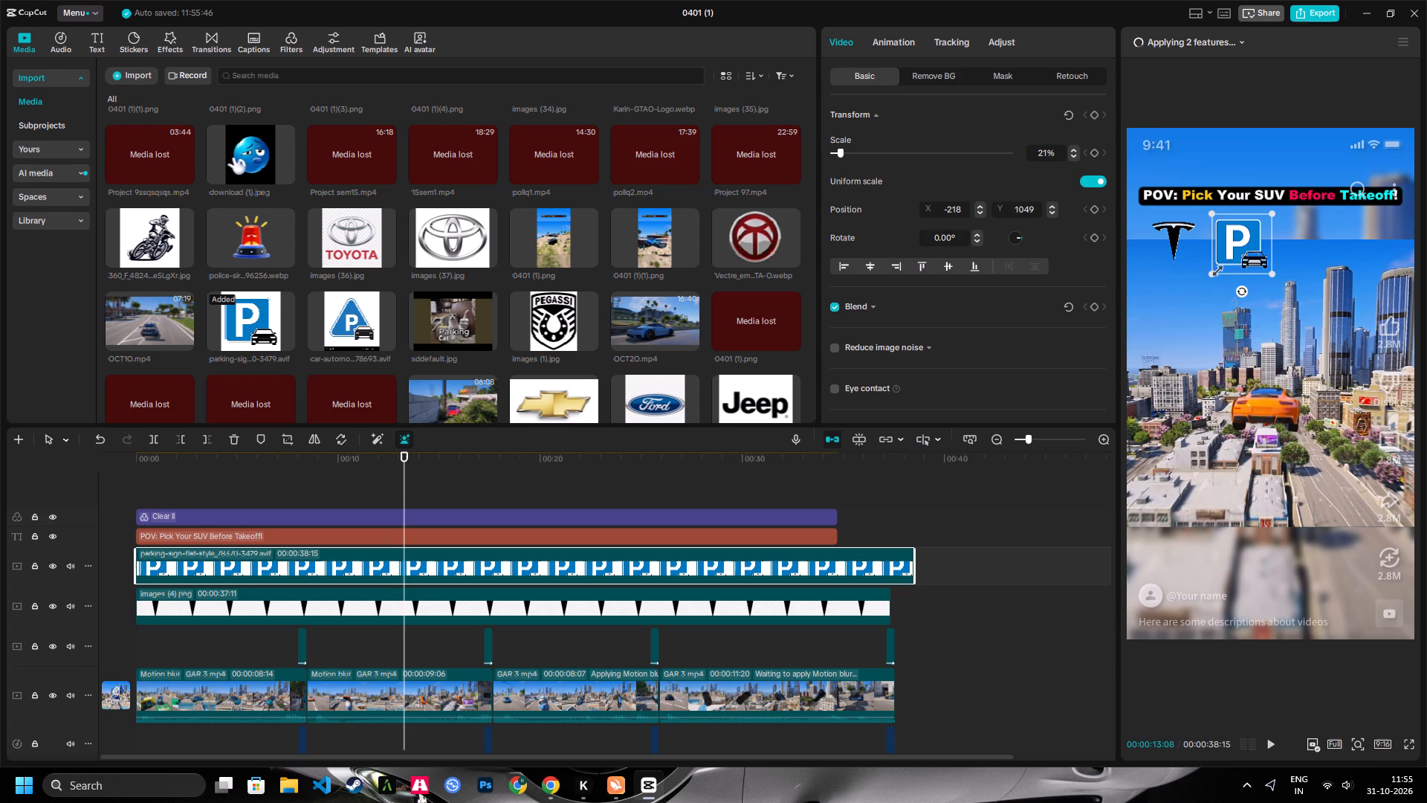
pyautogui.moveTo(1214, 271); pyautogui.dragTo(1219, 260)
pyautogui.moveTo(1229, 254); pyautogui.dragTo(1221, 251)
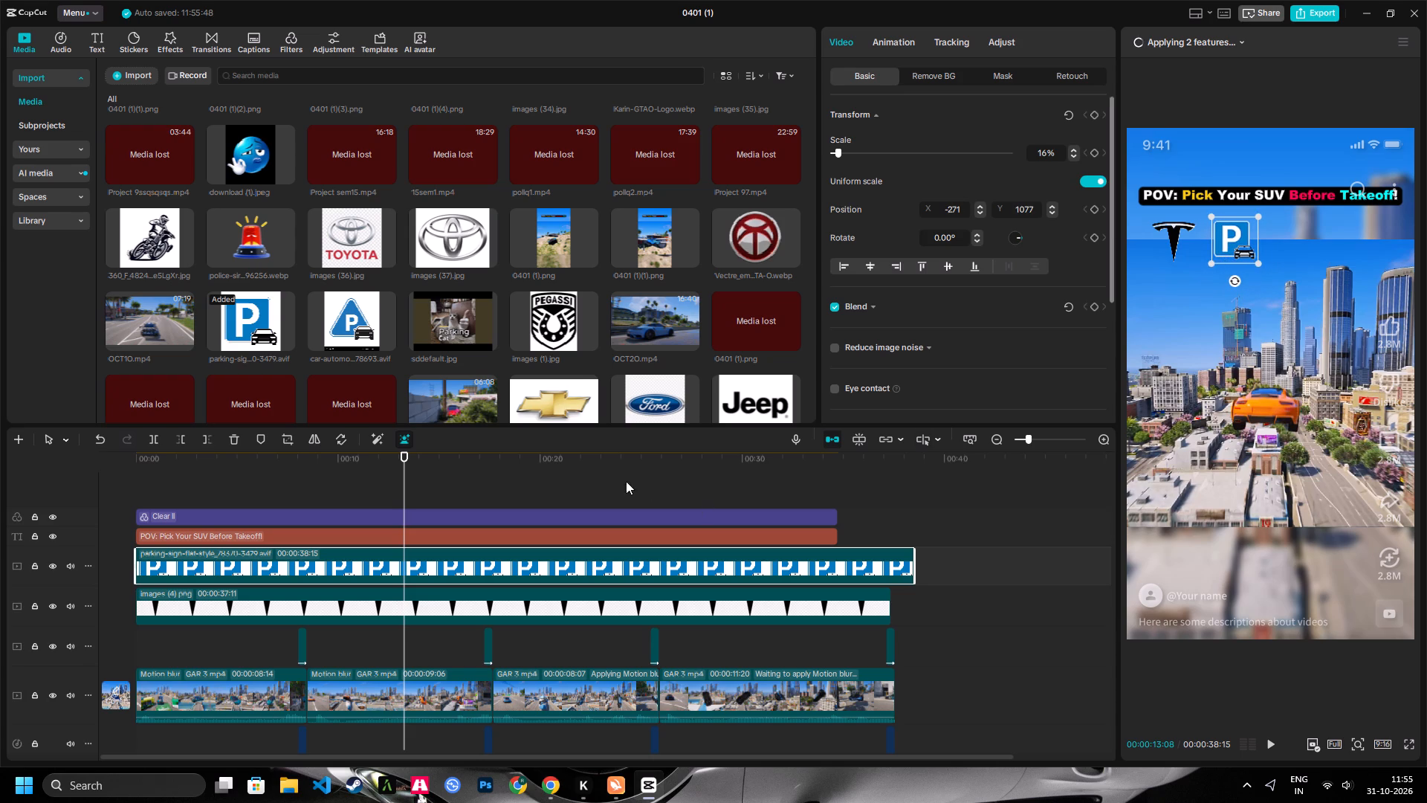
# Add the porsche_logo_PNG1.png image on its own overlay track from the timeline's start.
pyautogui.click(574, 463)
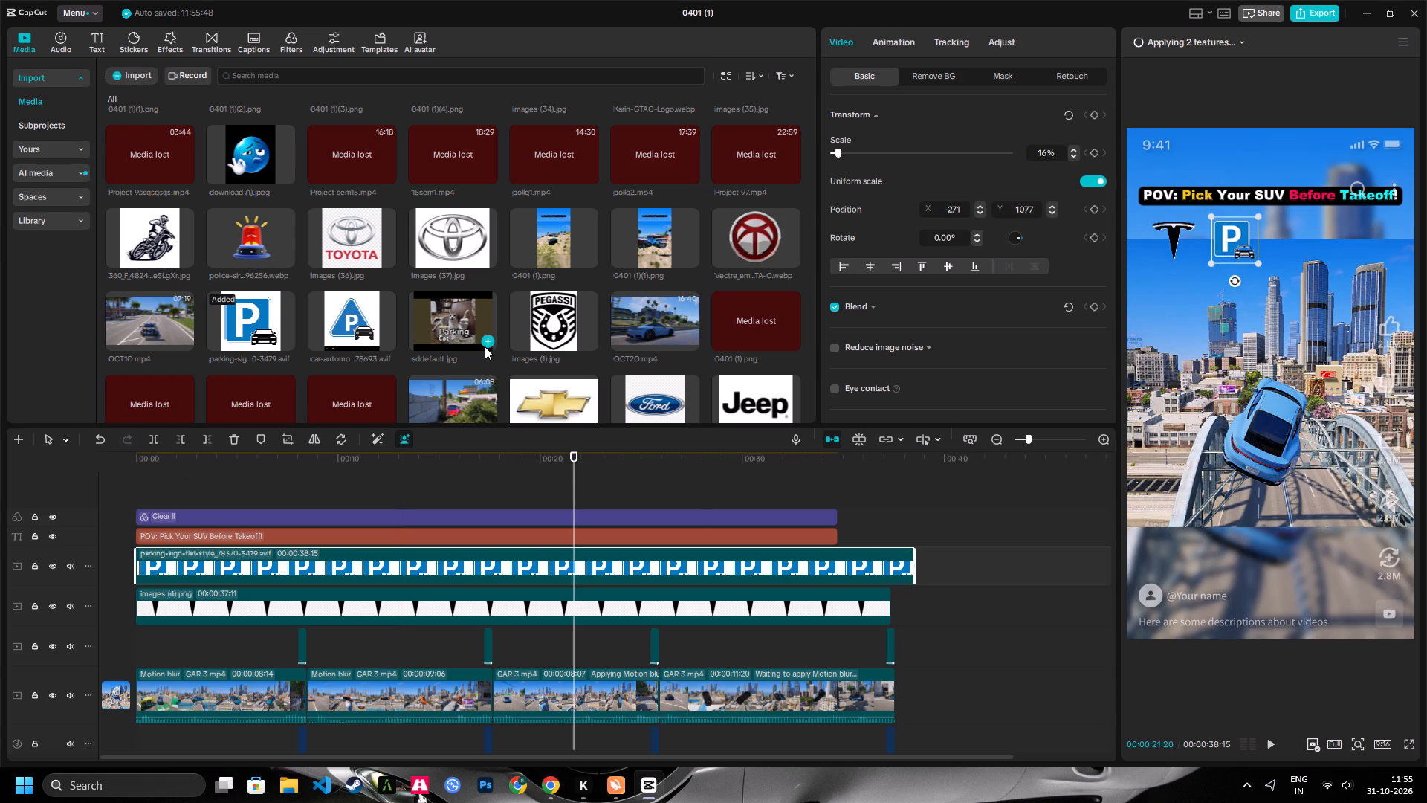
pyautogui.scroll(6, 485, 346)
pyautogui.scroll(-10, 480, 349)
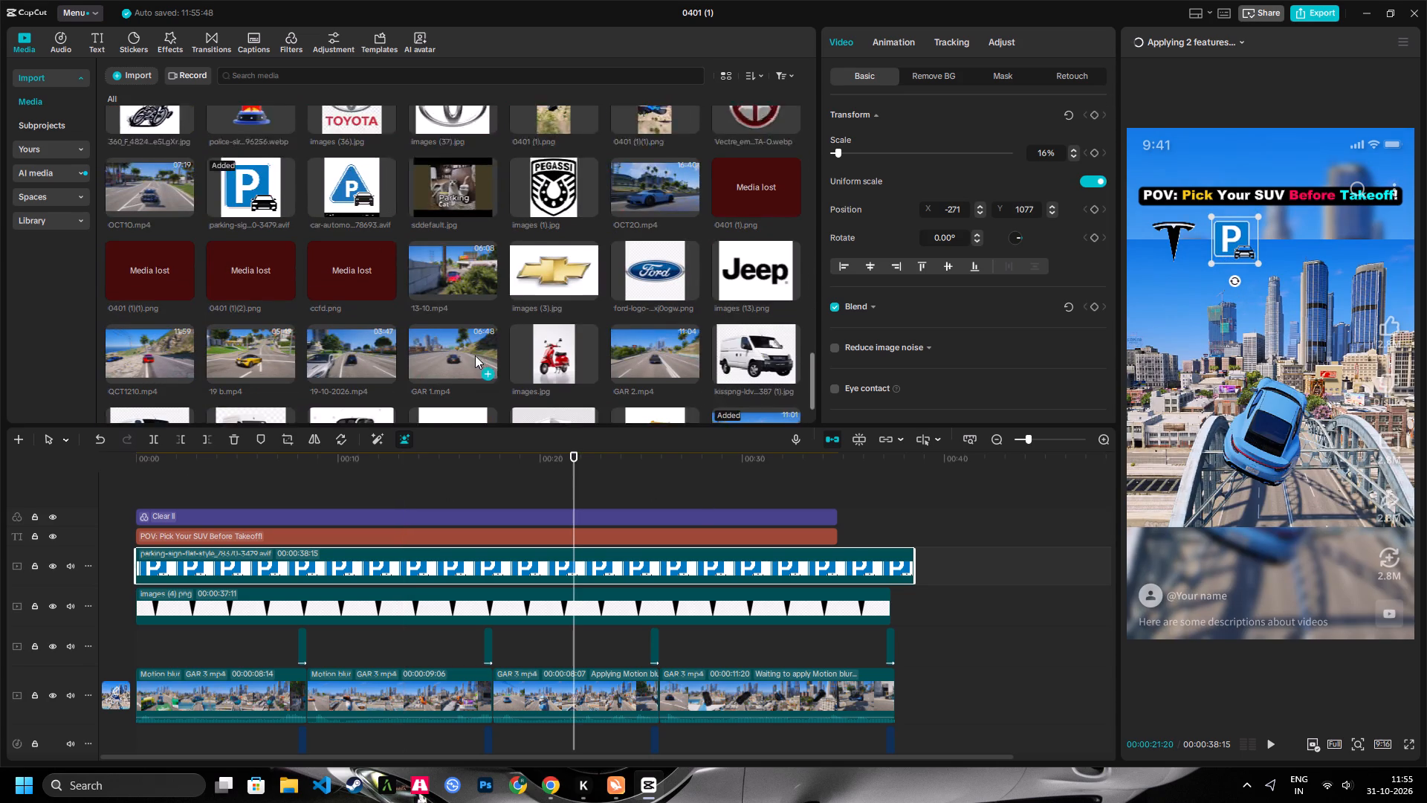
pyautogui.scroll(5, 500, 335)
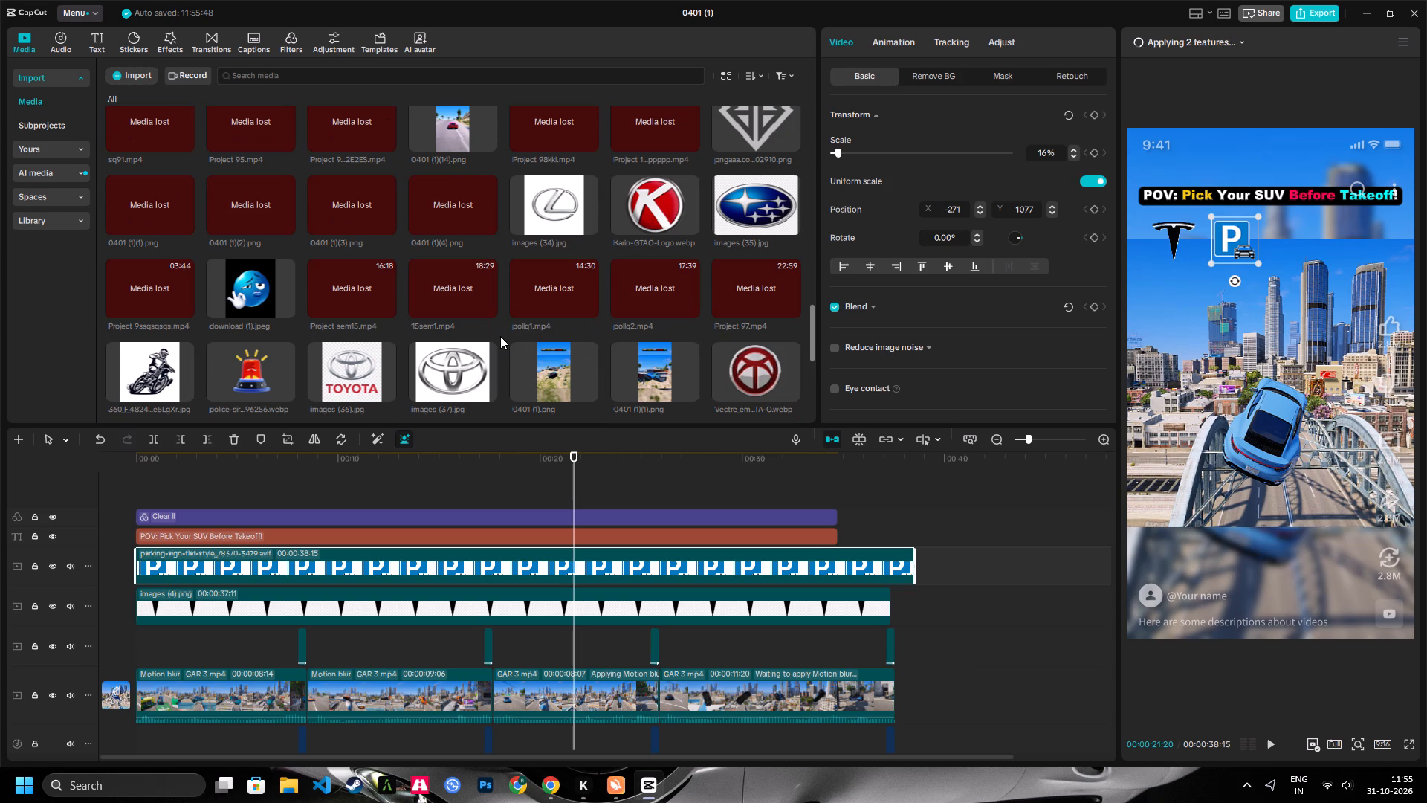
pyautogui.scroll(4, 583, 367)
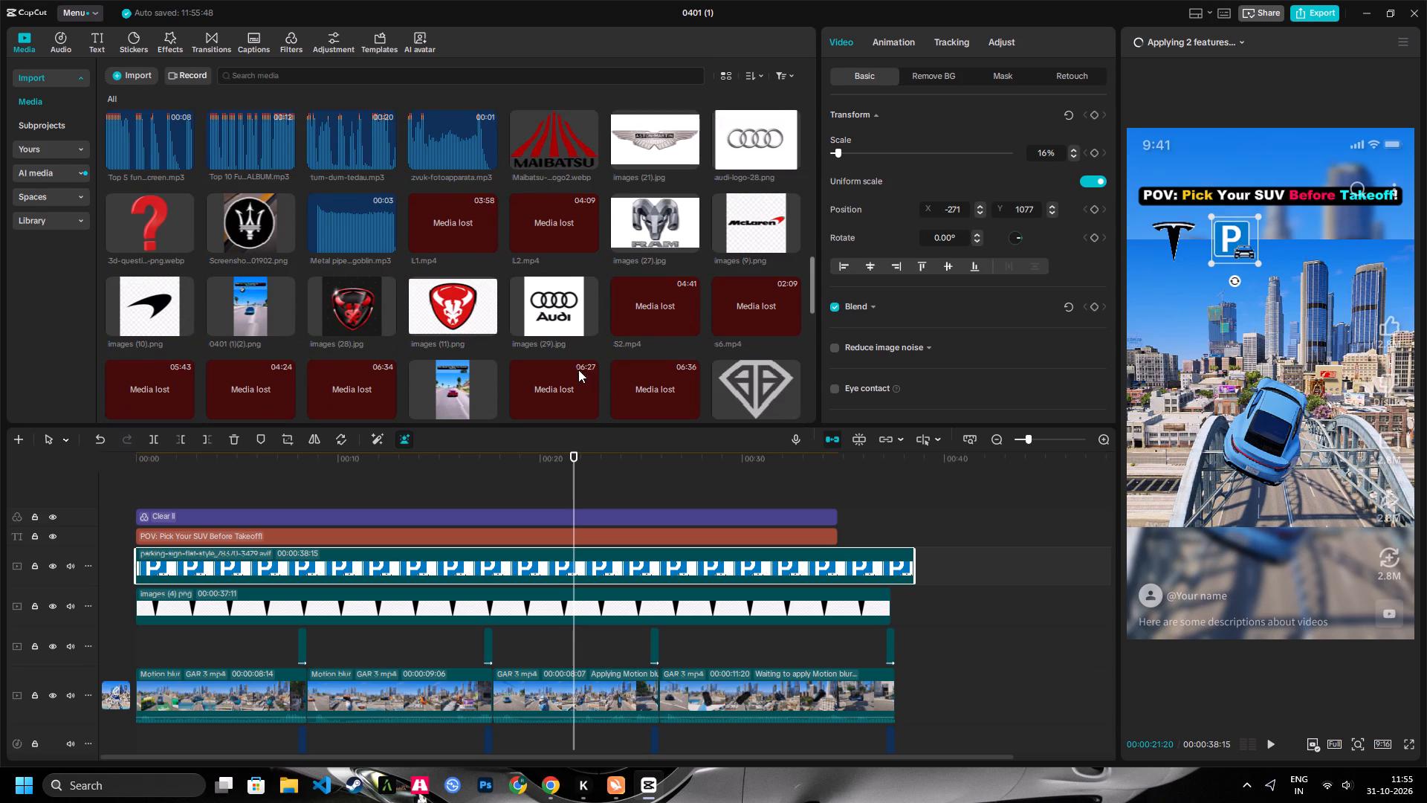
pyautogui.scroll(1, 575, 363)
pyautogui.scroll(6, 647, 320)
pyautogui.scroll(1, 339, 316)
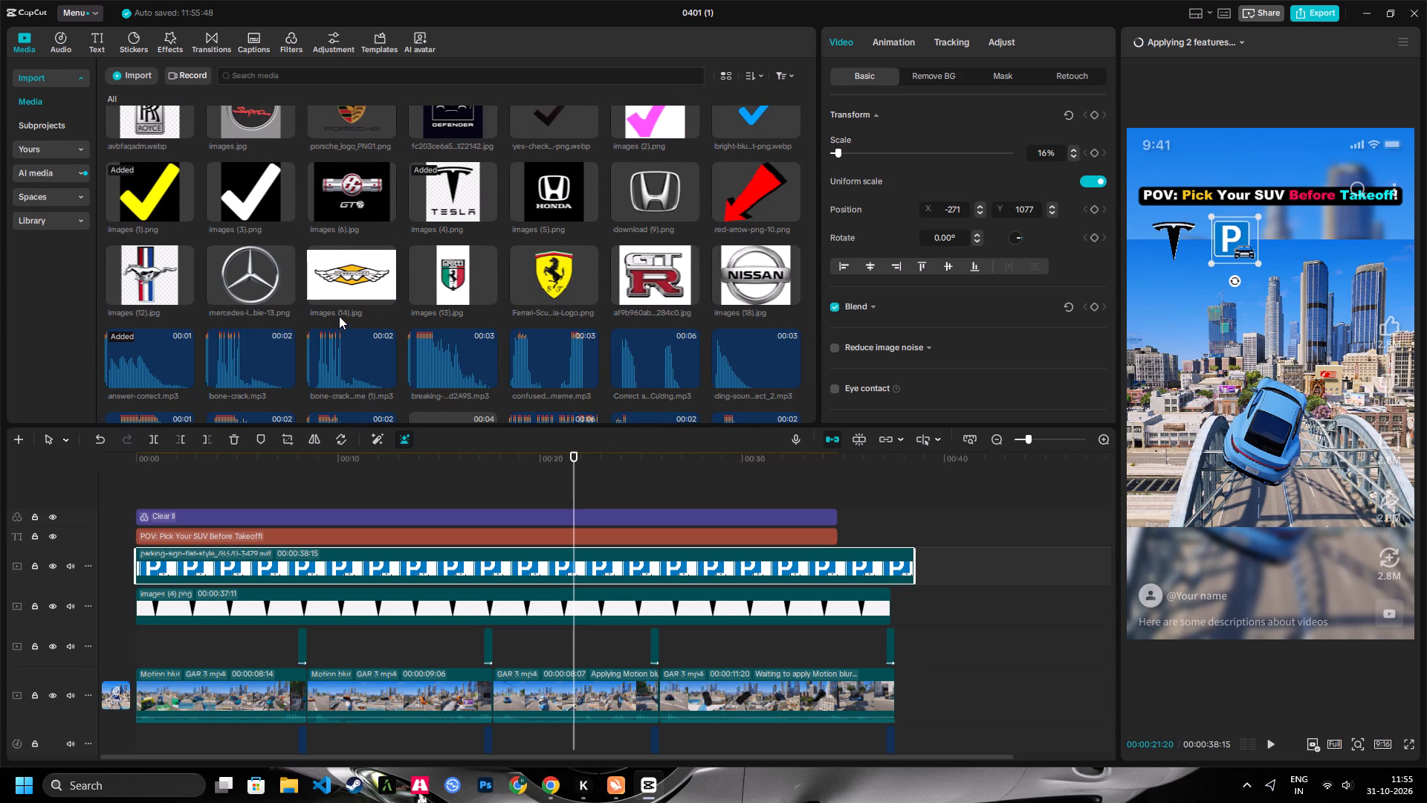
pyautogui.moveTo(346, 184); pyautogui.dragTo(109, 488)
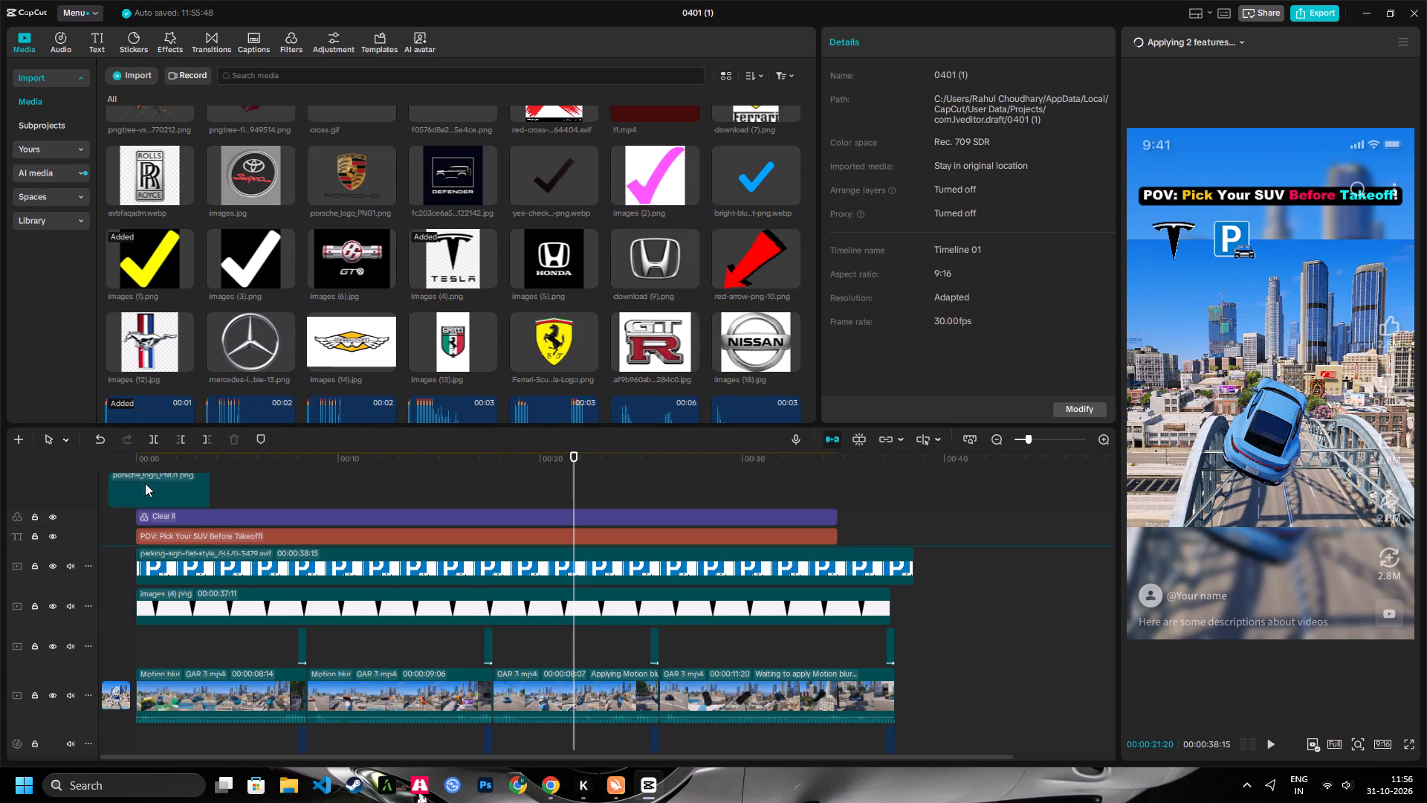
# Remove the Porsche logo's black background and extend the overlay to a duration of 00:00:38:24.
pyautogui.click(403, 432)
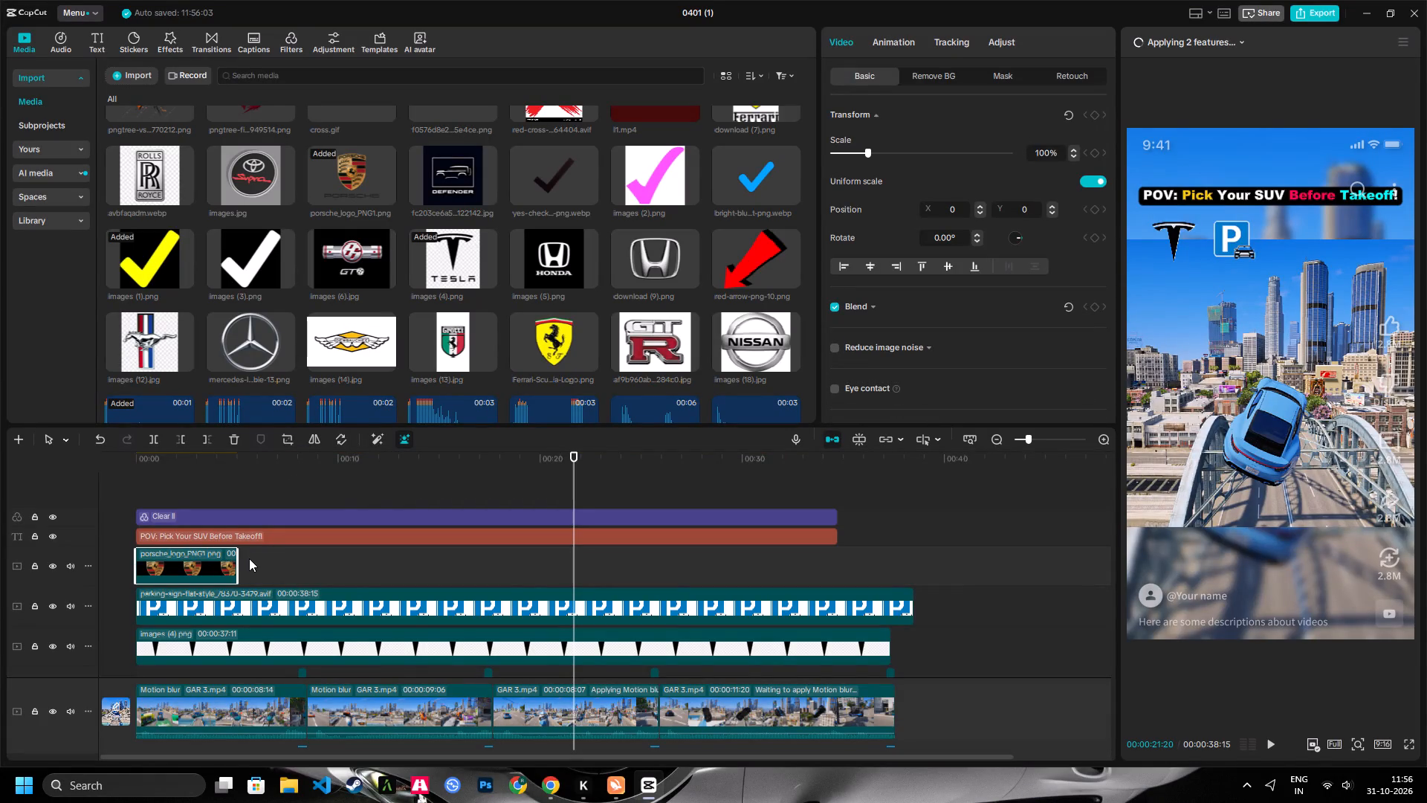
pyautogui.moveTo(235, 557); pyautogui.dragTo(918, 564)
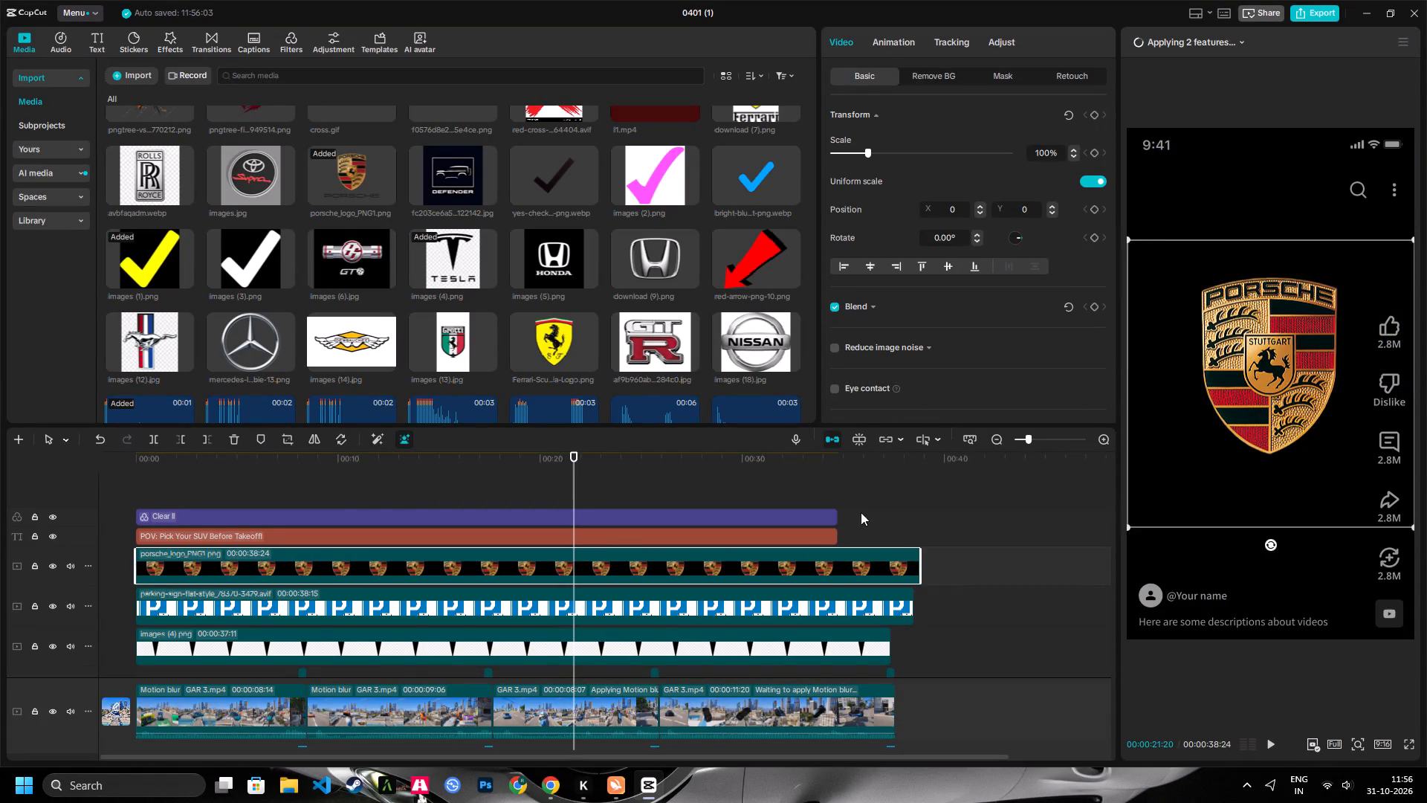
# Shrink the Porsche logo to 23% and place it beside the parking sign at about X 212, Y 1052.
pyautogui.moveTo(1128, 529); pyautogui.dragTo(1163, 455)
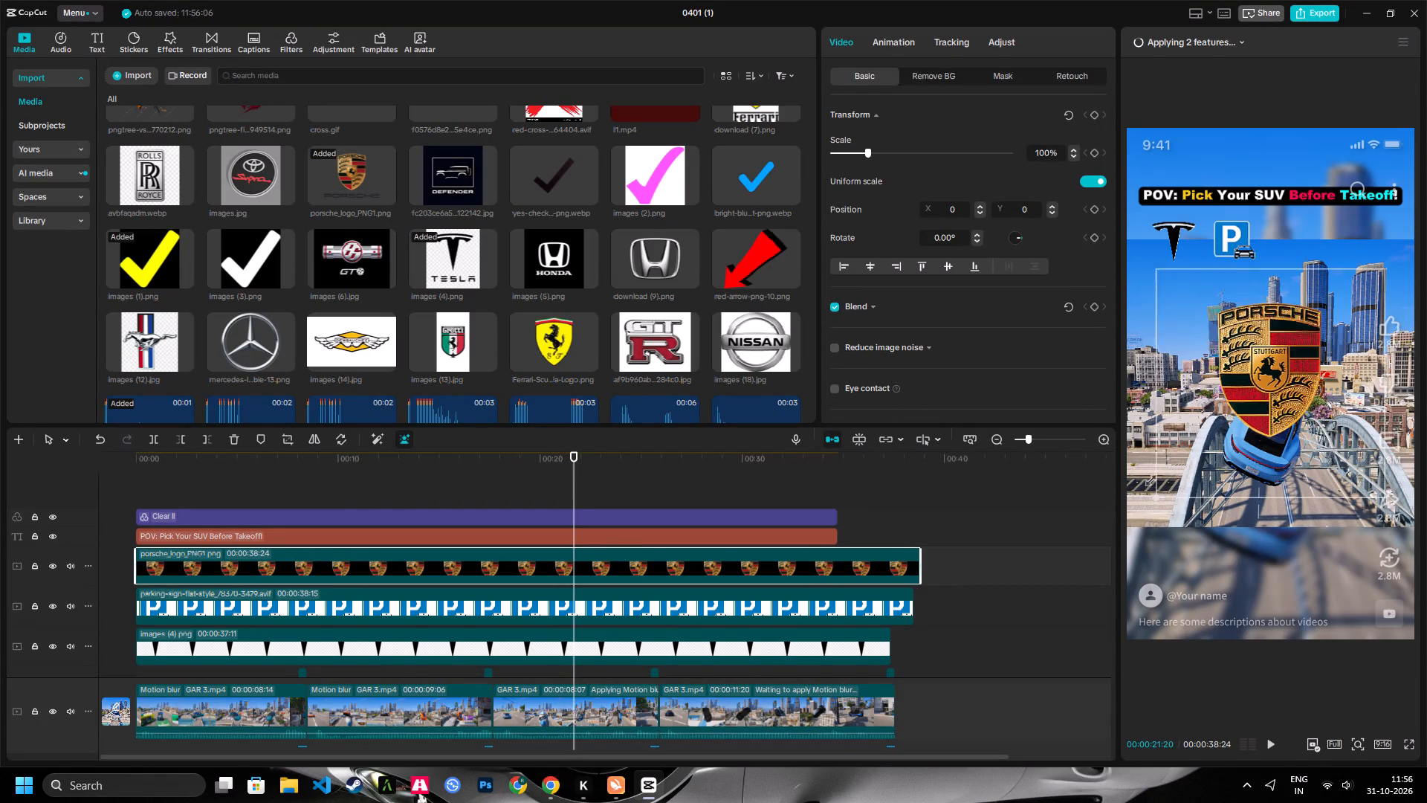
pyautogui.moveTo(1163, 455); pyautogui.dragTo(1248, 362)
pyautogui.moveTo(1262, 391); pyautogui.dragTo(1288, 250)
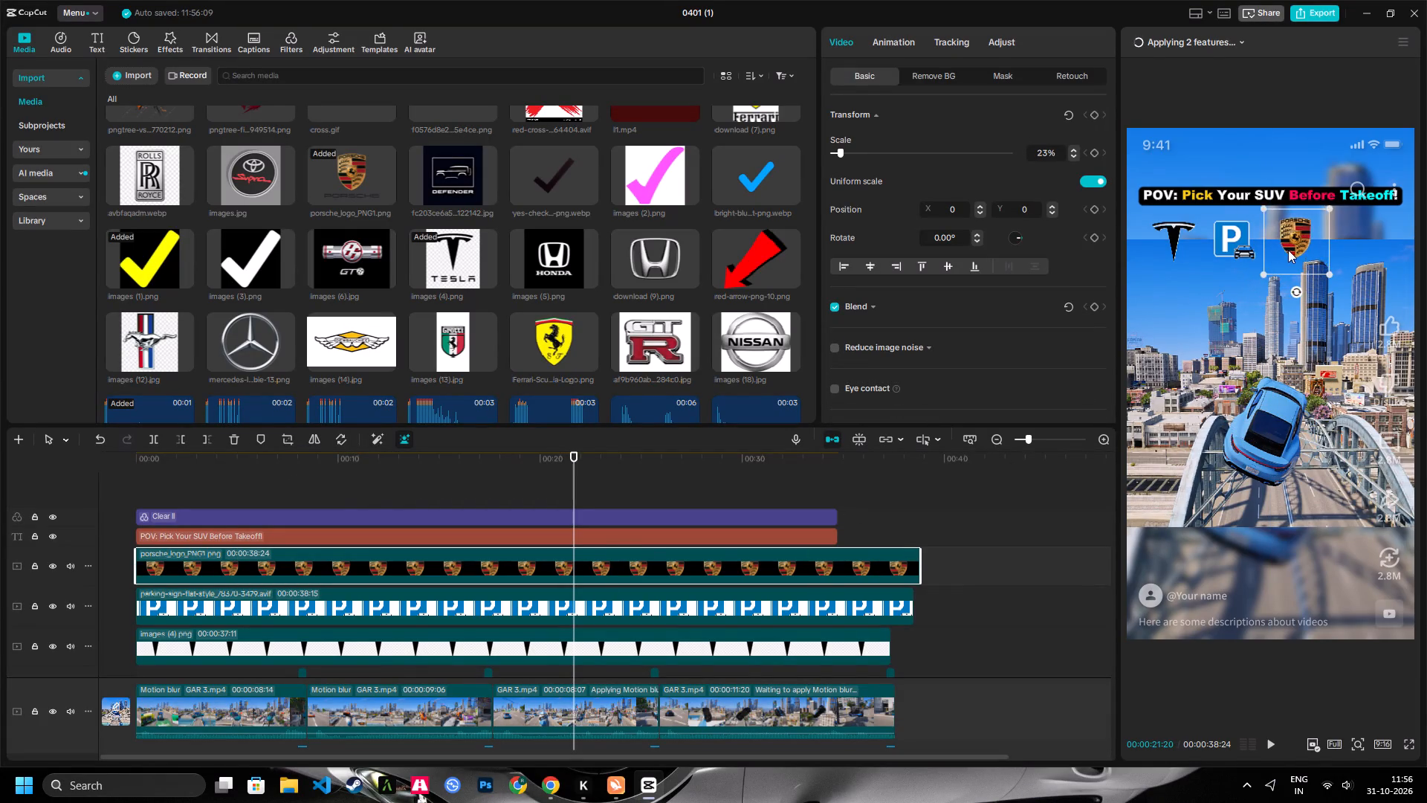
pyautogui.moveTo(1288, 250); pyautogui.dragTo(1290, 251)
# Add the Grotti logo image, images (13).jpg, on its own track from the timeline's start.
pyautogui.click(767, 462)
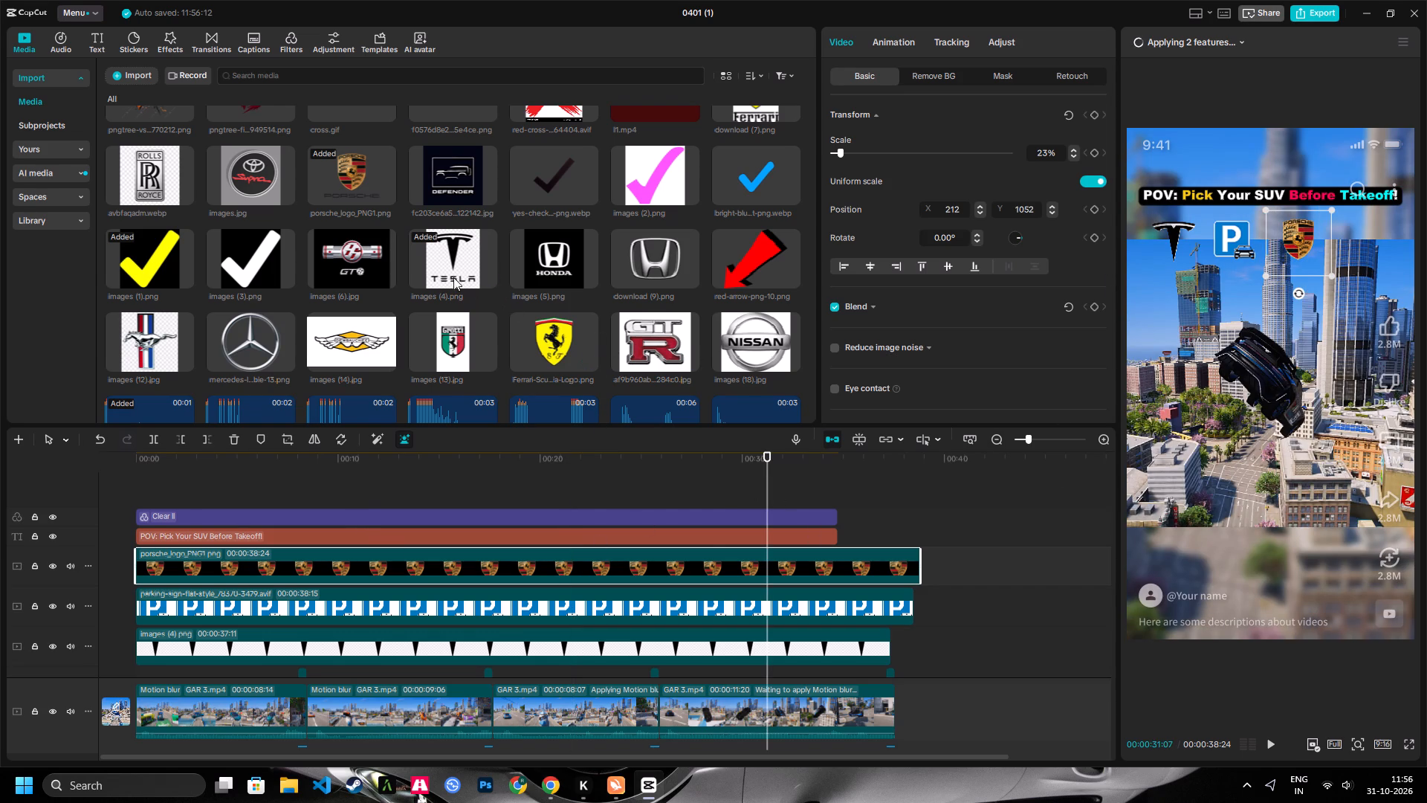
pyautogui.scroll(-4, 383, 294)
pyautogui.scroll(2, 383, 294)
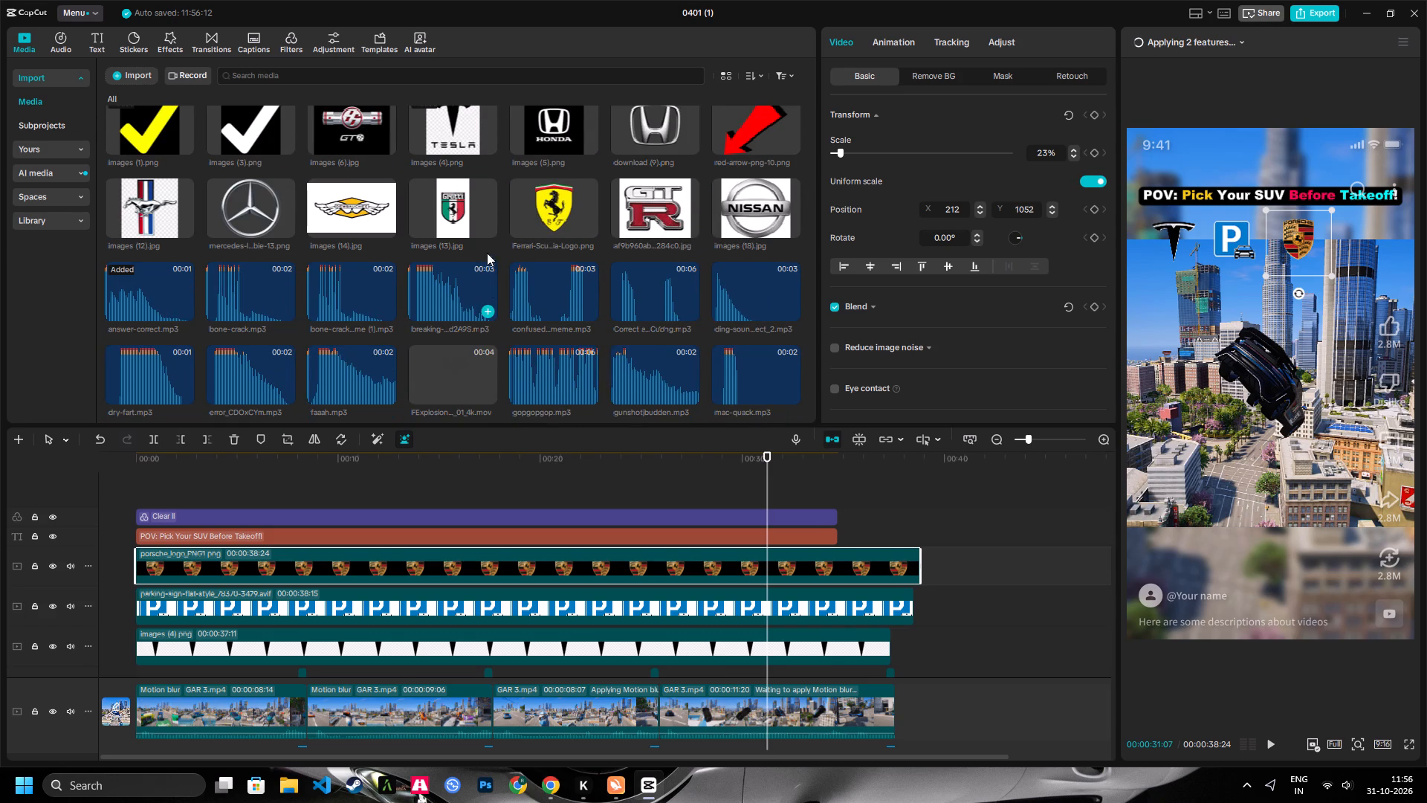
pyautogui.moveTo(454, 204); pyautogui.dragTo(113, 482)
# Extend the Grotti logo overlay to a duration of 00:00:38:23 and remove its white background.
pyautogui.moveTo(236, 561); pyautogui.dragTo(910, 568)
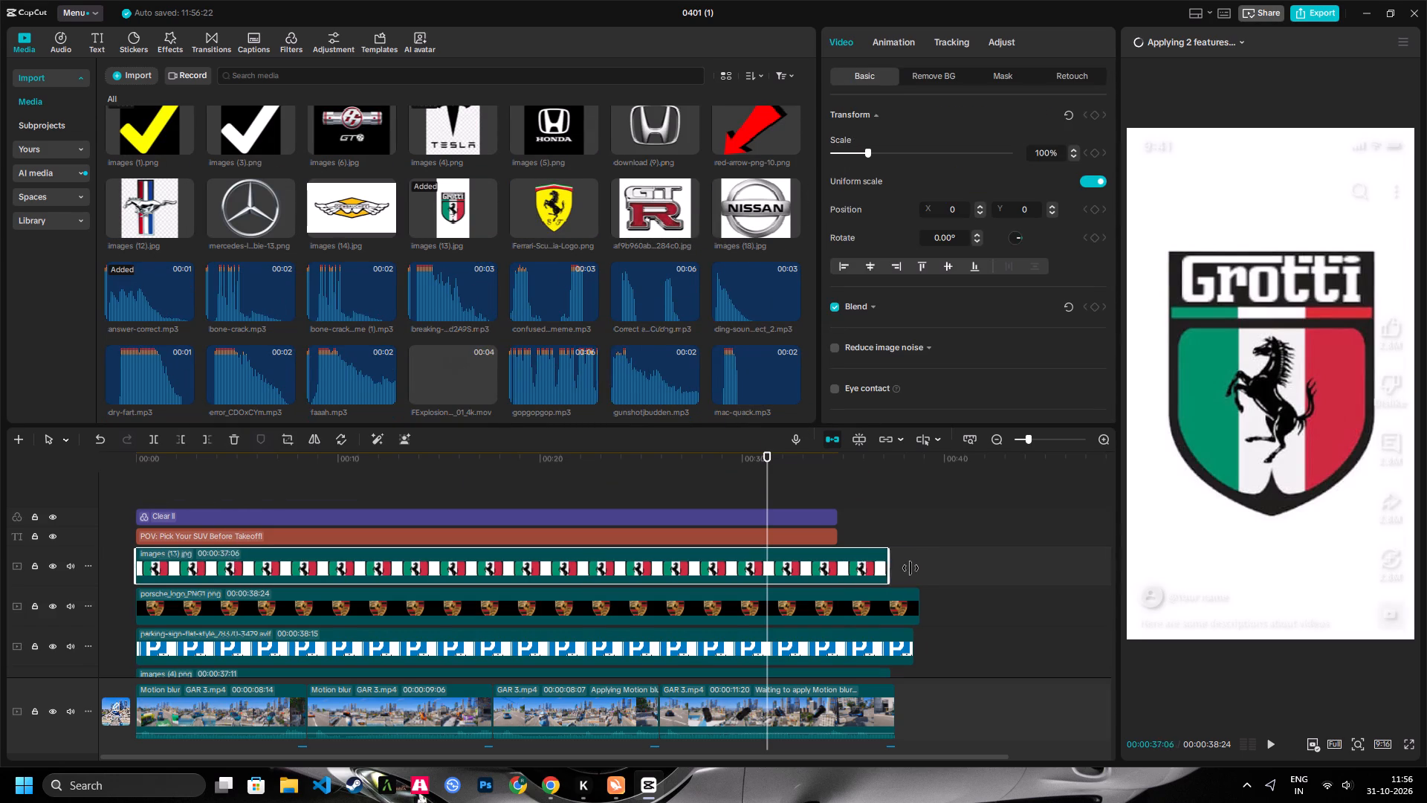
pyautogui.moveTo(910, 568); pyautogui.dragTo(915, 568)
pyautogui.click(412, 436)
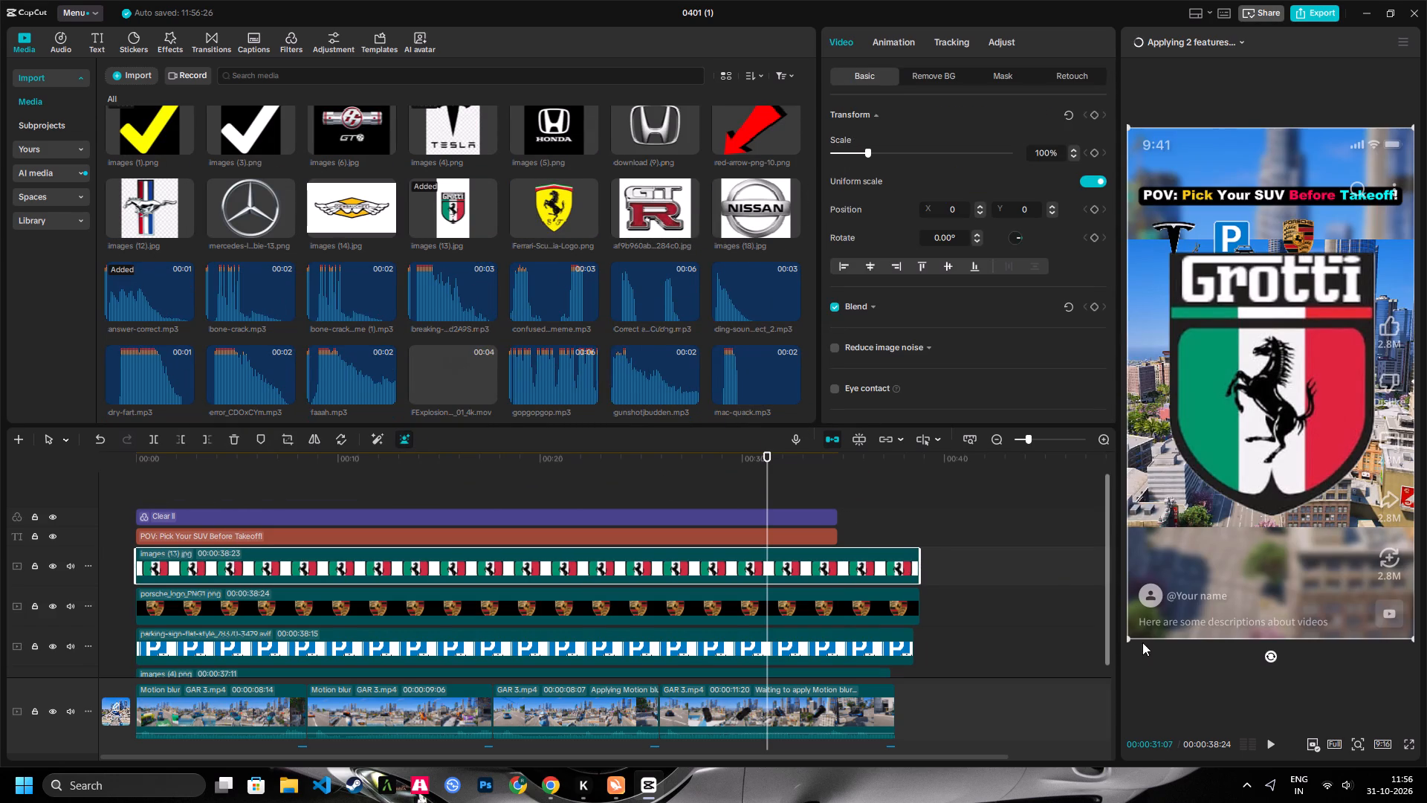
# Shrink the Grotti logo to 17% and place it beside the Porsche logo at about X 622, Y 1072.
pyautogui.moveTo(1133, 639); pyautogui.dragTo(1316, 434)
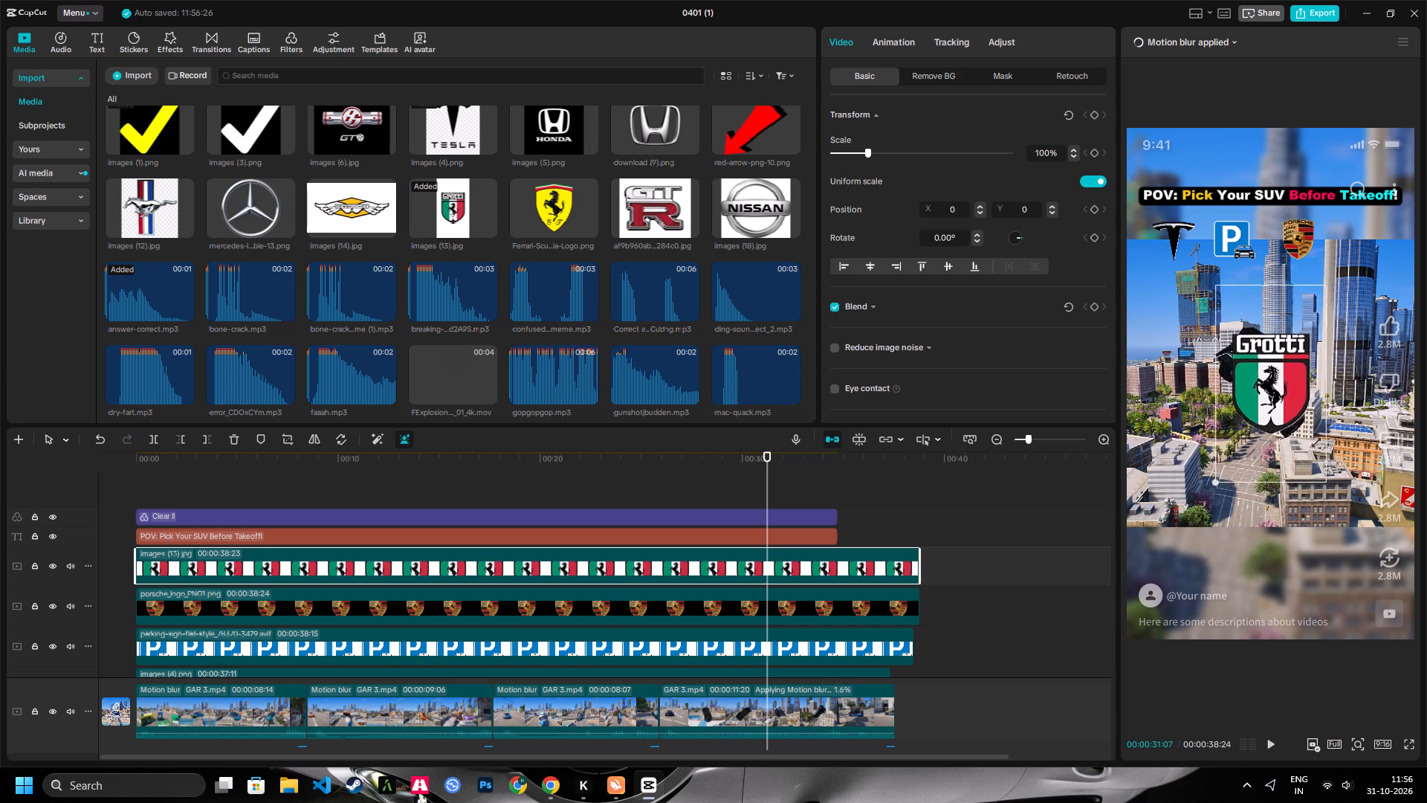
pyautogui.moveTo(1316, 434); pyautogui.dragTo(1340, 393)
pyautogui.moveTo(1278, 404); pyautogui.dragTo(1373, 274)
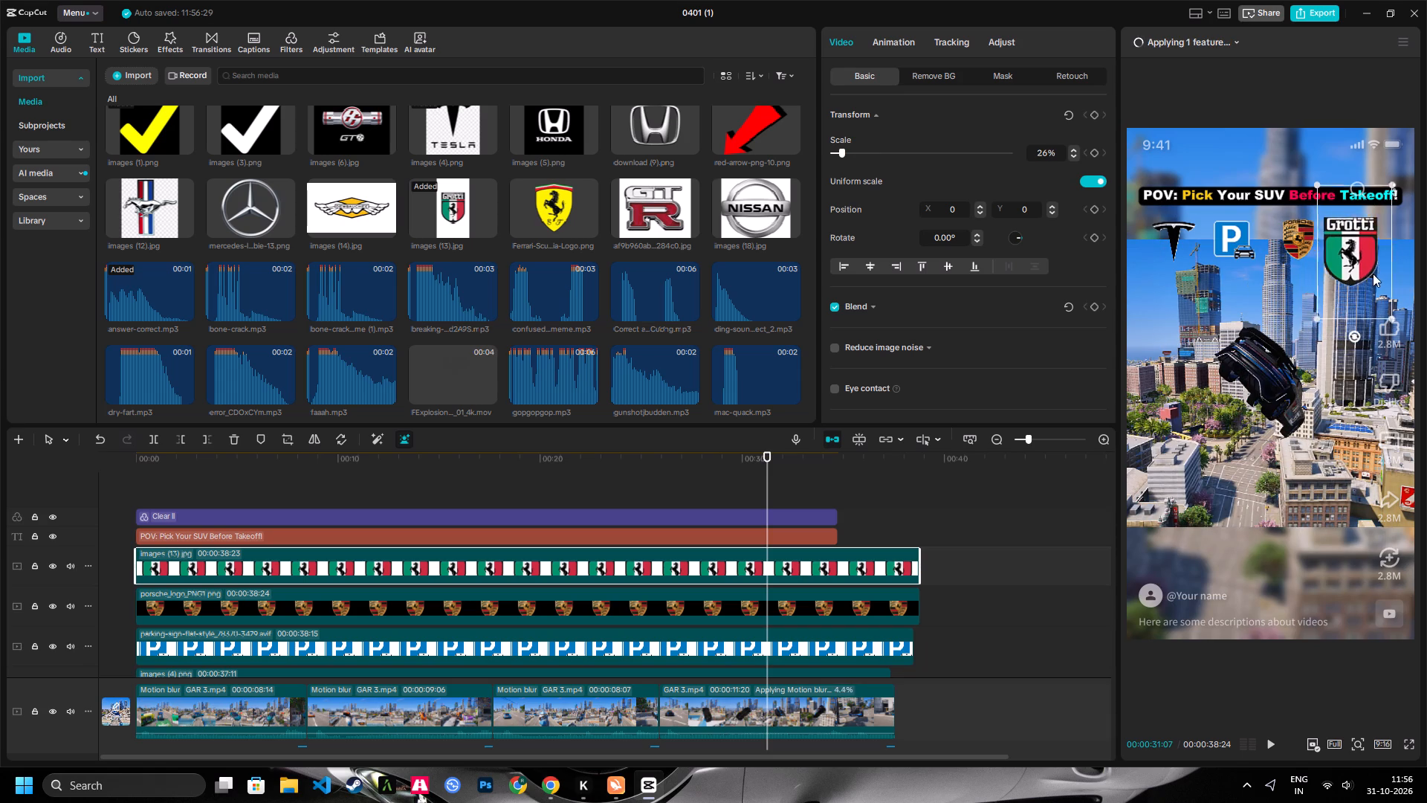
pyautogui.moveTo(1373, 274); pyautogui.dragTo(1373, 273)
pyautogui.moveTo(1325, 323); pyautogui.dragTo(1340, 296)
pyautogui.moveTo(1352, 269); pyautogui.dragTo(1343, 262)
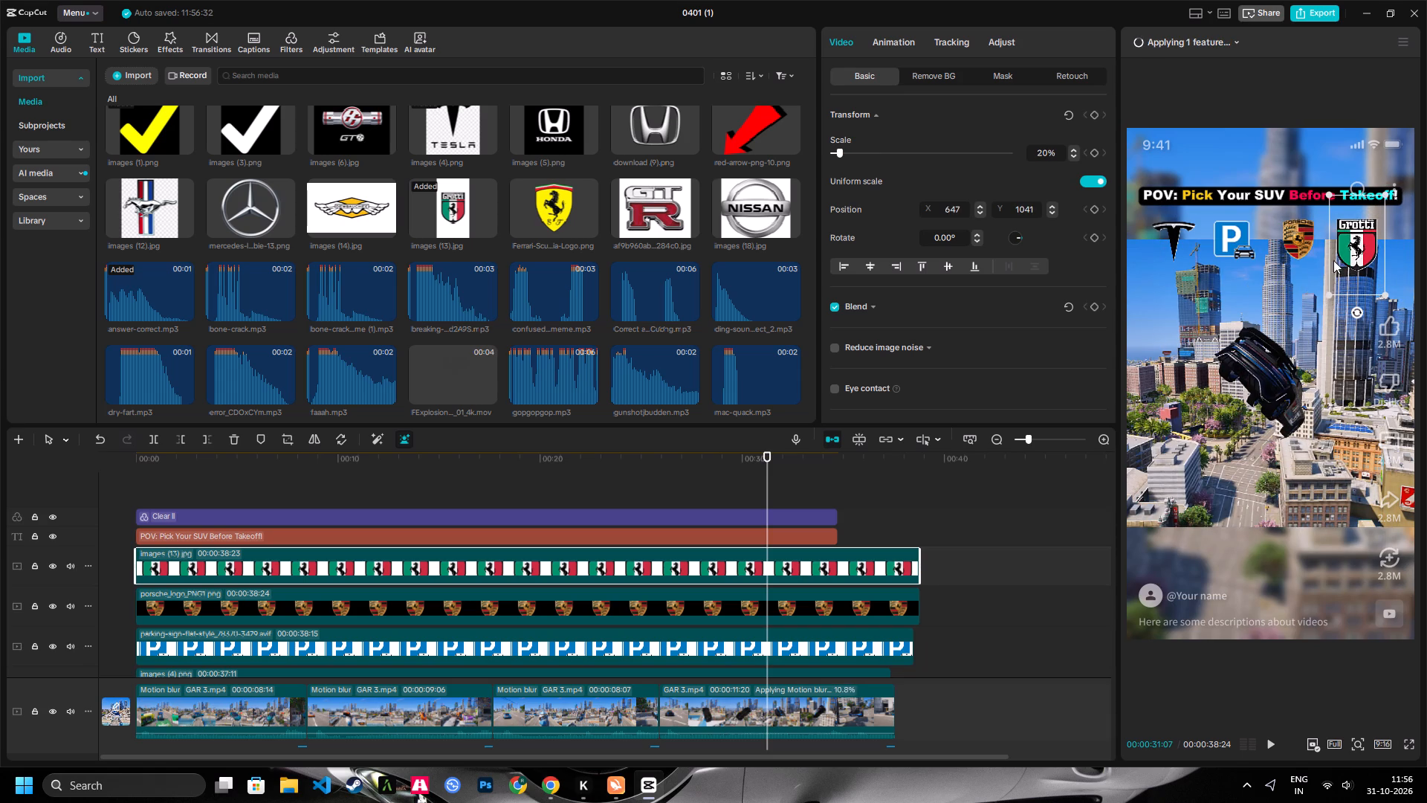
pyautogui.click(1301, 244)
pyautogui.click(1357, 257)
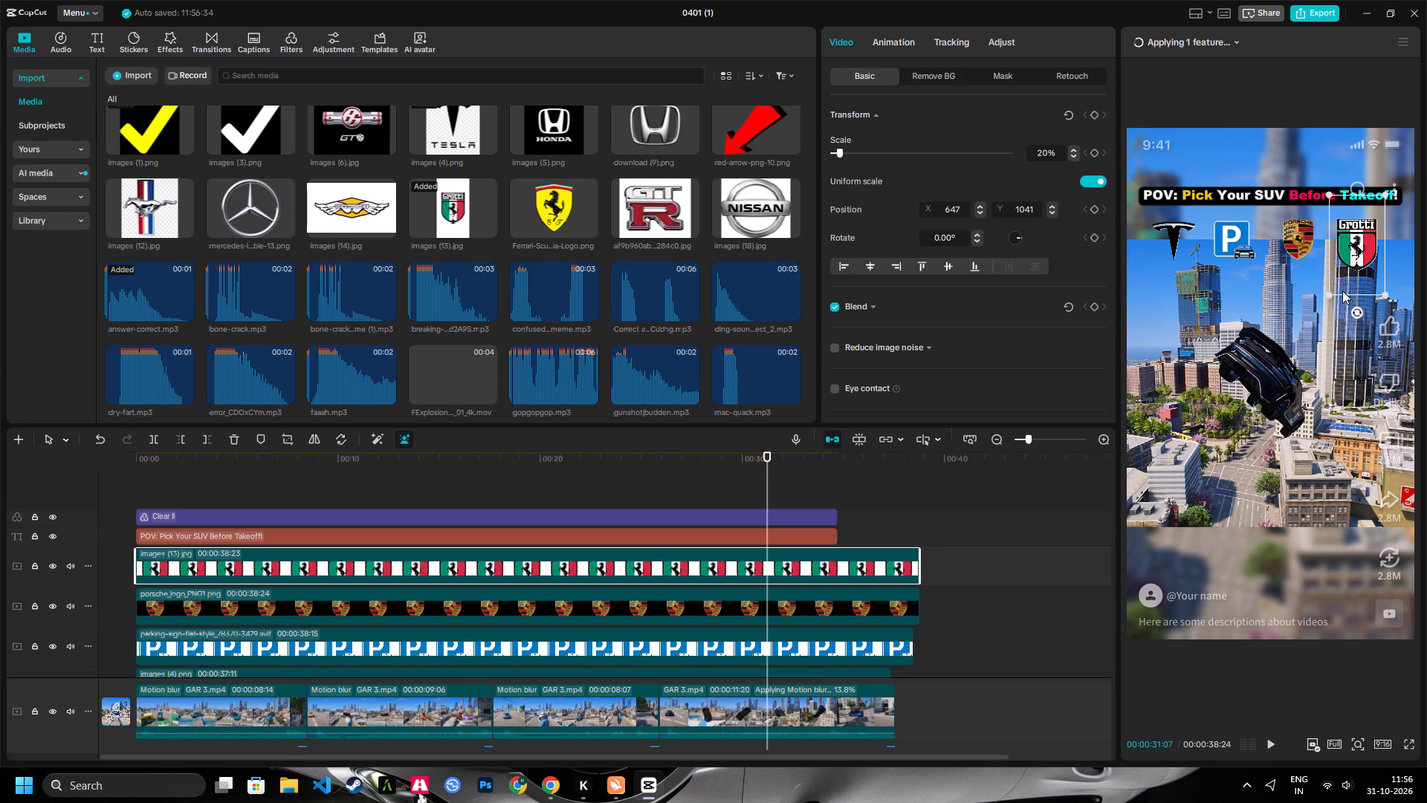
pyautogui.moveTo(1330, 293); pyautogui.dragTo(1337, 284)
pyautogui.click(1347, 273)
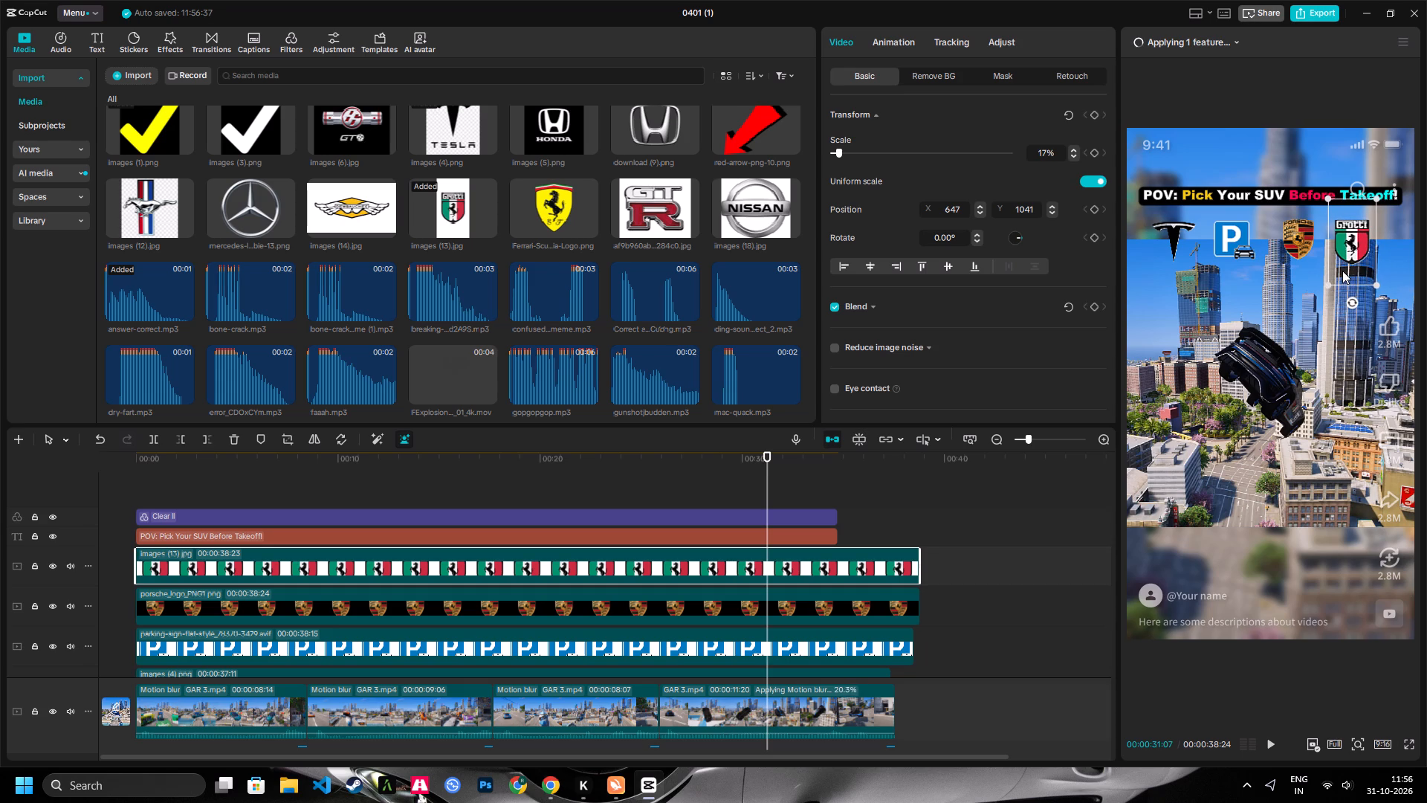
# Select all four logo overlays, shrink them slightly as a group and centre the row beneath the title.
pyautogui.scroll(-2, 884, 671)
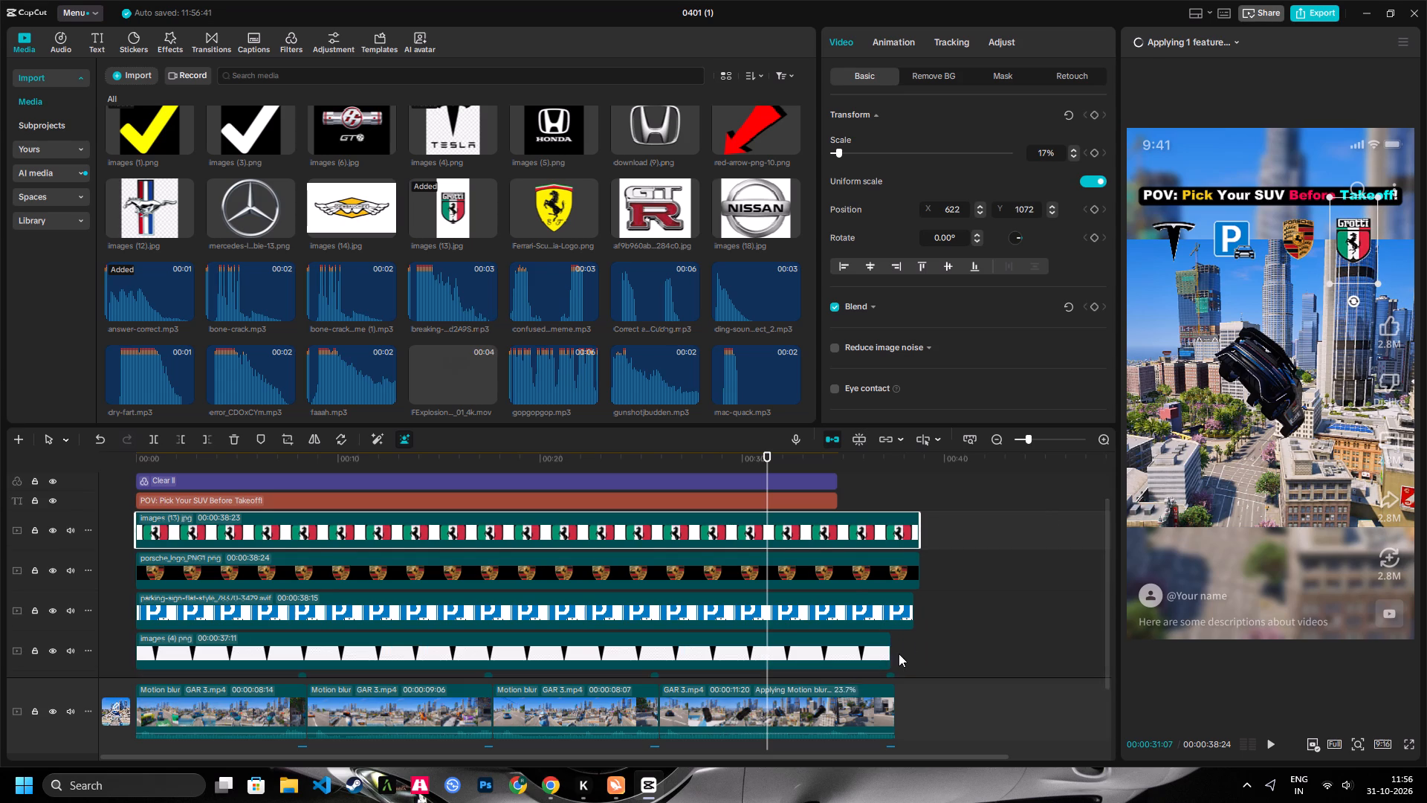
pyautogui.moveTo(907, 642); pyautogui.dragTo(839, 546)
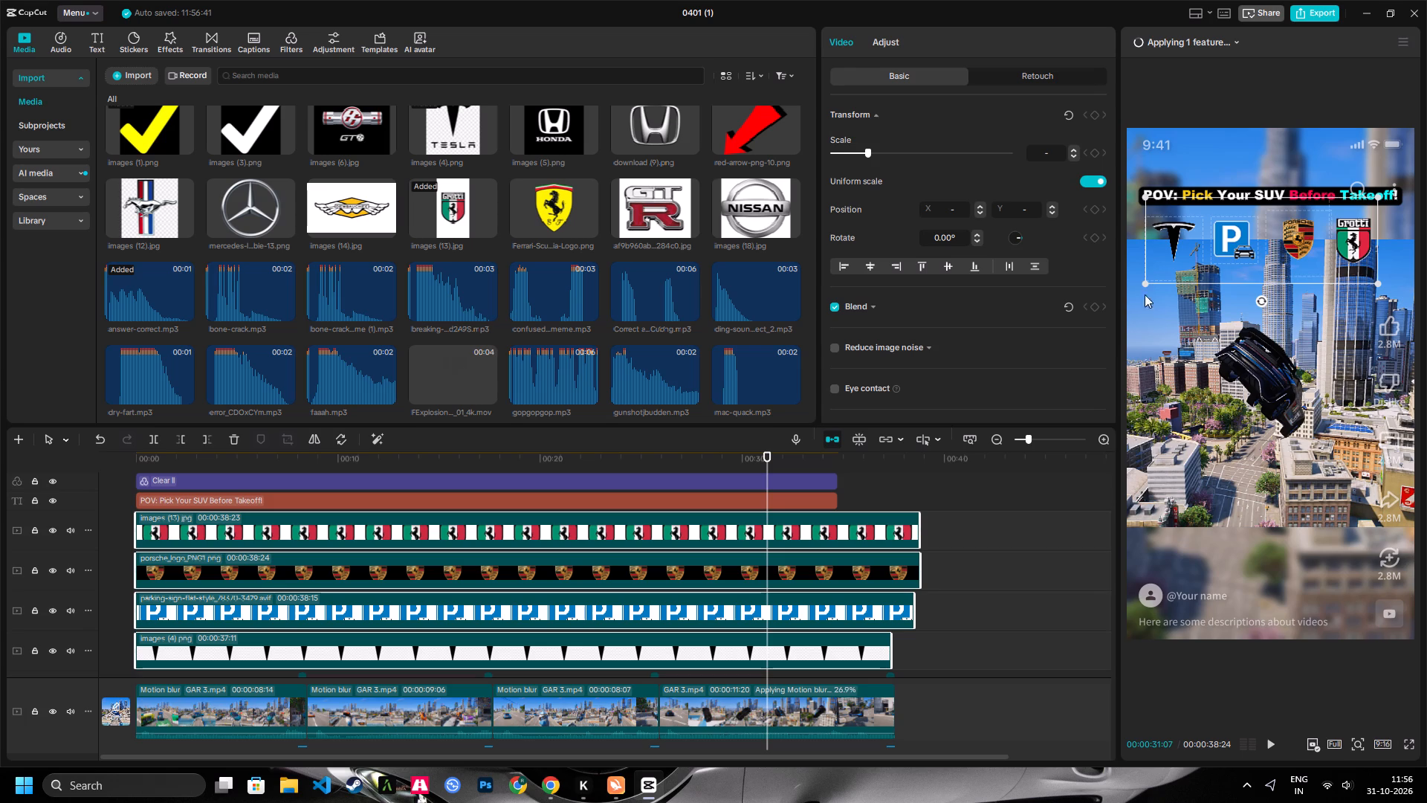
pyautogui.moveTo(1143, 284); pyautogui.dragTo(1157, 271)
pyautogui.moveTo(1203, 254); pyautogui.dragTo(1205, 254)
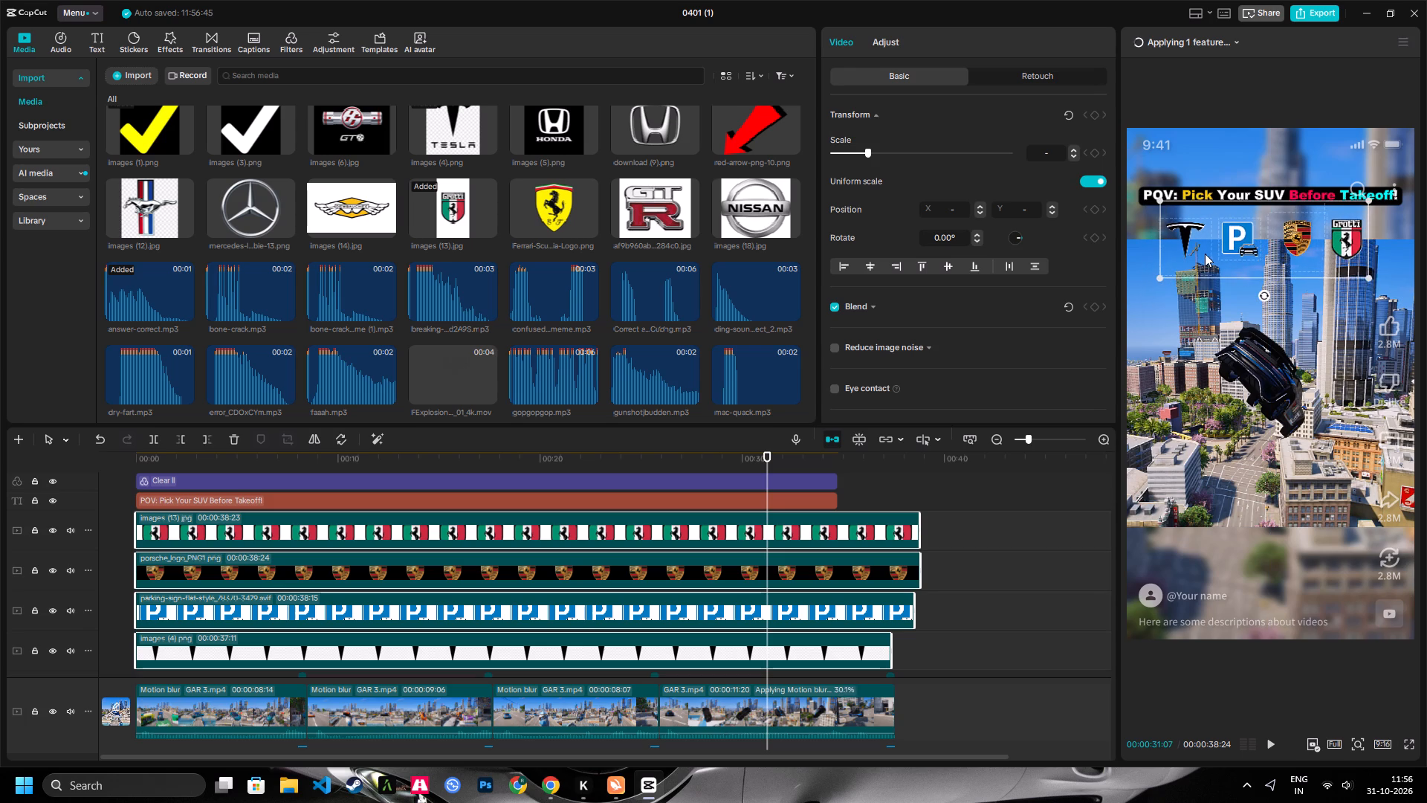
pyautogui.moveTo(1205, 254); pyautogui.dragTo(1210, 253)
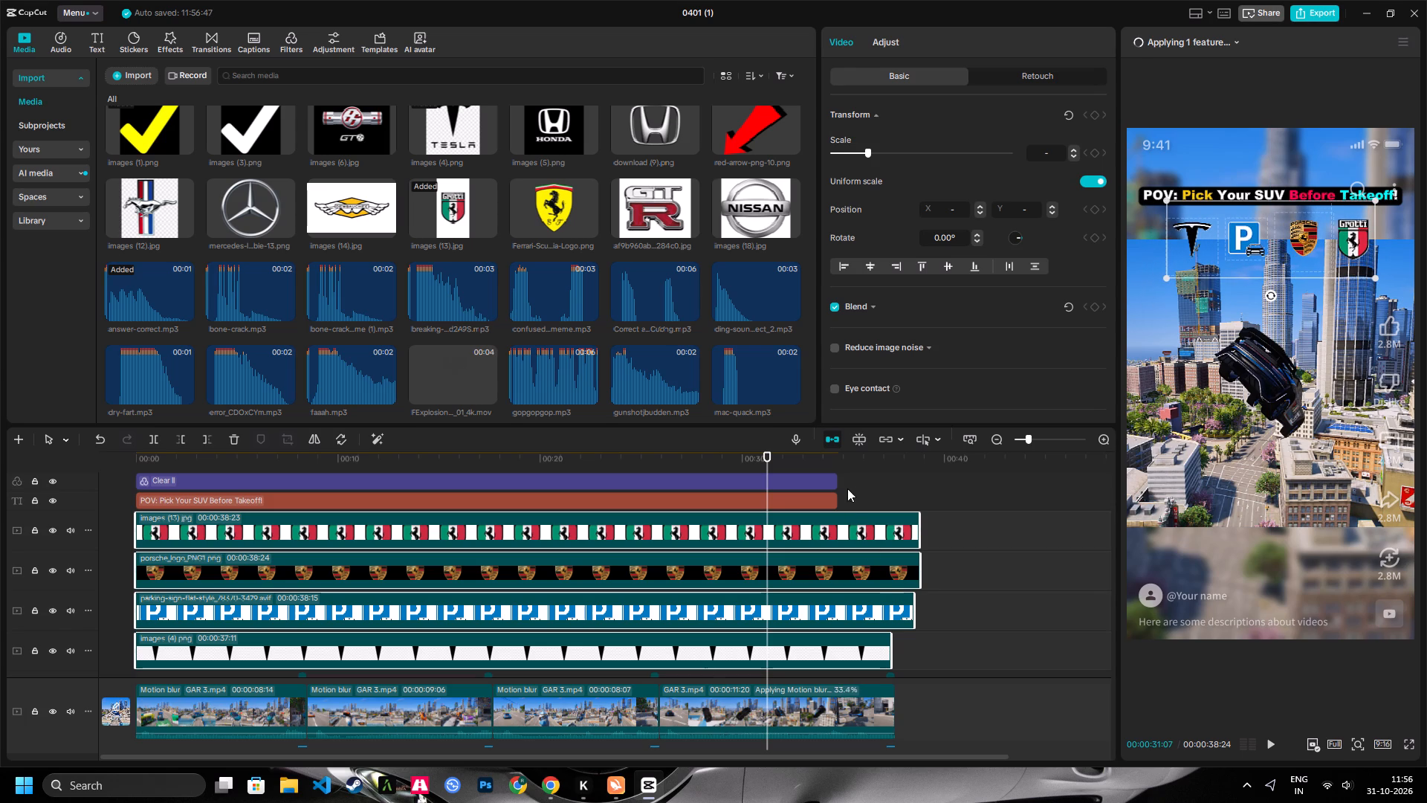
# Extend the four logo overlays, the title and the Clear II layer well past the end of the last GAR 3 clip.
pyautogui.scroll(-3, 847, 489)
pyautogui.moveTo(892, 596); pyautogui.dragTo(986, 583)
pyautogui.scroll(1, 941, 589)
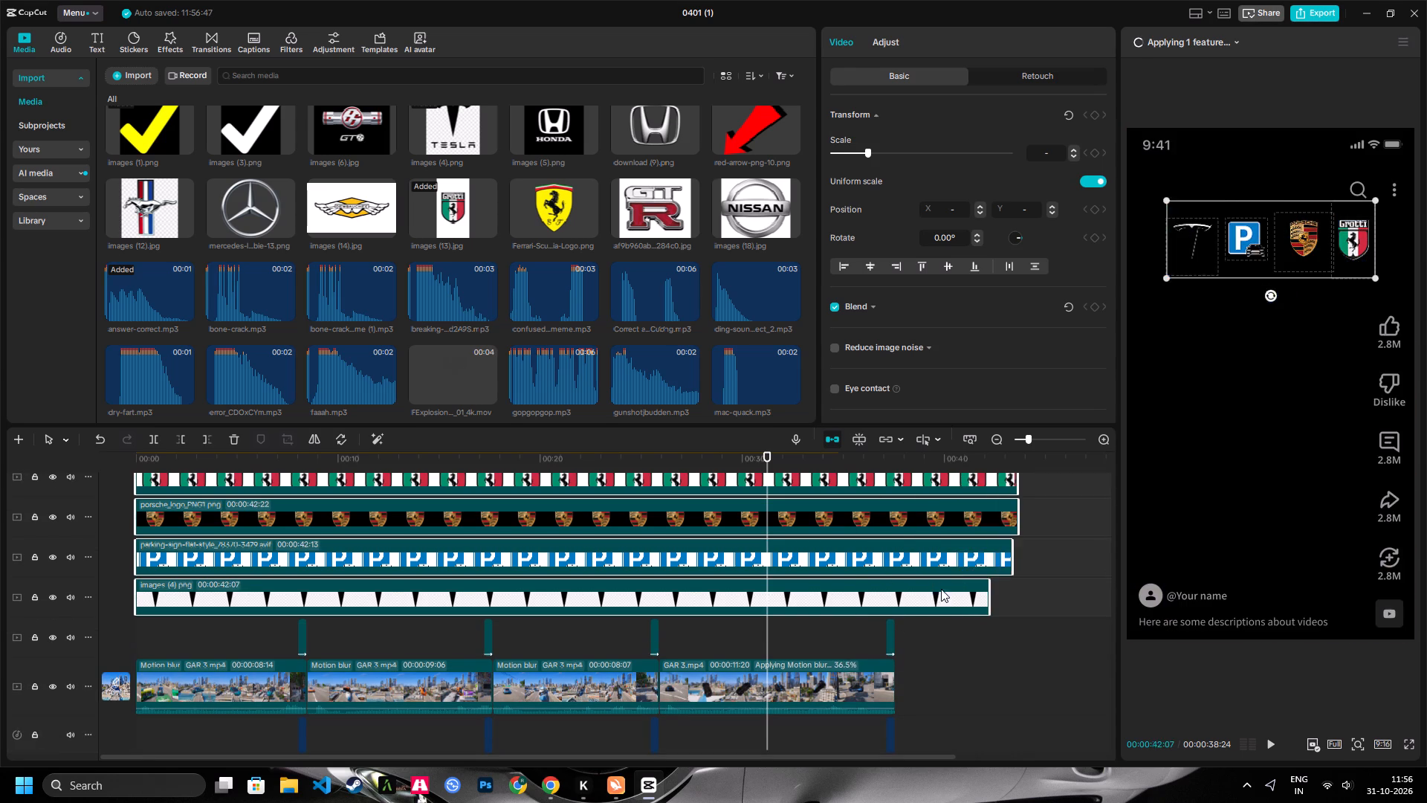
pyautogui.scroll(6, 941, 589)
pyautogui.moveTo(841, 541); pyautogui.dragTo(823, 517)
pyautogui.moveTo(835, 512); pyautogui.dragTo(1026, 511)
pyautogui.scroll(-4, 946, 541)
pyautogui.click(891, 465)
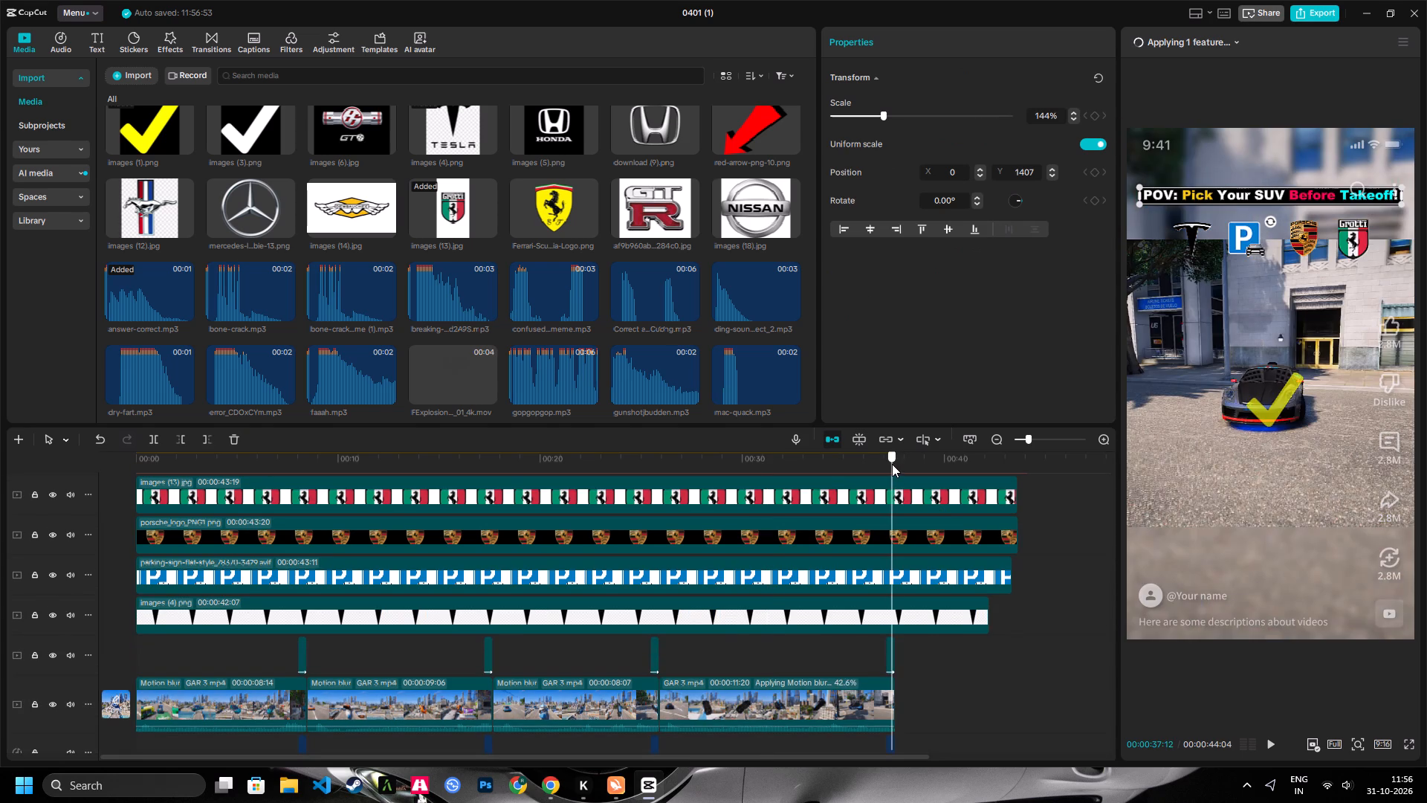
pyautogui.press('Right')
pyautogui.press('Right')
pyautogui.press('Right')
pyautogui.moveTo(941, 679); pyautogui.dragTo(868, 412)
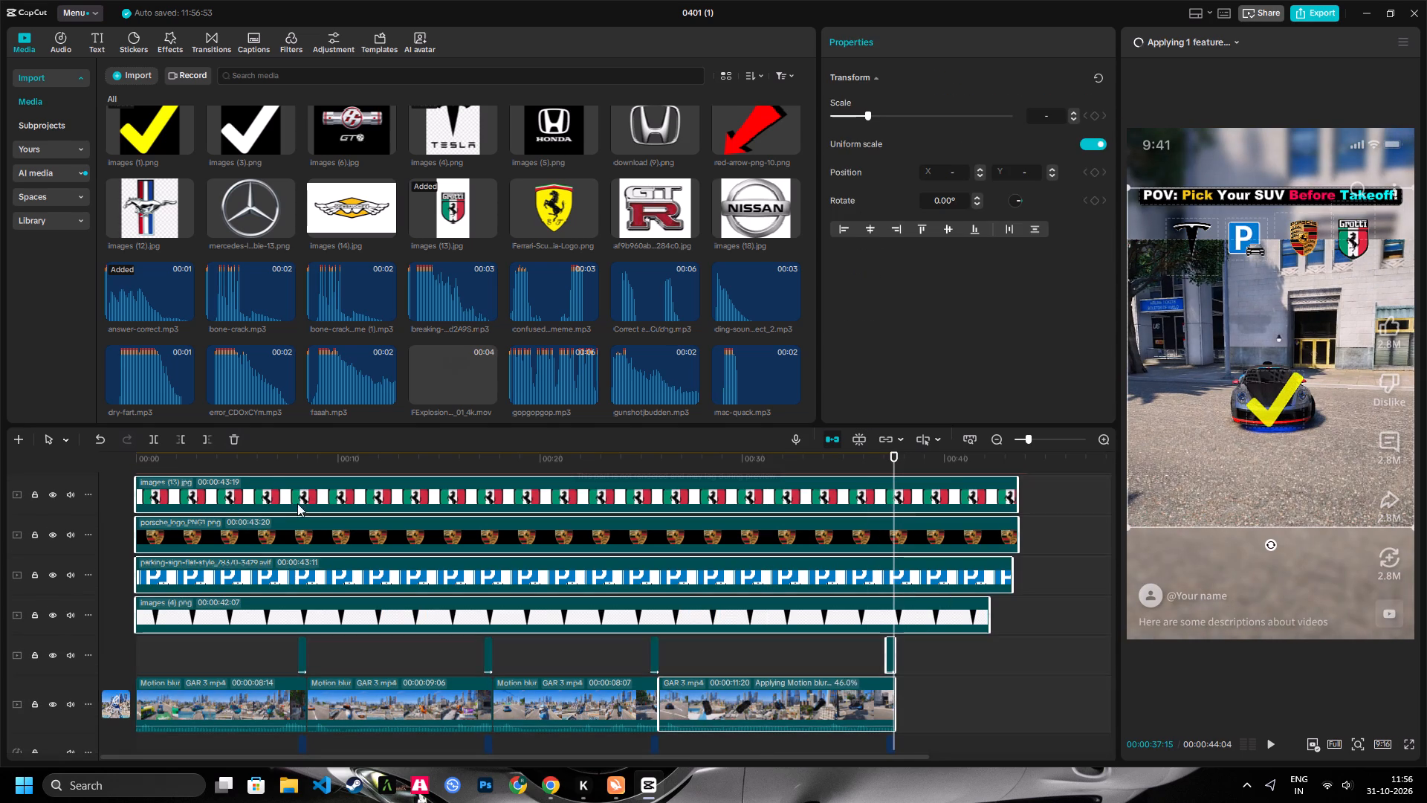
pyautogui.click(207, 435)
pyautogui.hotkey('shift', 'z')
pyautogui.press('space')
pyautogui.press('space')
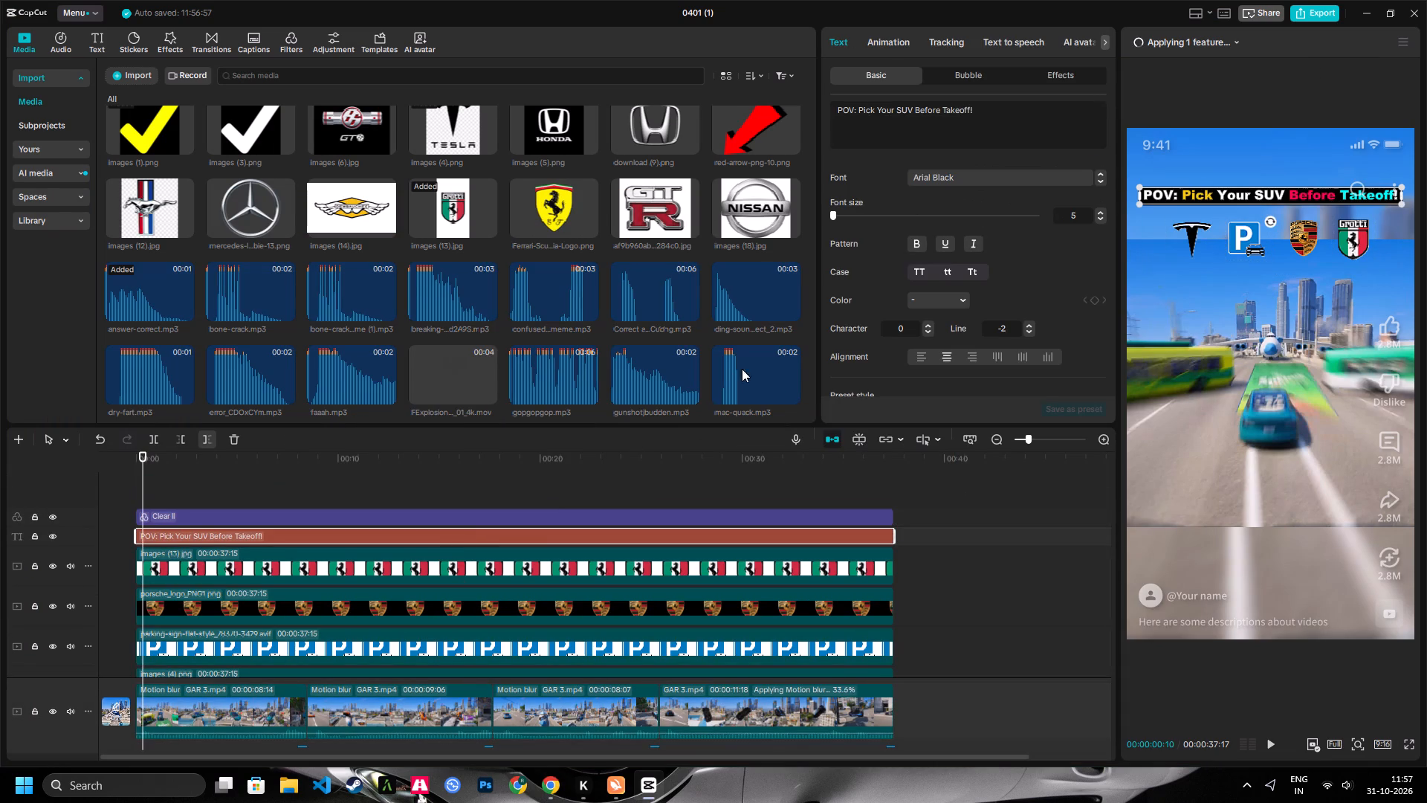
pyautogui.moveTo(980, 117); pyautogui.dragTo(857, 107)
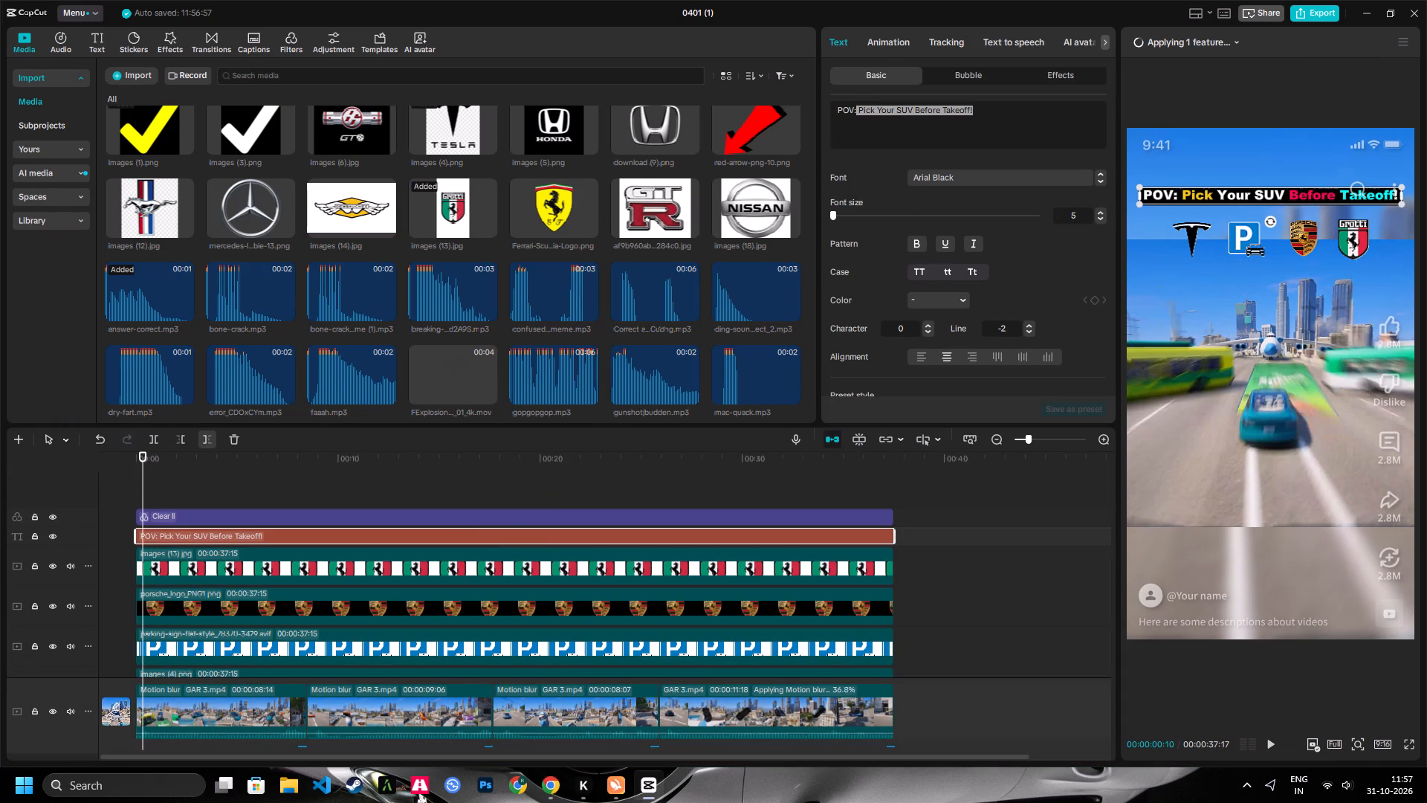
pyautogui.moveTo(857, 107); pyautogui.dragTo(860, 106)
pyautogui.hotkey('ctrl', 'v')
# Recolour the title words: "One" in yellow, "Four" in pinkish red and "Supercars" in cyan.
pyautogui.doubleClick(866, 106)
pyautogui.click(931, 300)
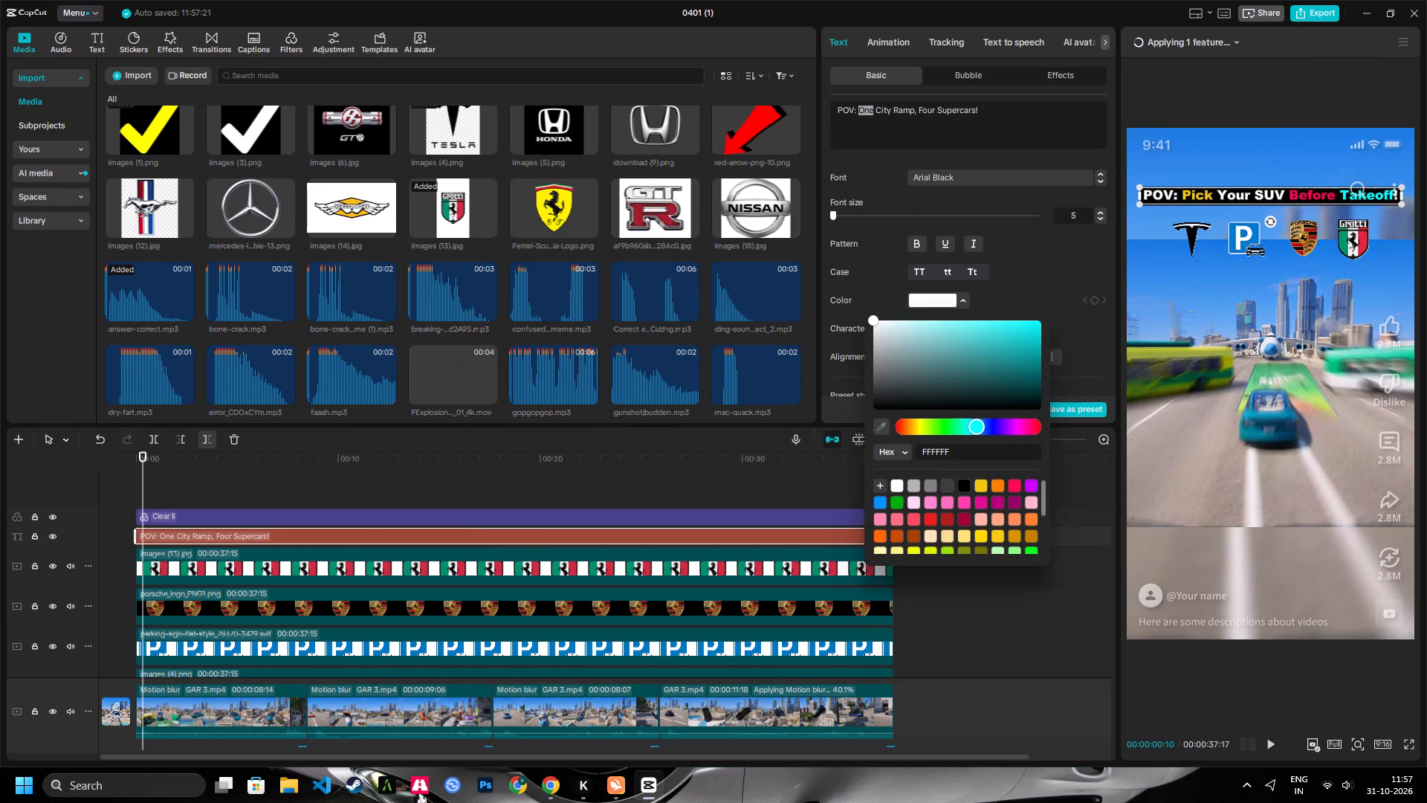
pyautogui.click(983, 487)
pyautogui.doubleClick(929, 112)
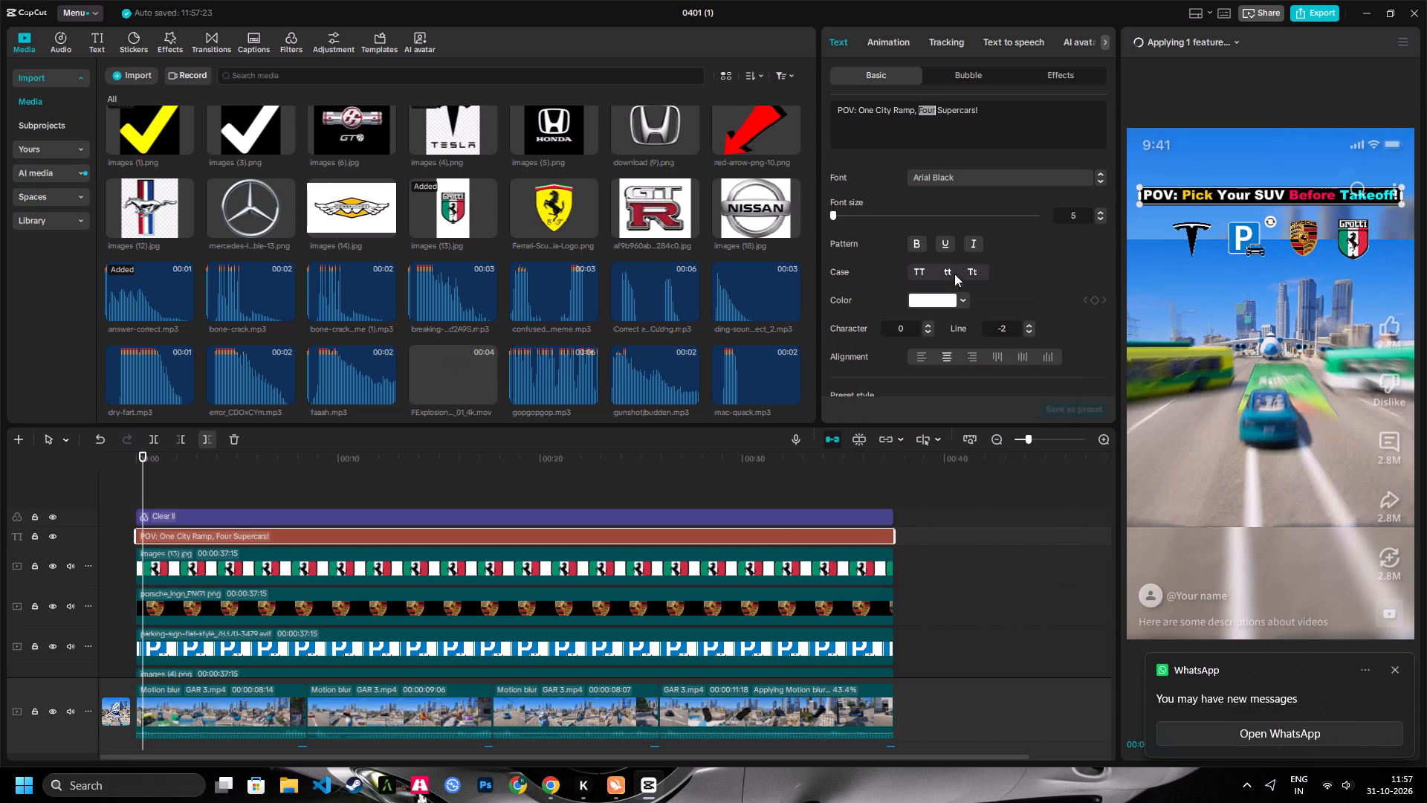
pyautogui.click(944, 295)
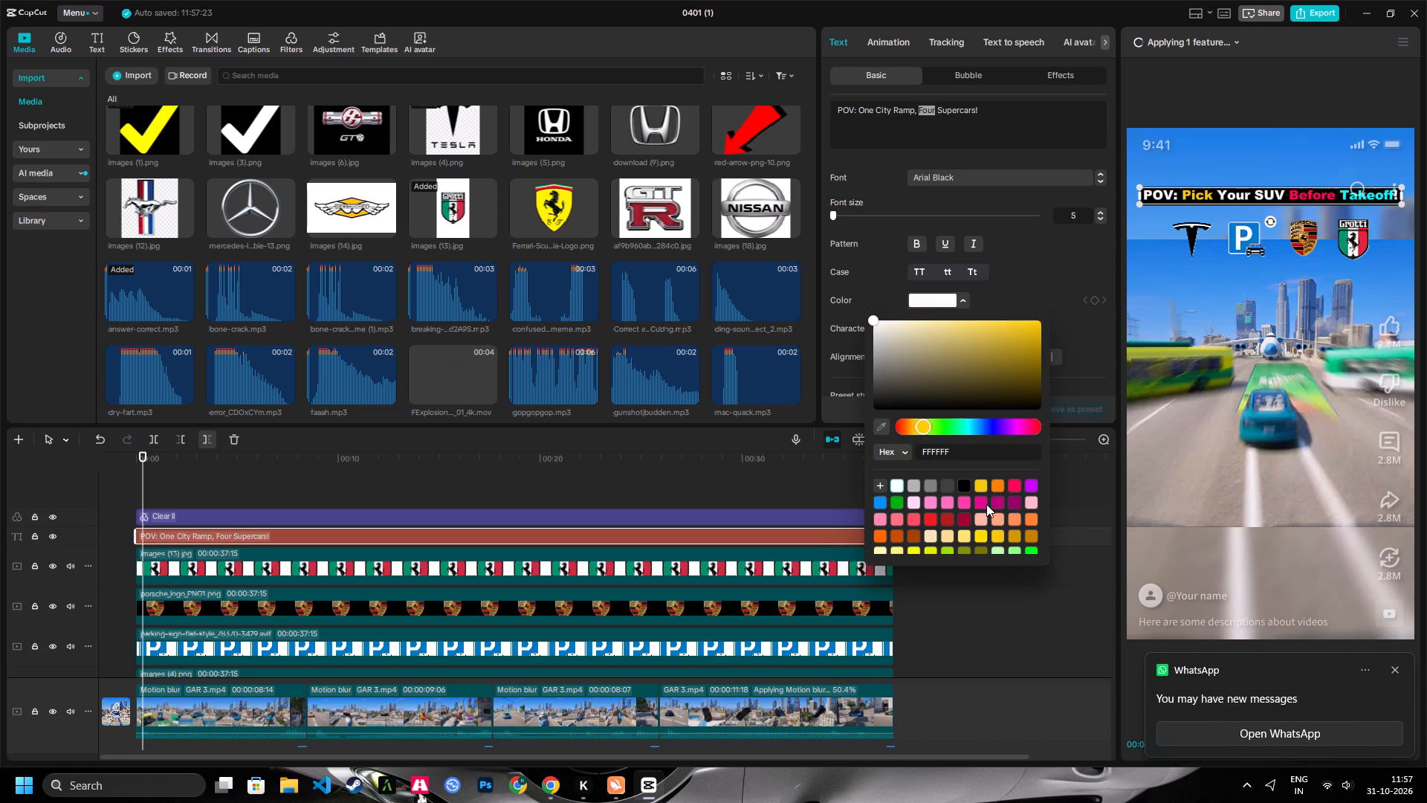
pyautogui.click(1009, 479)
pyautogui.click(1013, 486)
pyautogui.doubleClick(960, 108)
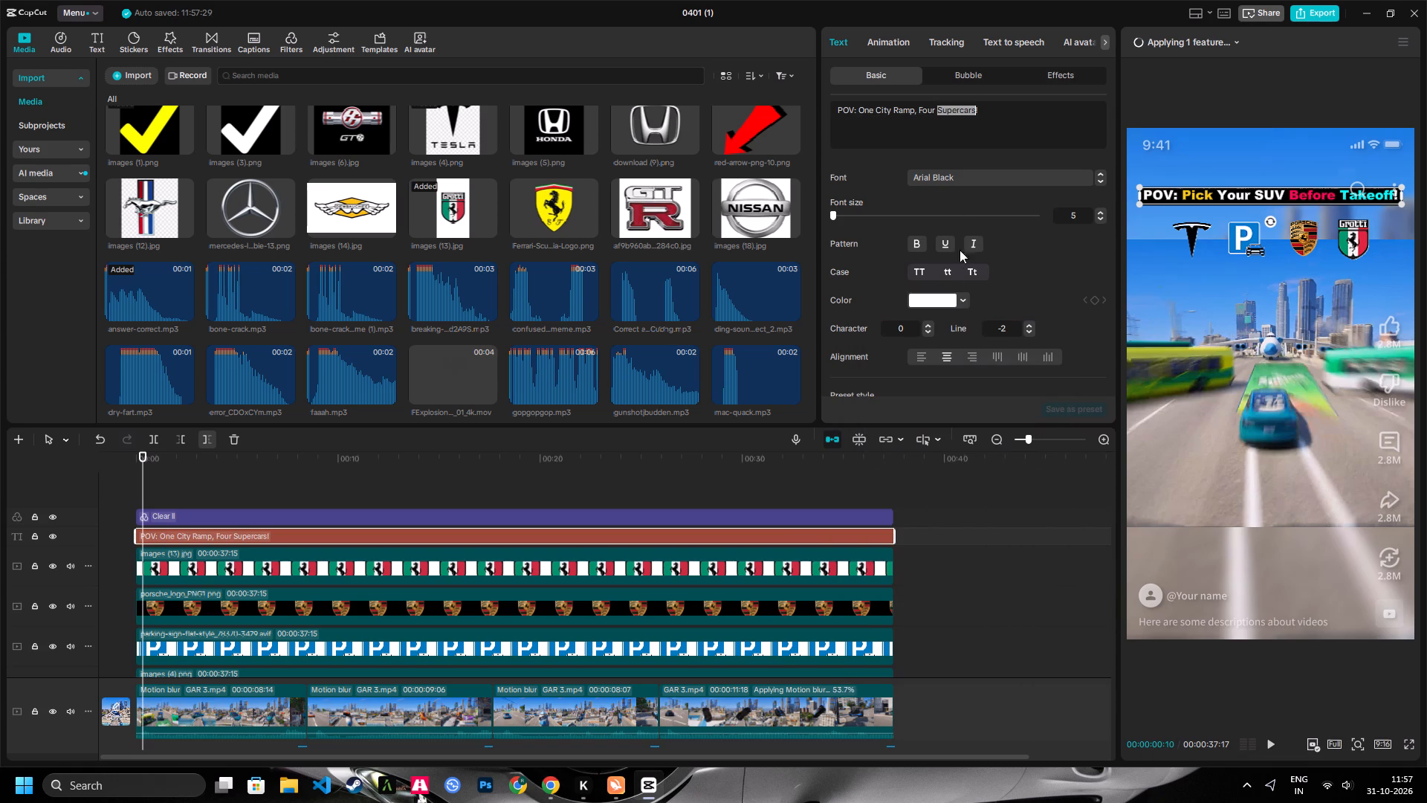
pyautogui.click(939, 305)
pyautogui.scroll(-3, 963, 398)
pyautogui.scroll(-2, 977, 479)
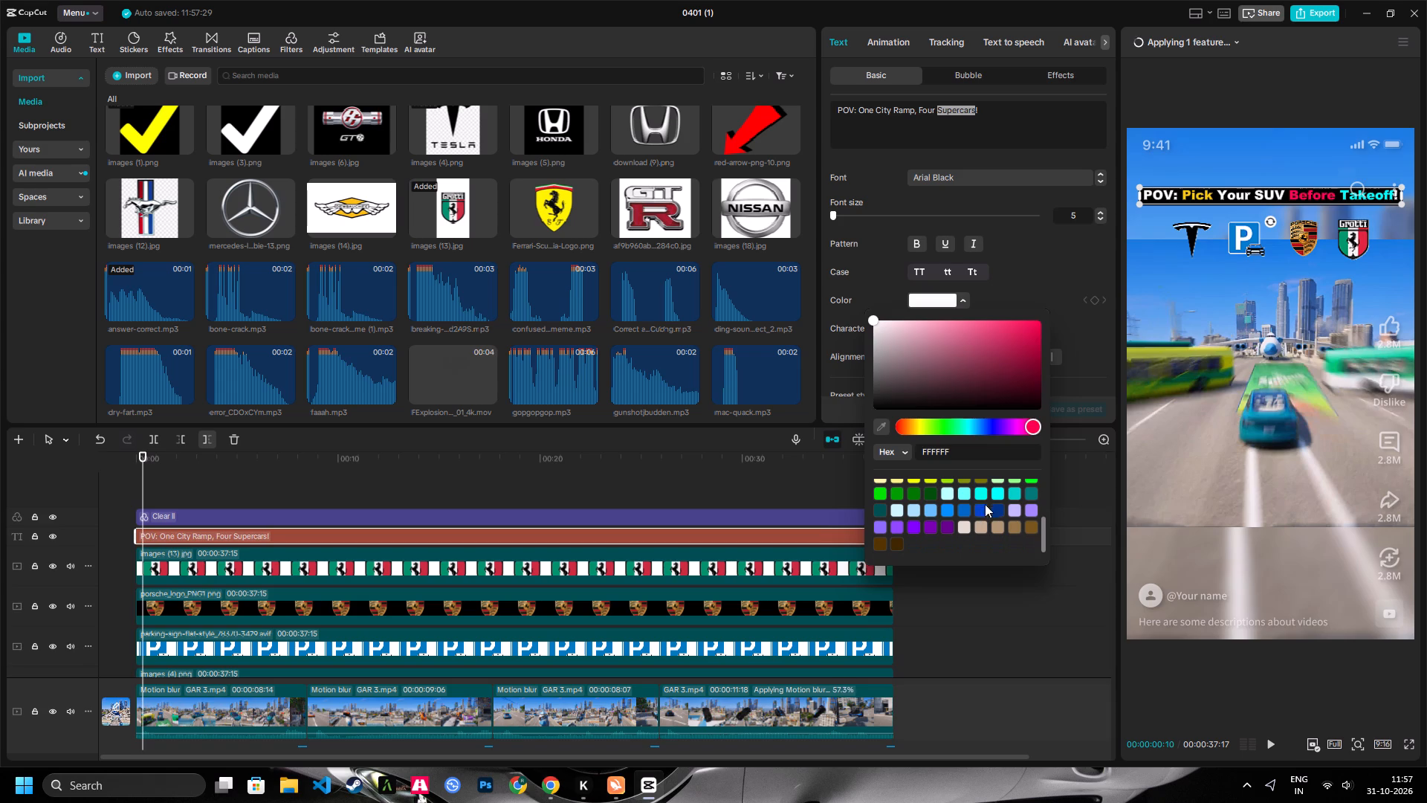
pyautogui.click(981, 492)
# Play the opening of the short from the start to check the new title.
pyautogui.click(809, 471)
pyautogui.moveTo(826, 465); pyautogui.dragTo(912, 467)
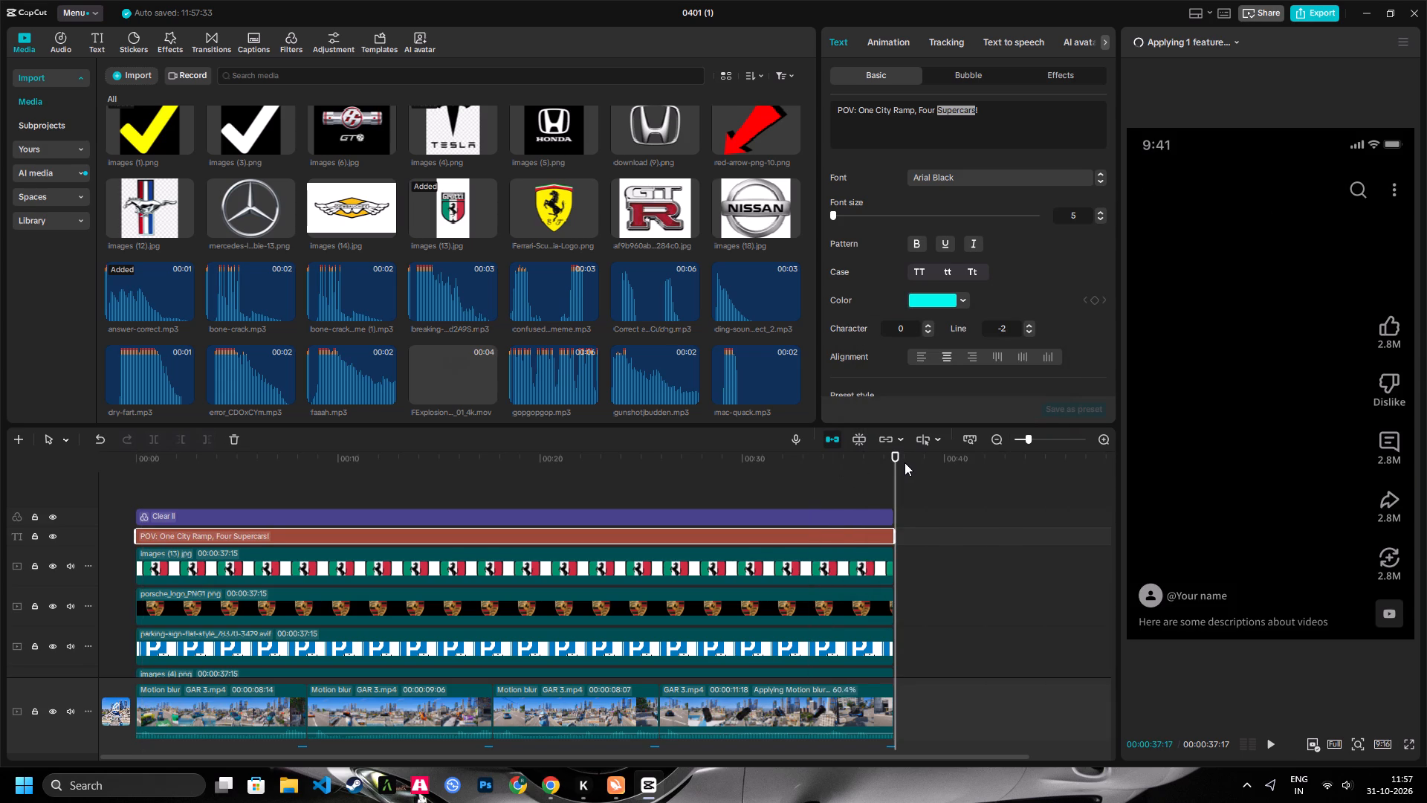
pyautogui.write('z')
pyautogui.press('space')
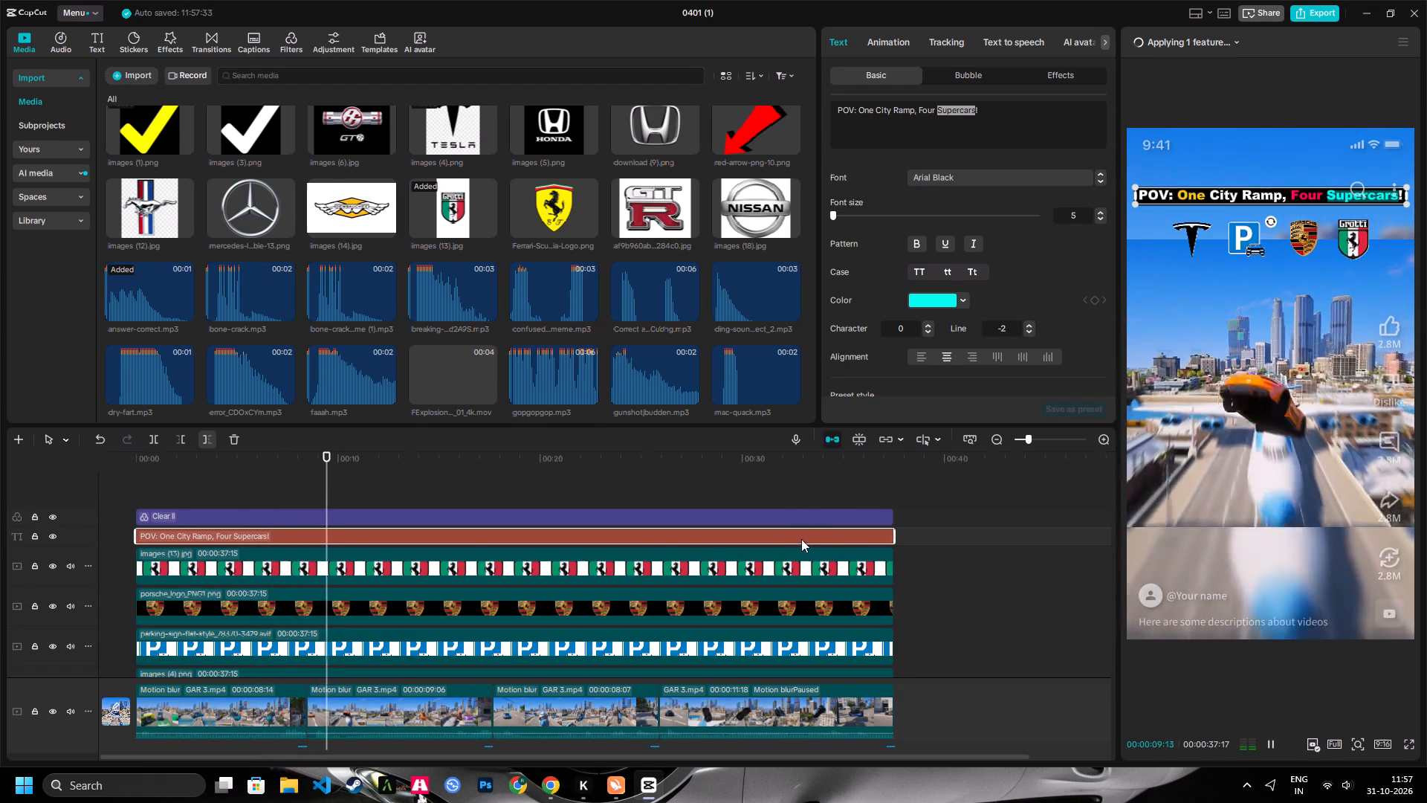
pyautogui.press('space')
# Delete the project's current video cover.
pyautogui.click(127, 696)
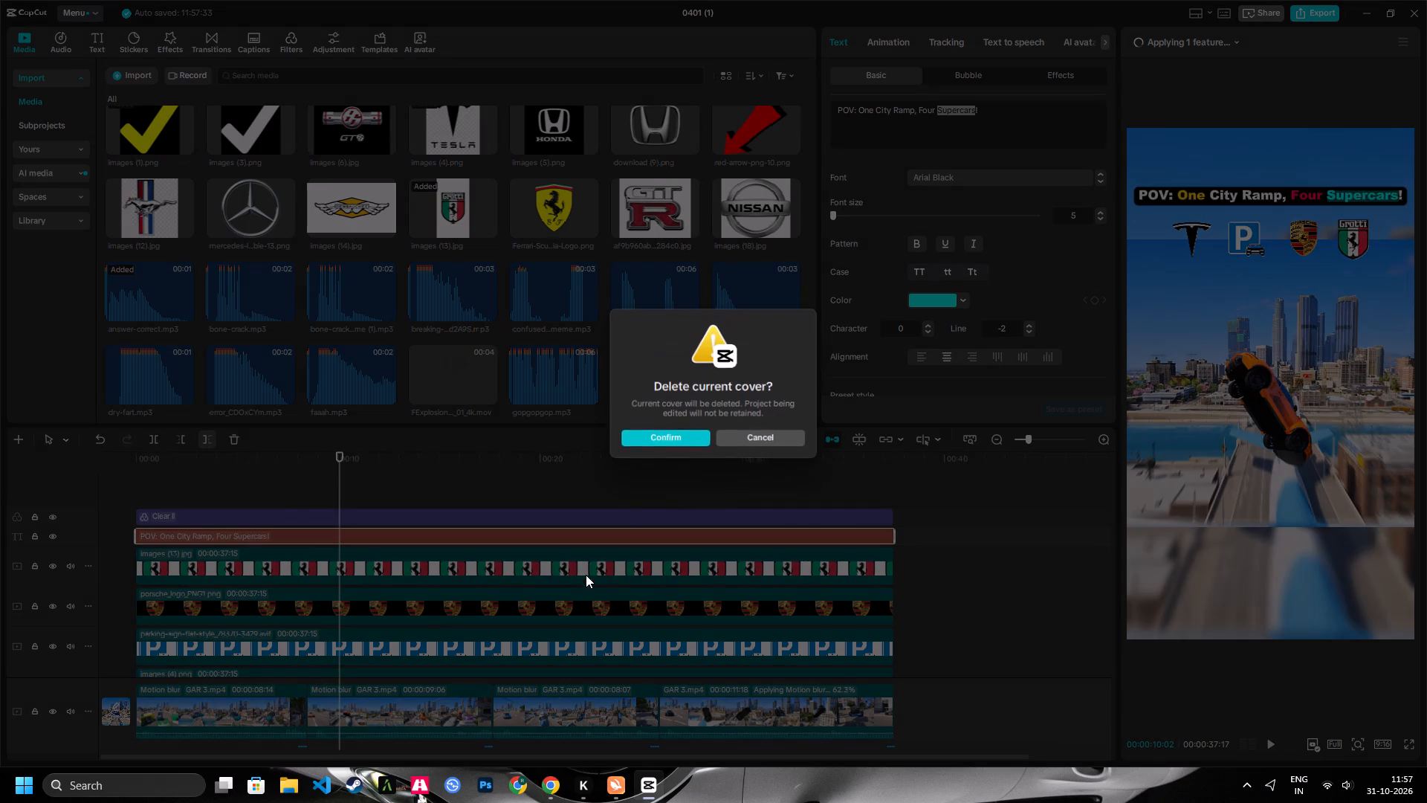
pyautogui.click(638, 436)
# Save the frame at 00:00:05:24, with the blue car in mid-air over the city, as the new video cover.
pyautogui.click(484, 445)
pyautogui.moveTo(476, 458); pyautogui.dragTo(521, 469)
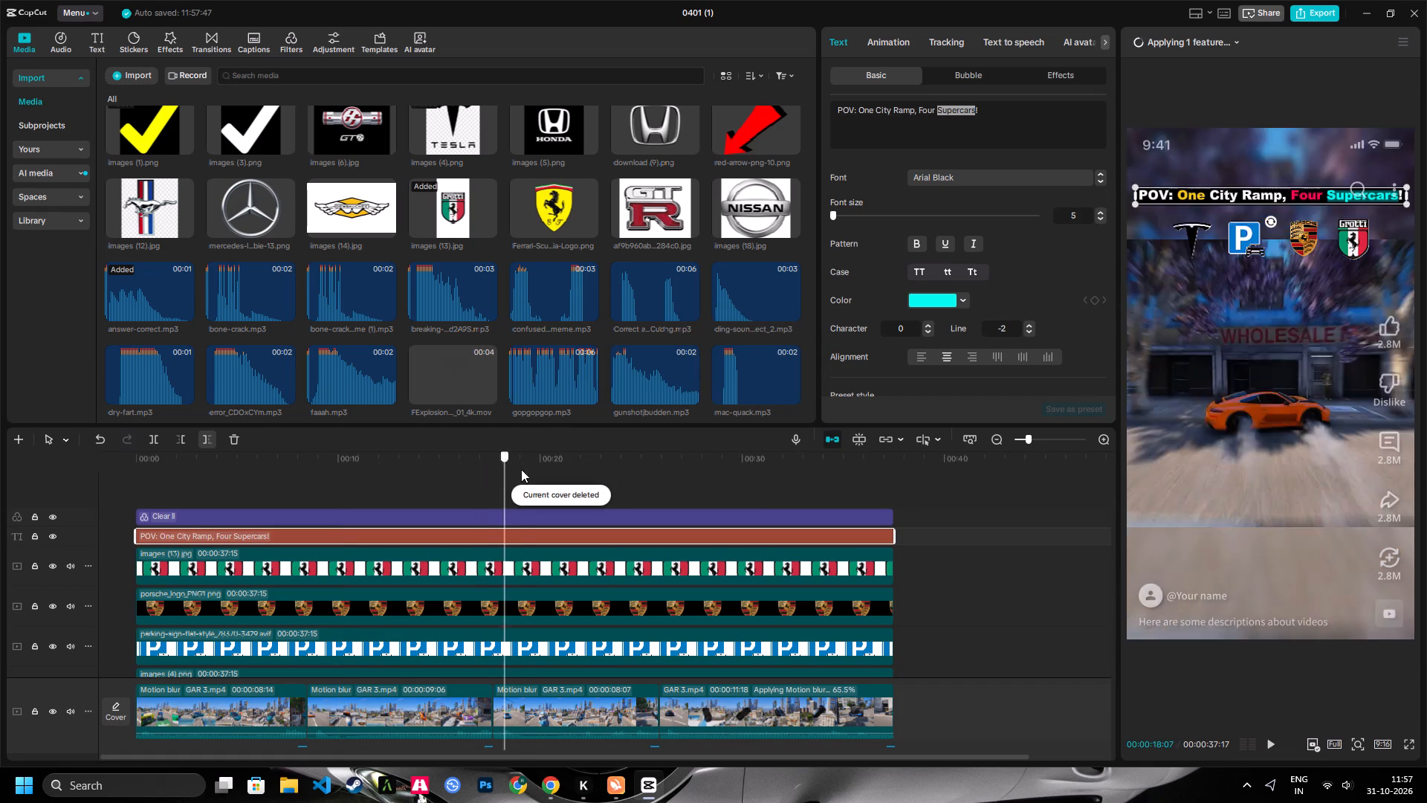
pyautogui.moveTo(521, 469); pyautogui.dragTo(582, 499)
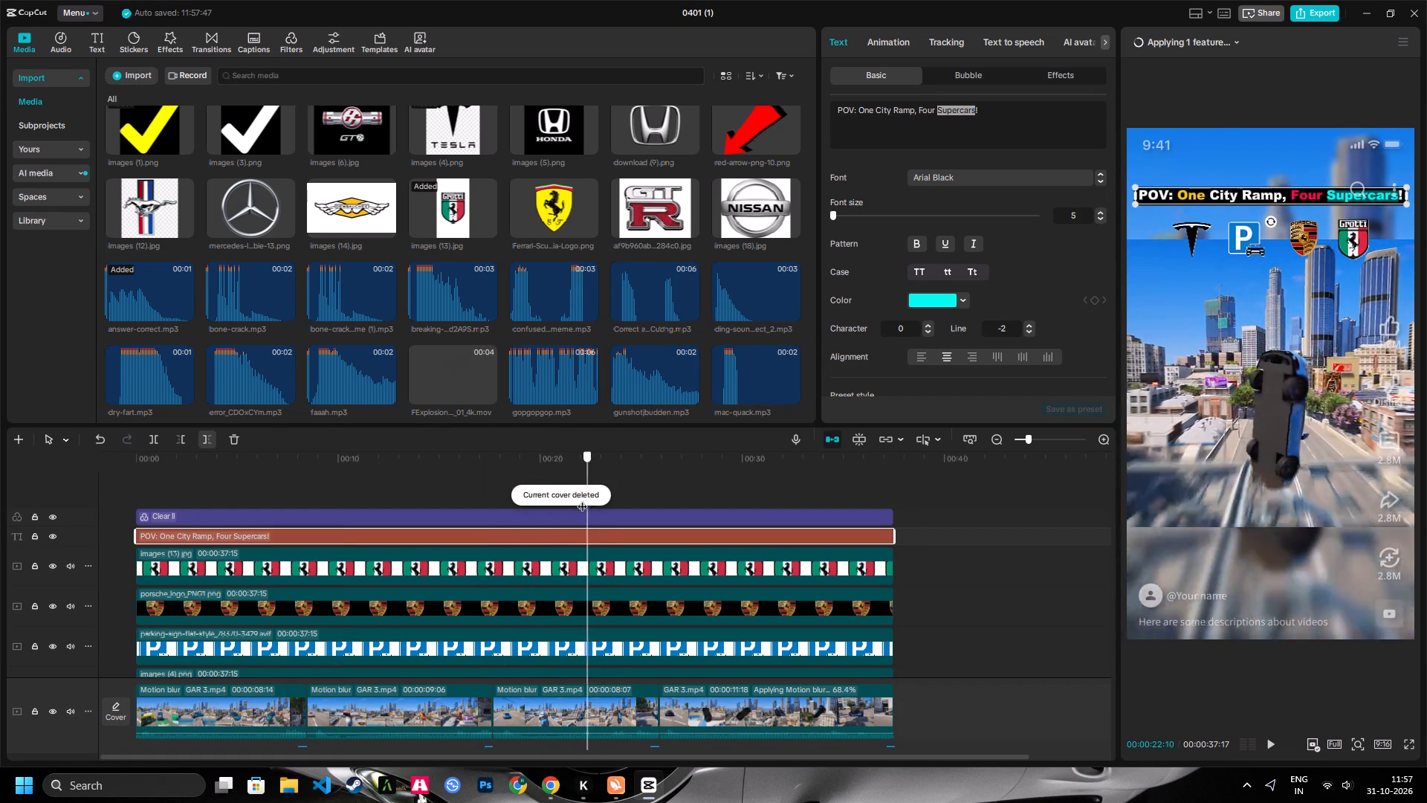
pyautogui.moveTo(582, 499); pyautogui.dragTo(233, 564)
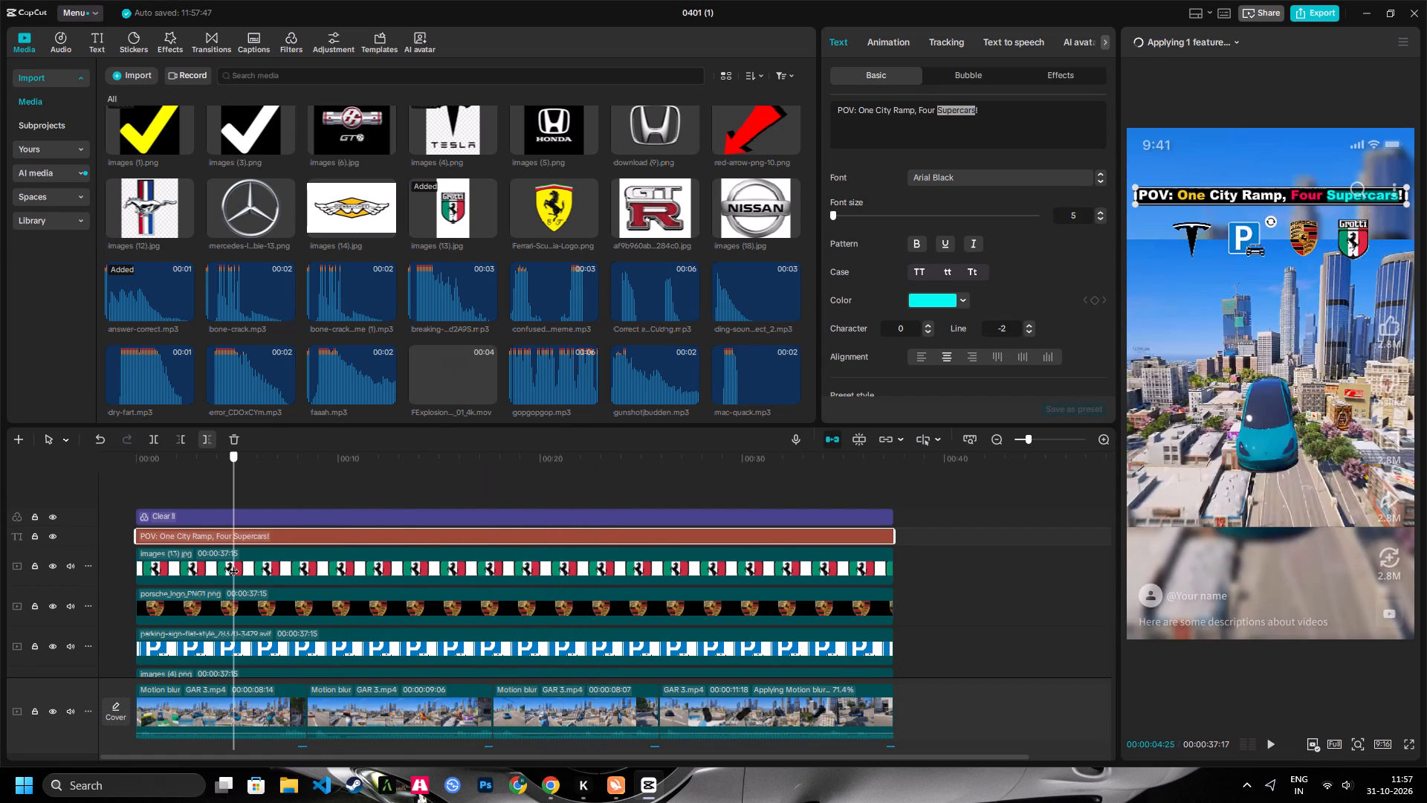
pyautogui.moveTo(233, 564); pyautogui.dragTo(260, 556)
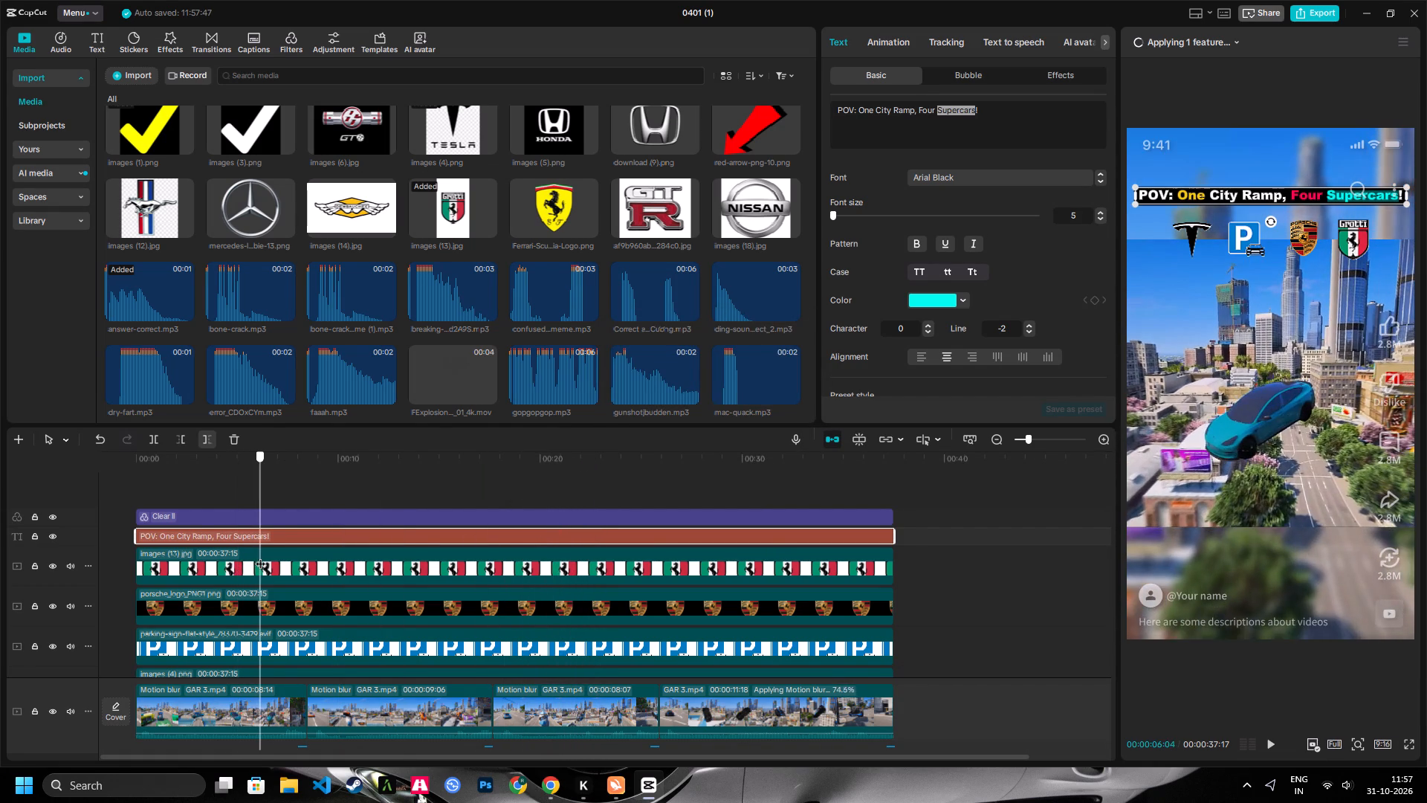
pyautogui.moveTo(260, 556); pyautogui.dragTo(253, 573)
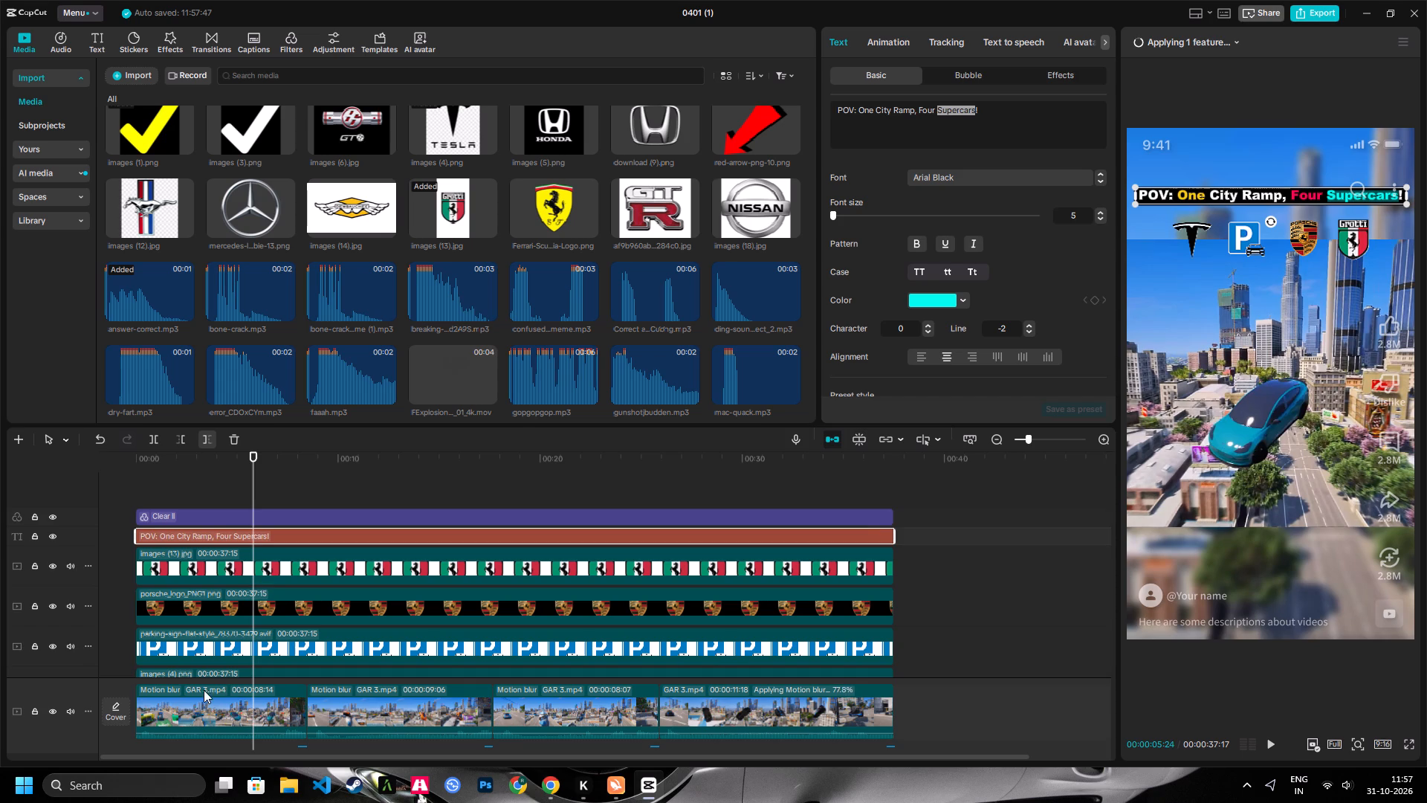
pyautogui.click(120, 708)
pyautogui.click(869, 614)
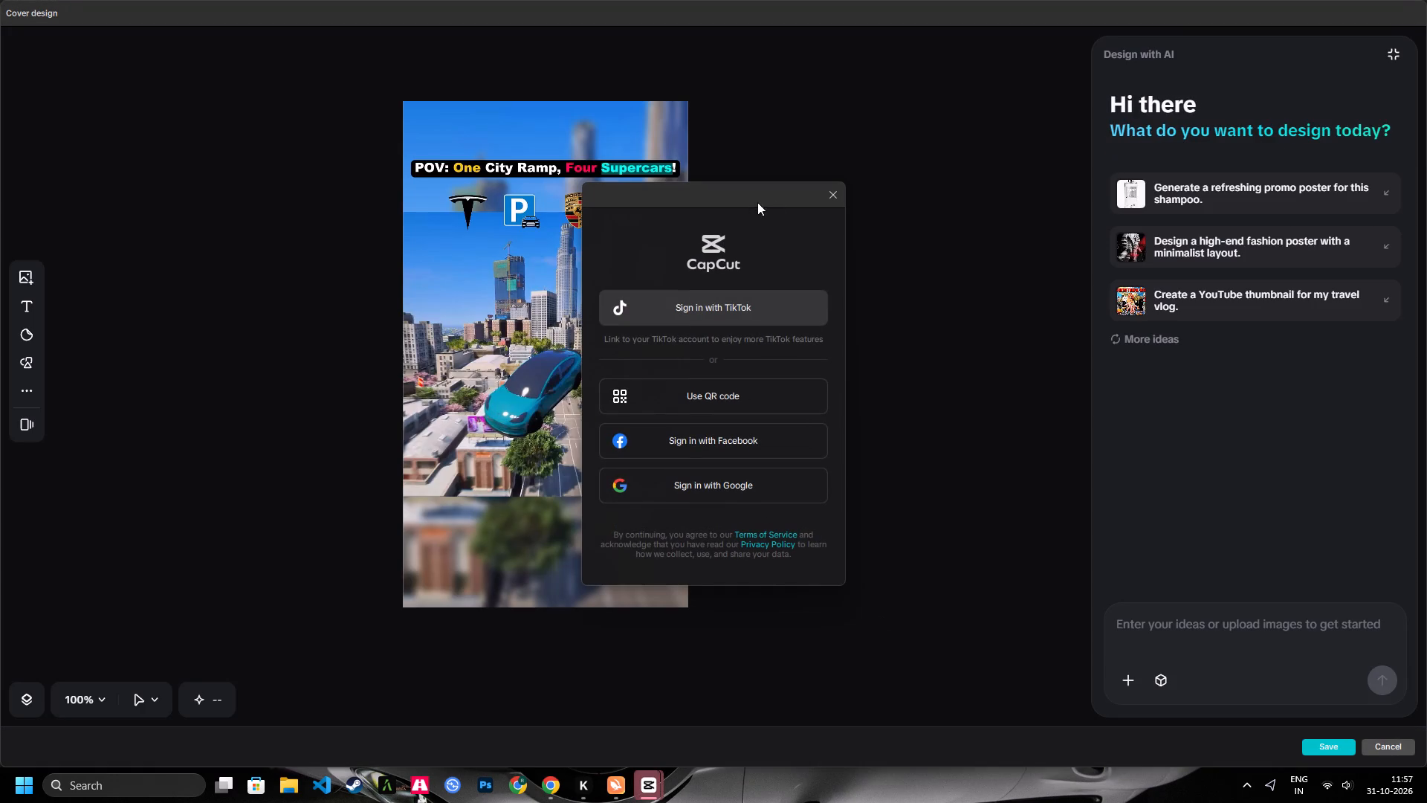
pyautogui.click(838, 197)
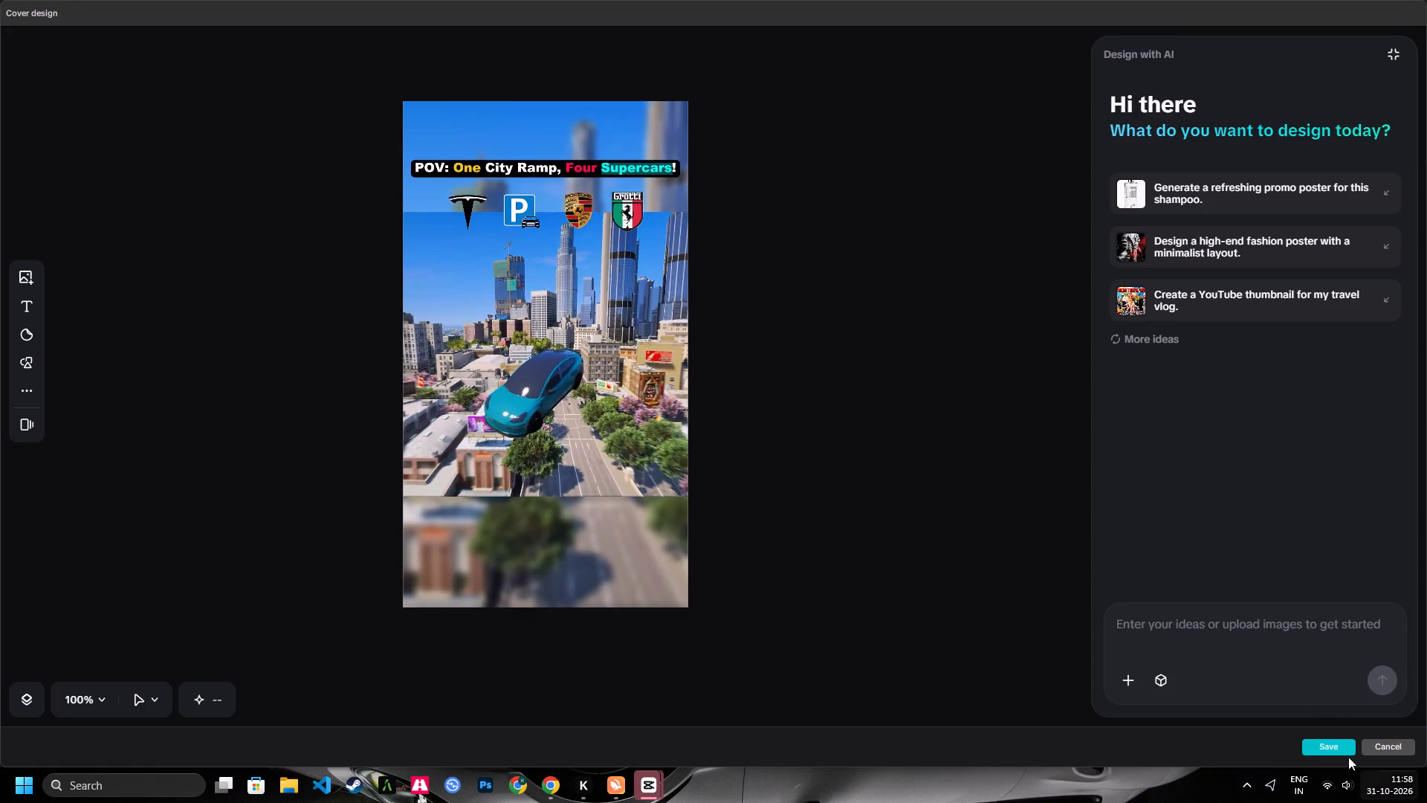
pyautogui.click(1335, 754)
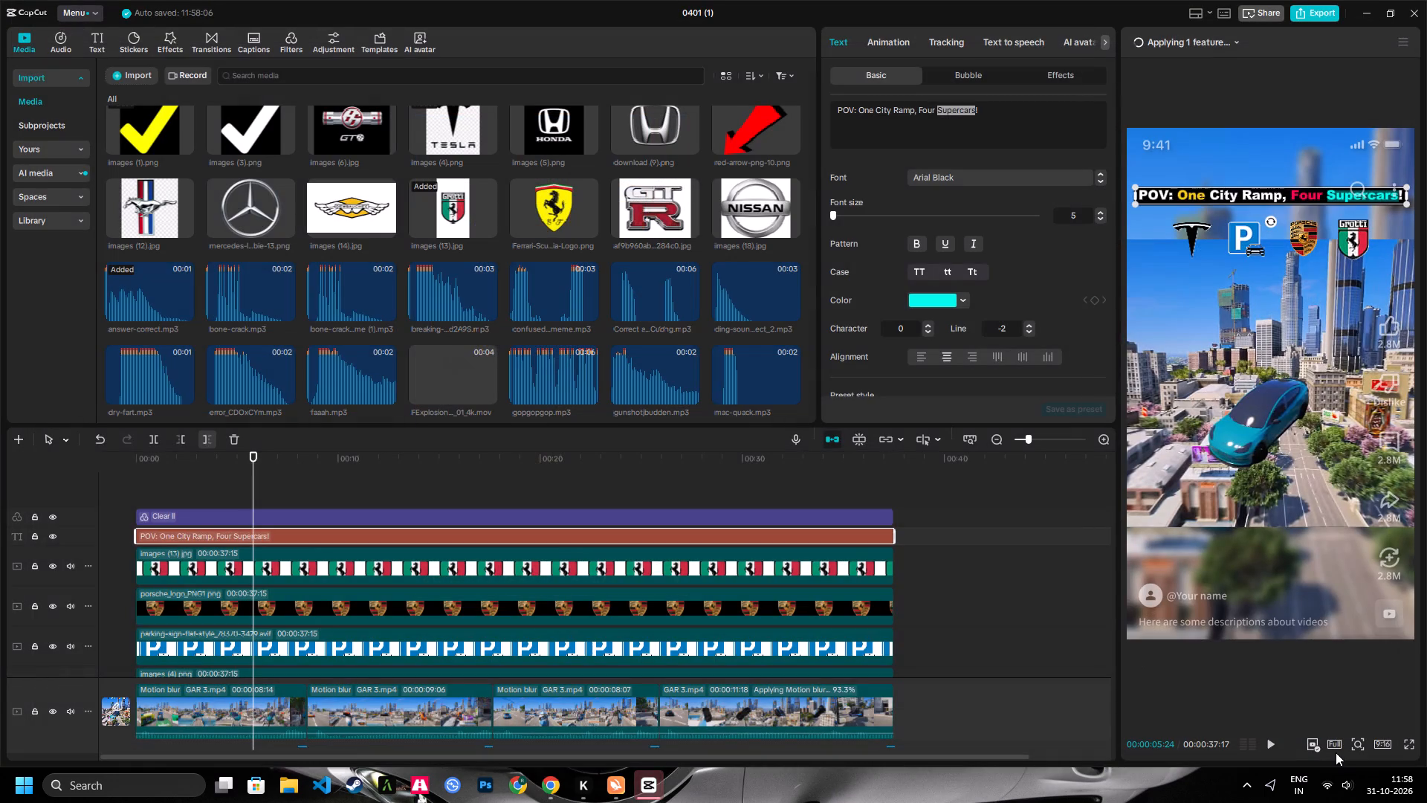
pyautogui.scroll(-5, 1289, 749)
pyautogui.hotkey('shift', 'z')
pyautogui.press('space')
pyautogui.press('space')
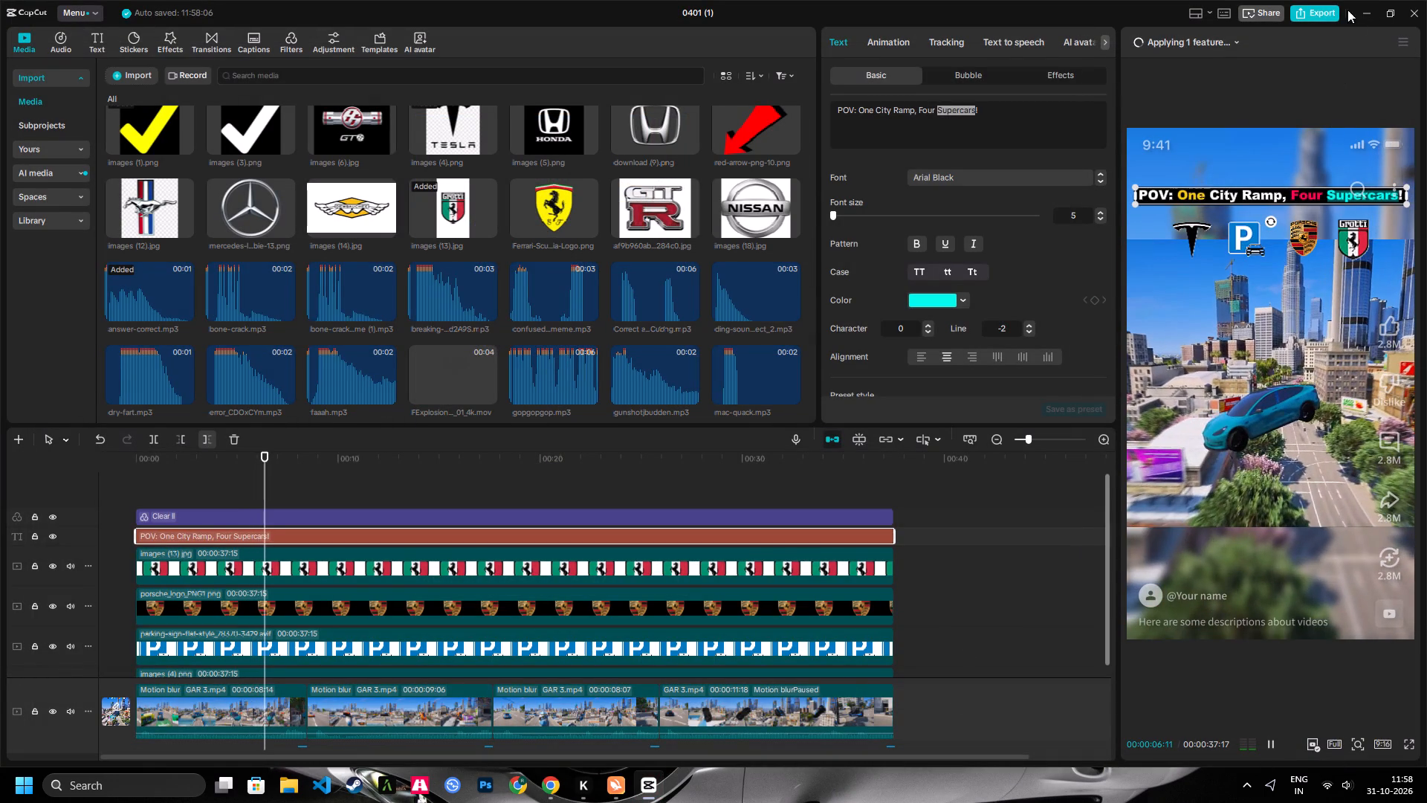
# Open the export settings and name the video 6N1.
pyautogui.click(1323, 12)
pyautogui.moveTo(873, 216); pyautogui.dragTo(640, 211)
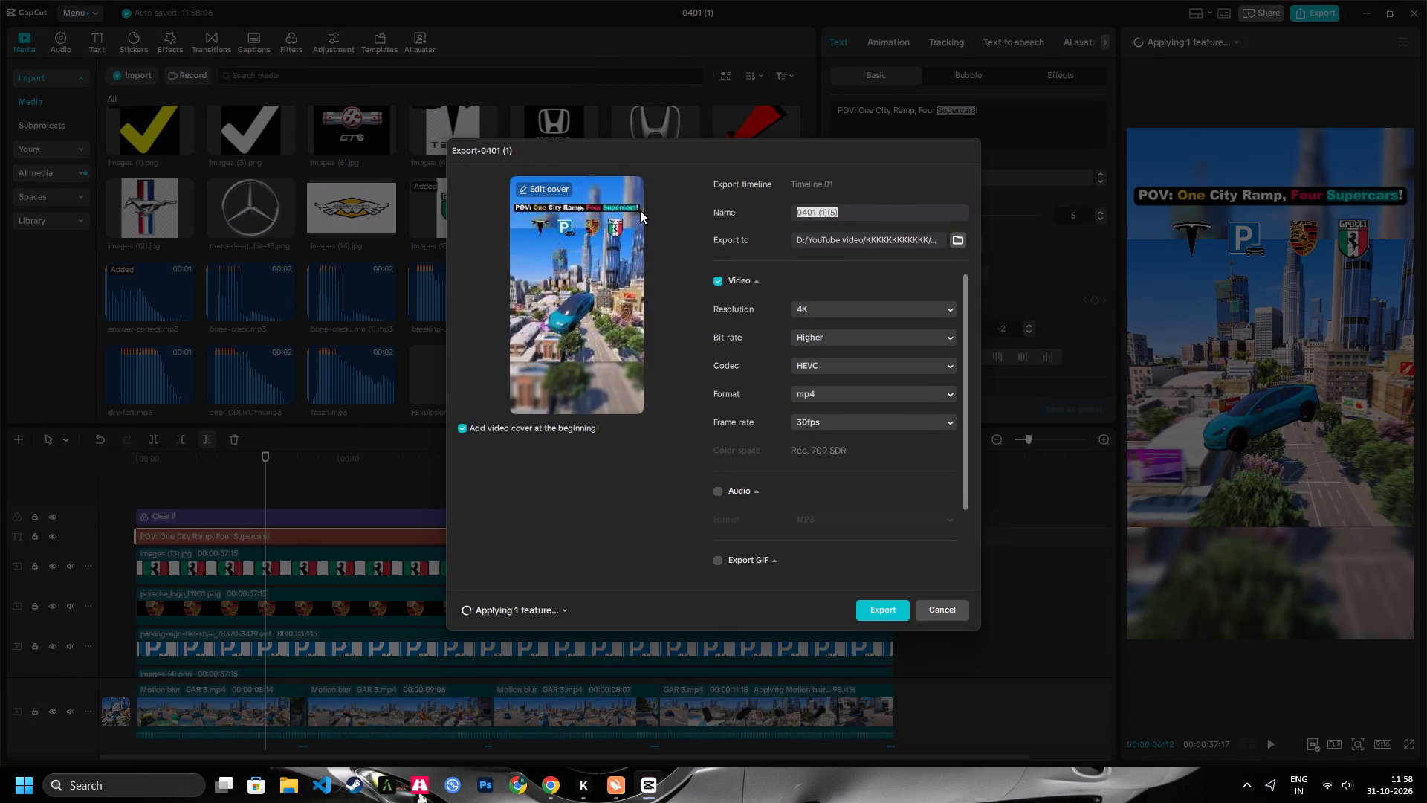
pyautogui.press('BackSpace')
pyautogui.press('3')
pyautogui.write('N1')
pyautogui.press('BackSpace')
pyautogui.press('BackSpace')
pyautogui.press('BackSpace')
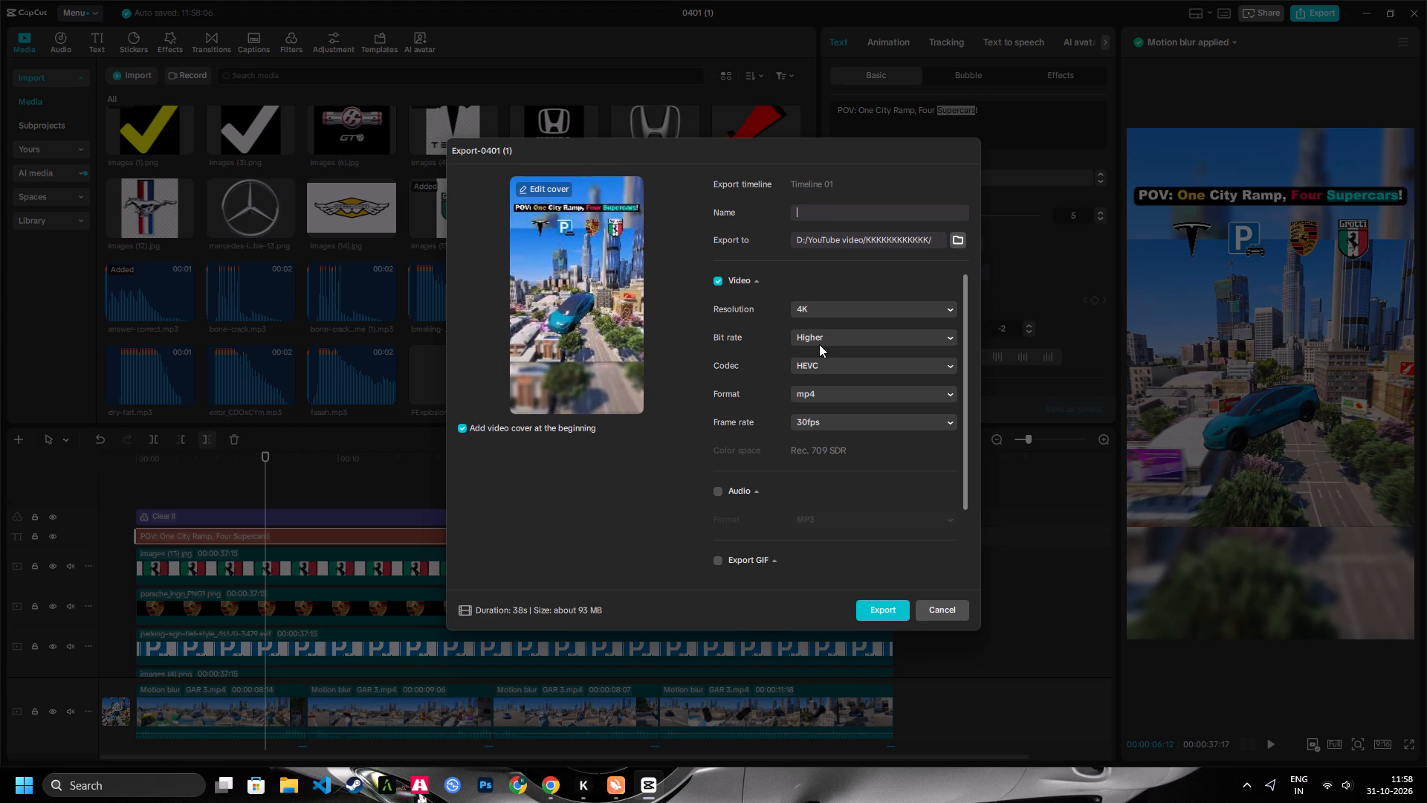
pyautogui.press('6')
pyautogui.write('N1')
# Set the export frame rate to 60fps and start exporting the video.
pyautogui.click(809, 427)
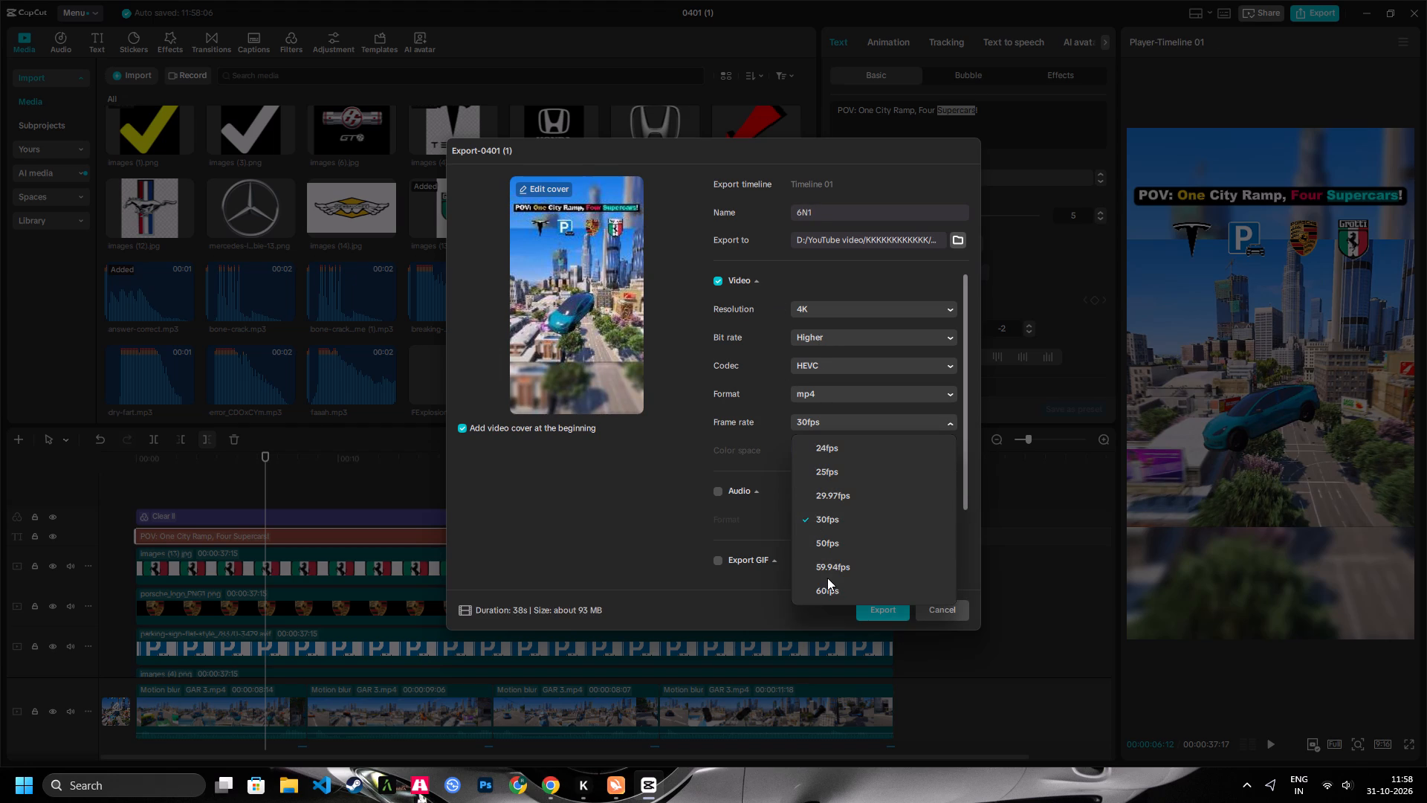
pyautogui.moveTo(827, 578); pyautogui.dragTo(829, 589)
pyautogui.click(830, 589)
pyautogui.click(889, 609)
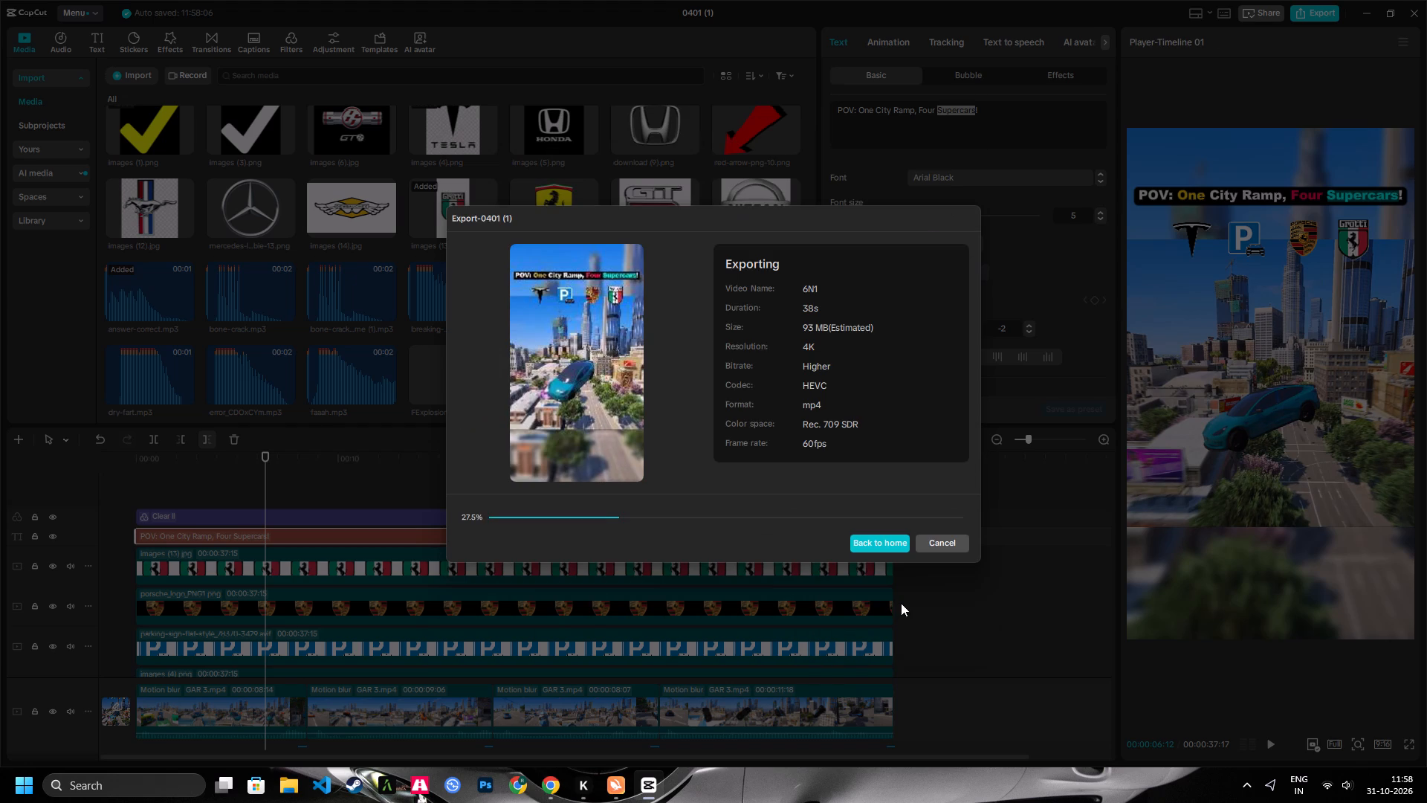
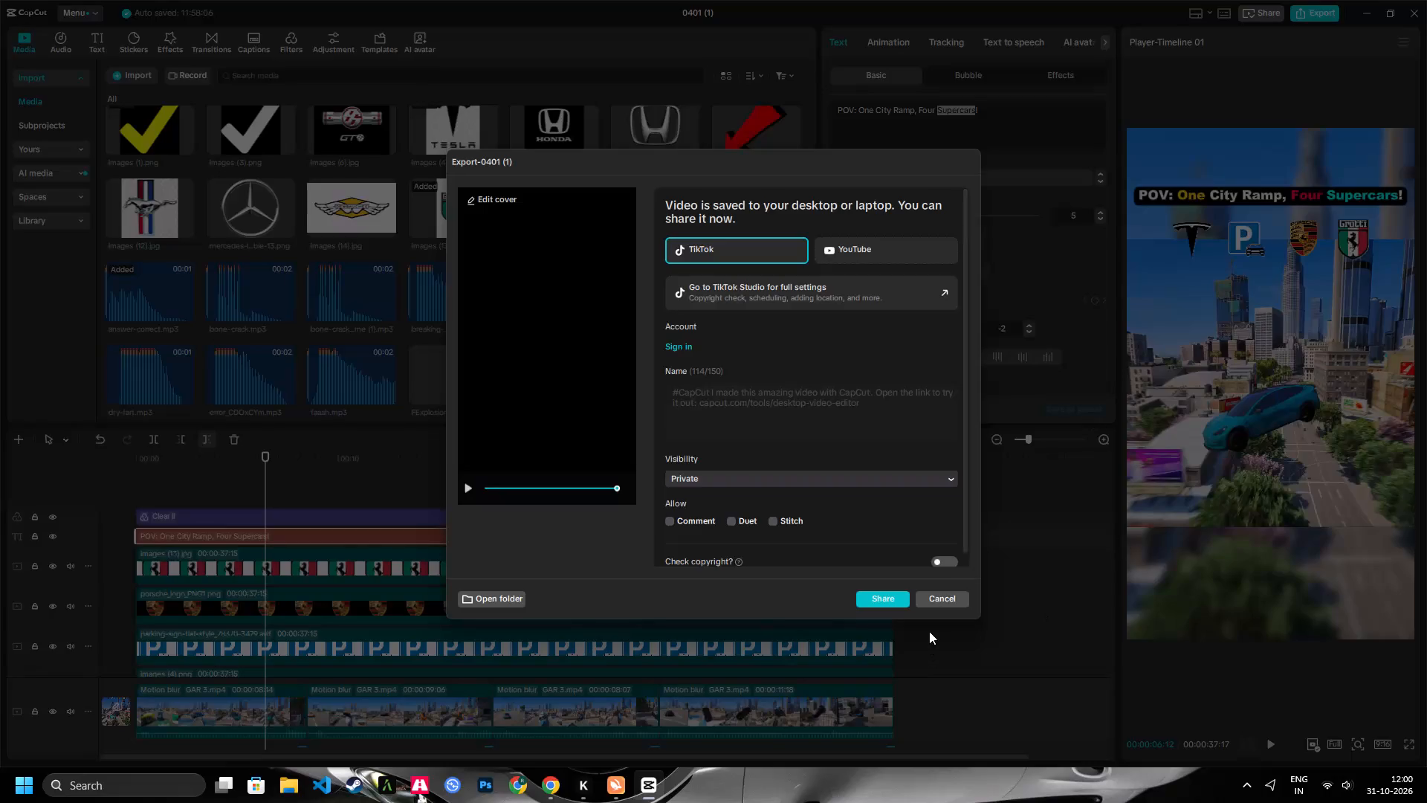
# Close the export window without sharing the finished video.
pyautogui.click(940, 578)
pyautogui.click(934, 591)
# Delete the first three GAR 3 clips from the main track, keeping only the last one.
pyautogui.moveTo(888, 470); pyautogui.dragTo(882, 457)
pyautogui.scroll(-6, 864, 489)
pyautogui.click(617, 650)
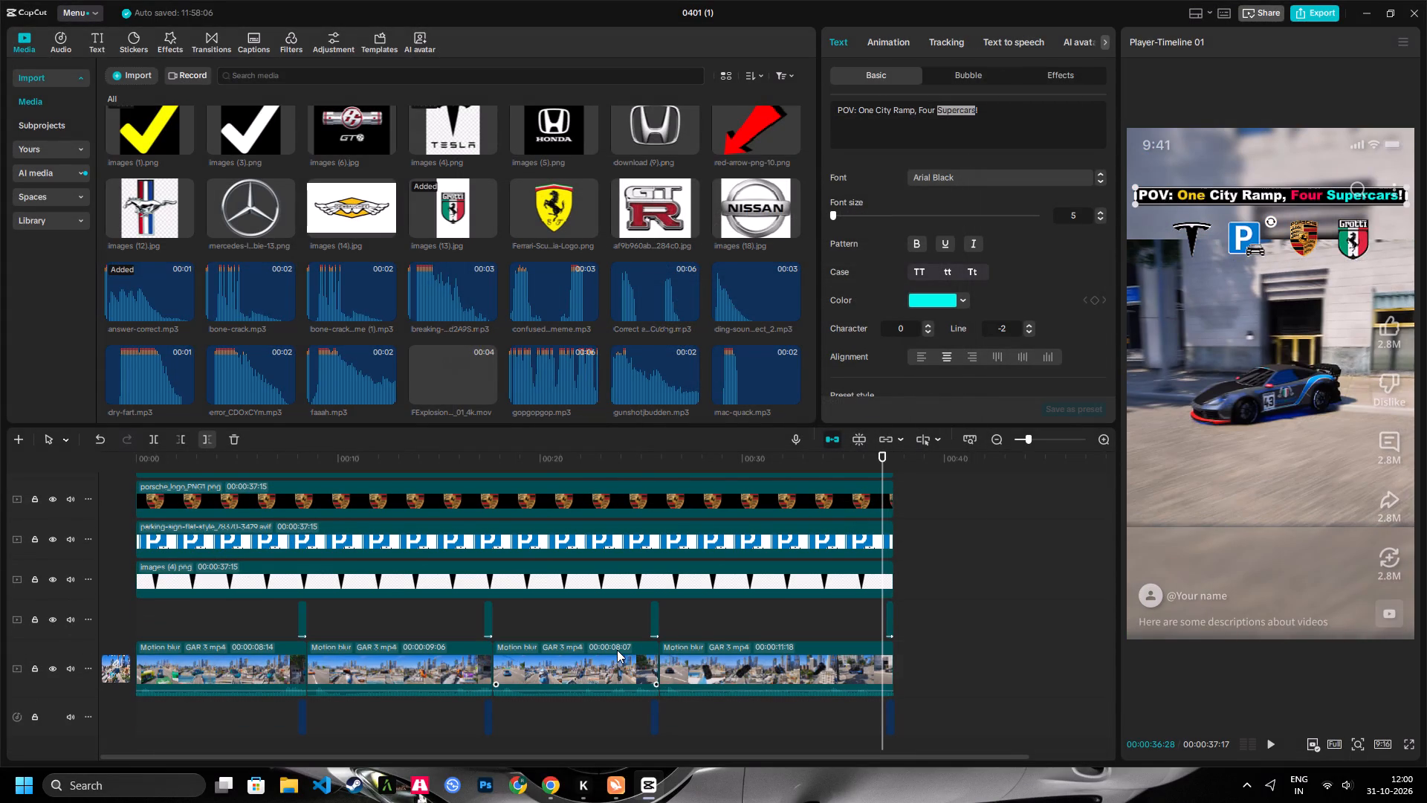
pyautogui.press('Delete')
pyautogui.click(409, 667)
pyautogui.press('Delete')
pyautogui.click(283, 662)
pyautogui.press('Delete')
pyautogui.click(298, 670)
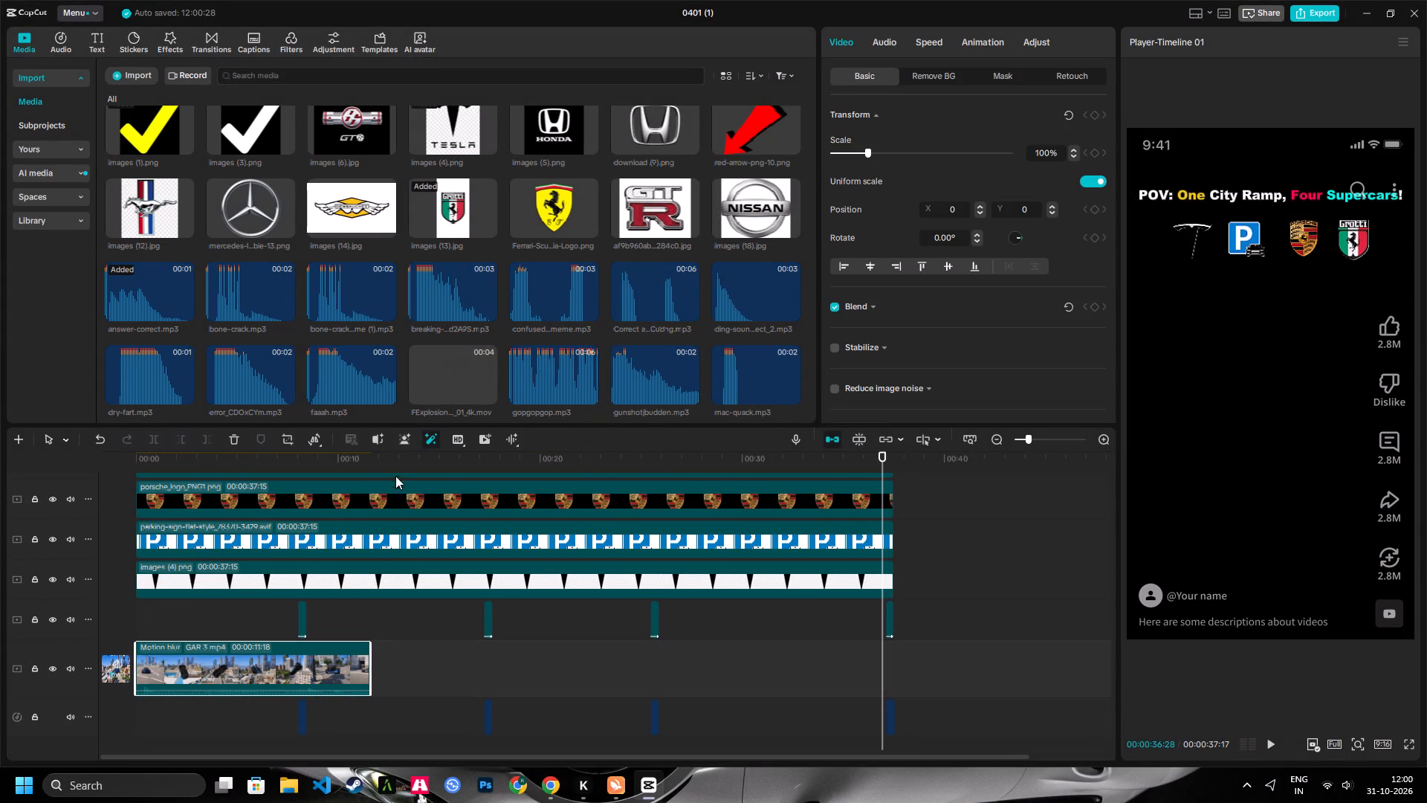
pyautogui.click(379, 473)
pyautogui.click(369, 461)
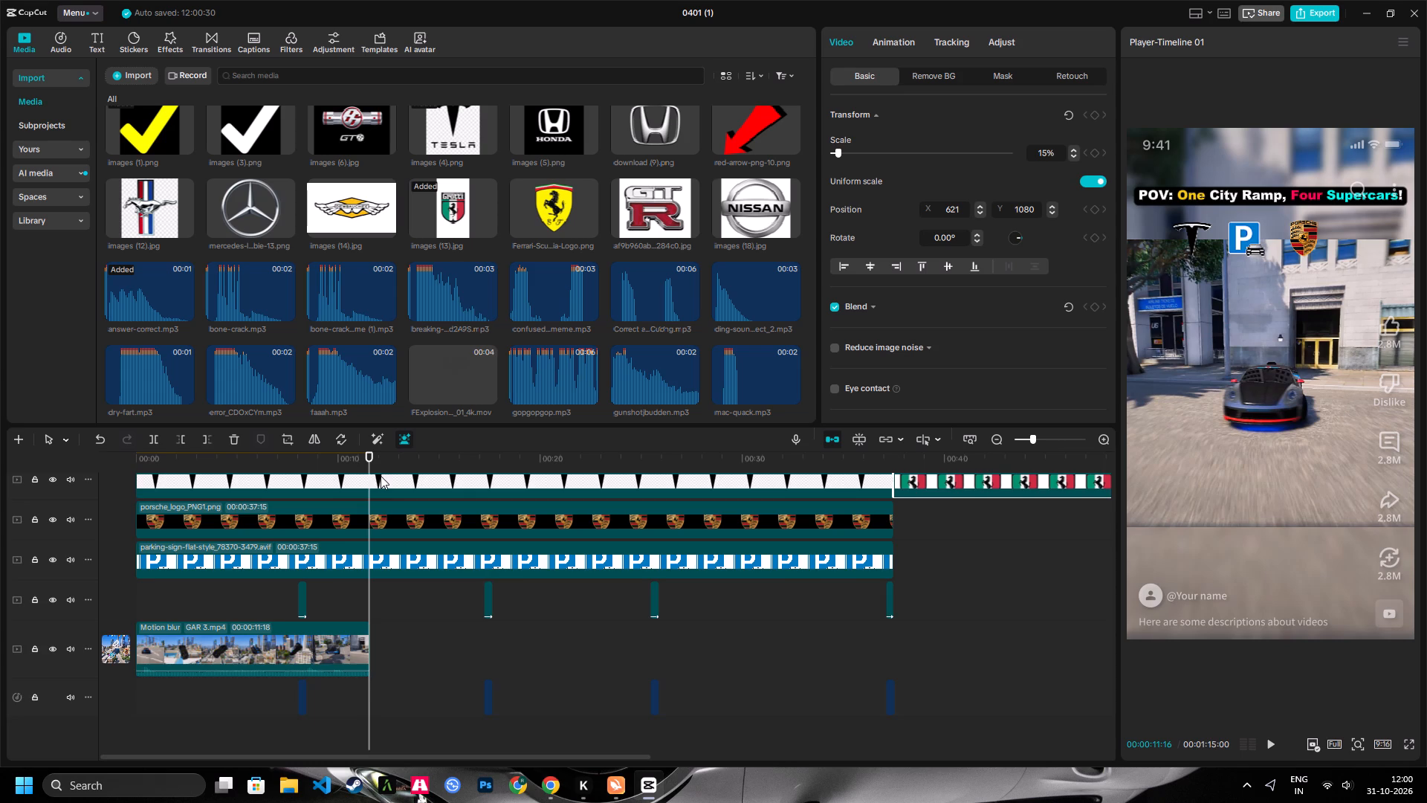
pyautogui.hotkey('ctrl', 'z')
# Extend the end of the remaining GAR 3 clip to 00:01:56:26.
pyautogui.click(363, 701)
pyautogui.moveTo(372, 688); pyautogui.dragTo(1426, 665)
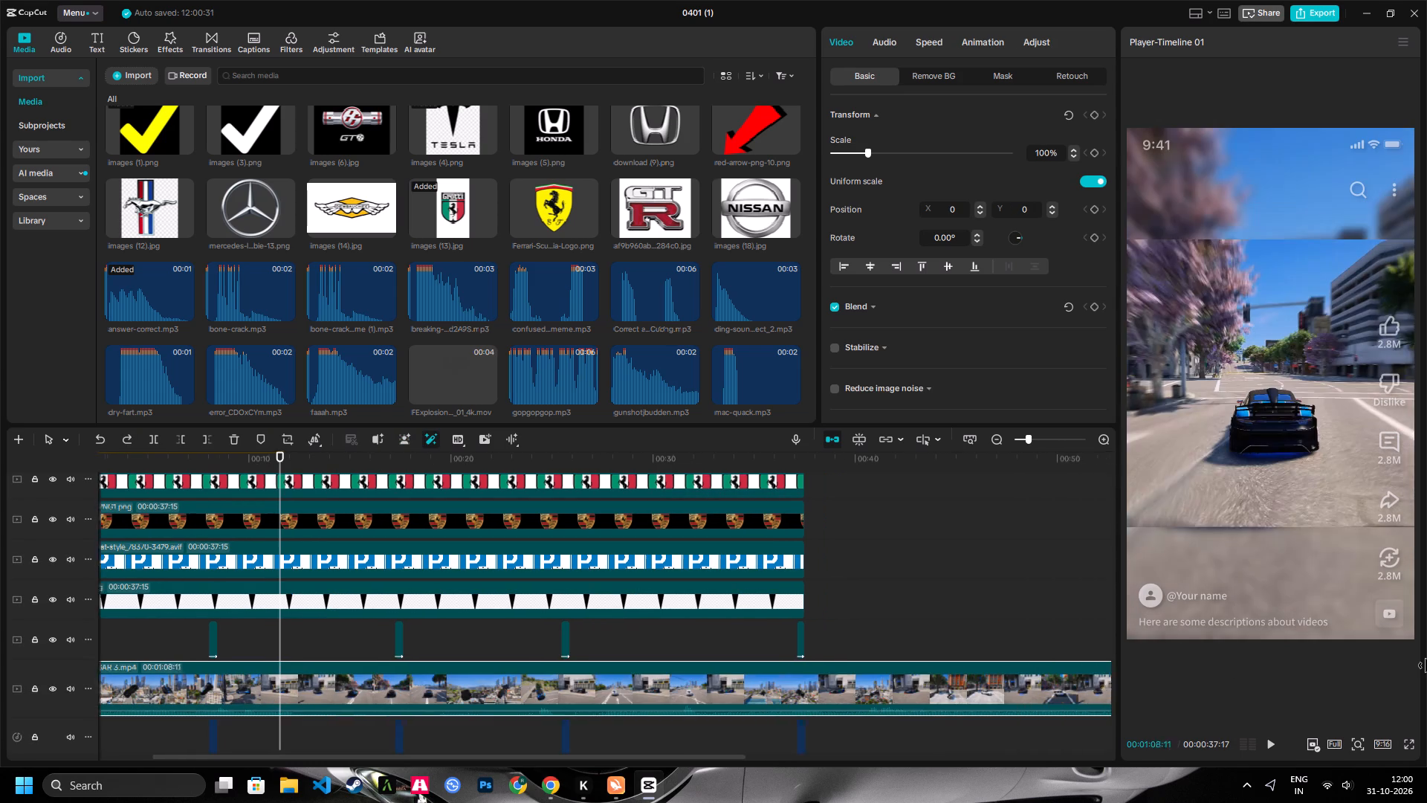
pyautogui.moveTo(1426, 665); pyautogui.dragTo(1426, 665)
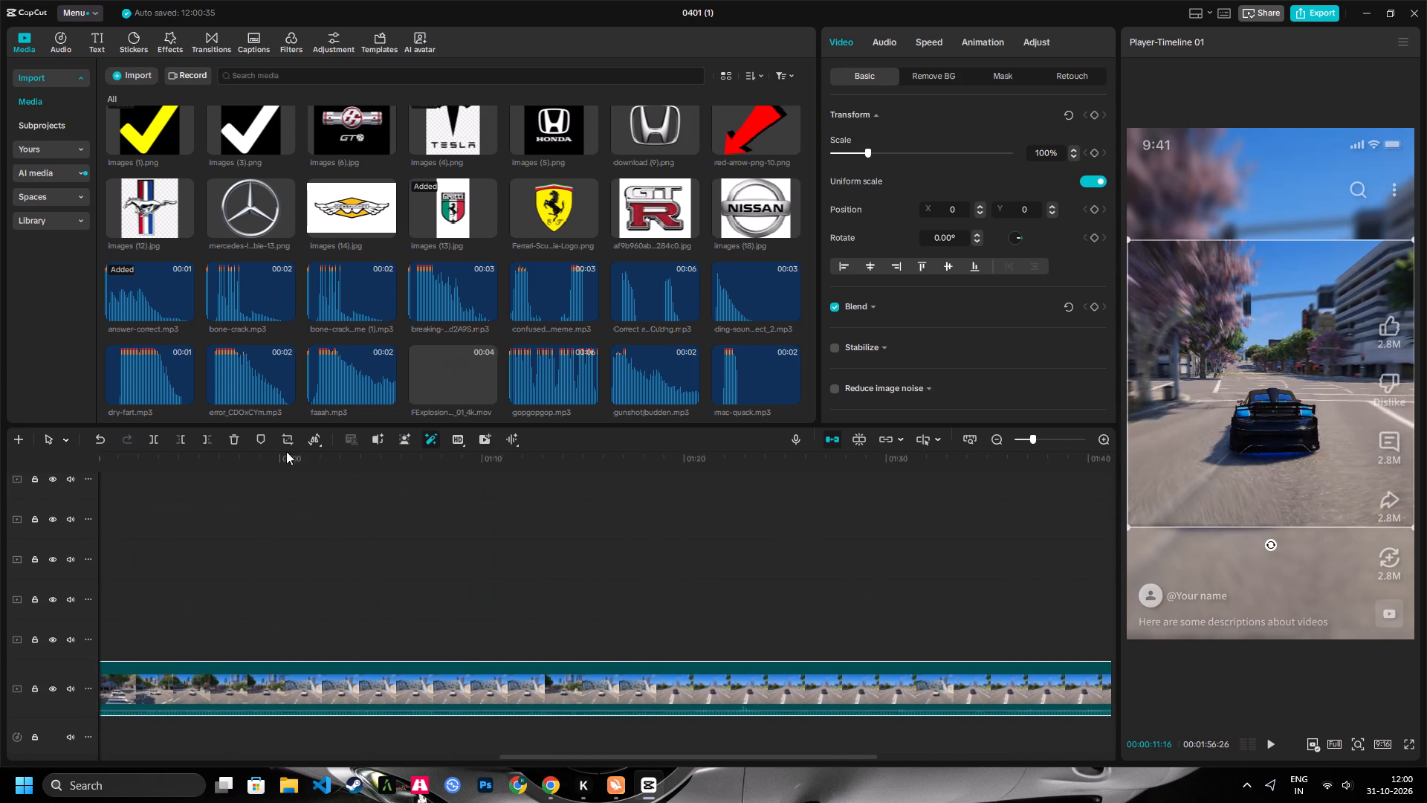
# Cut away the start of the GAR 3 clip up to 00:00:31:06, where the white SUV approaches the buses.
pyautogui.press('space')
pyautogui.press('space')
pyautogui.press('space')
pyautogui.moveTo(221, 458); pyautogui.dragTo(228, 458)
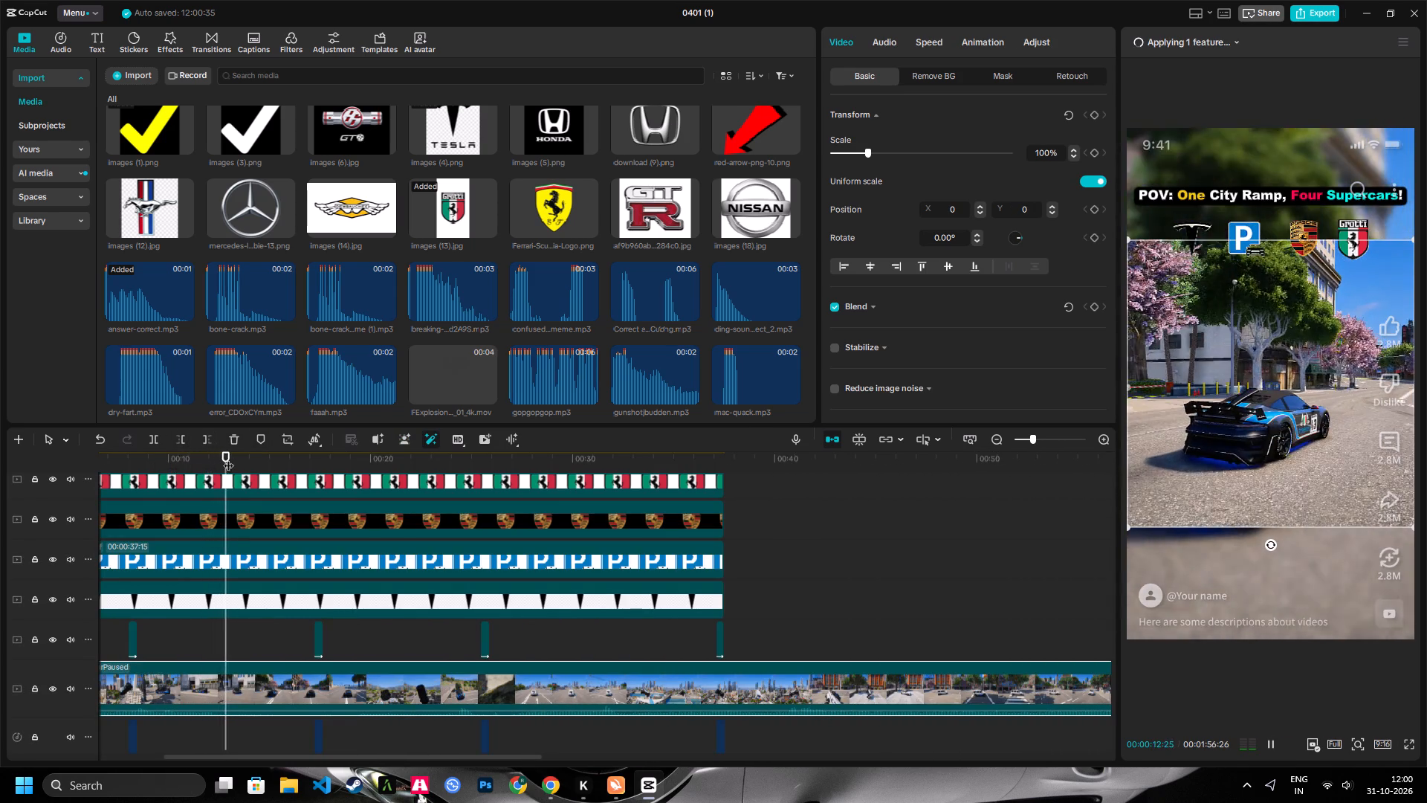
pyautogui.moveTo(228, 458); pyautogui.dragTo(520, 514)
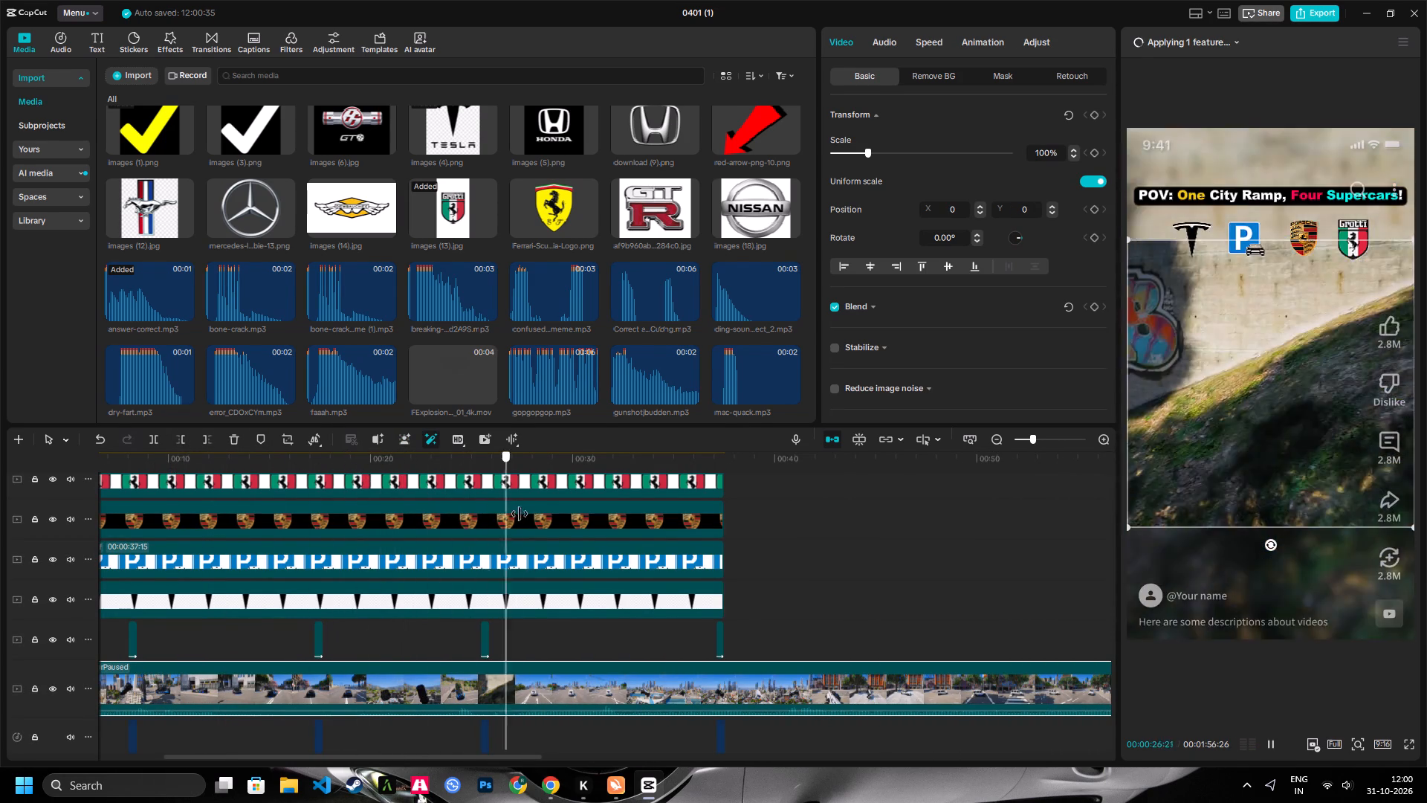
pyautogui.moveTo(520, 514); pyautogui.dragTo(592, 541)
pyautogui.press('space')
pyautogui.press('space')
pyautogui.click(186, 433)
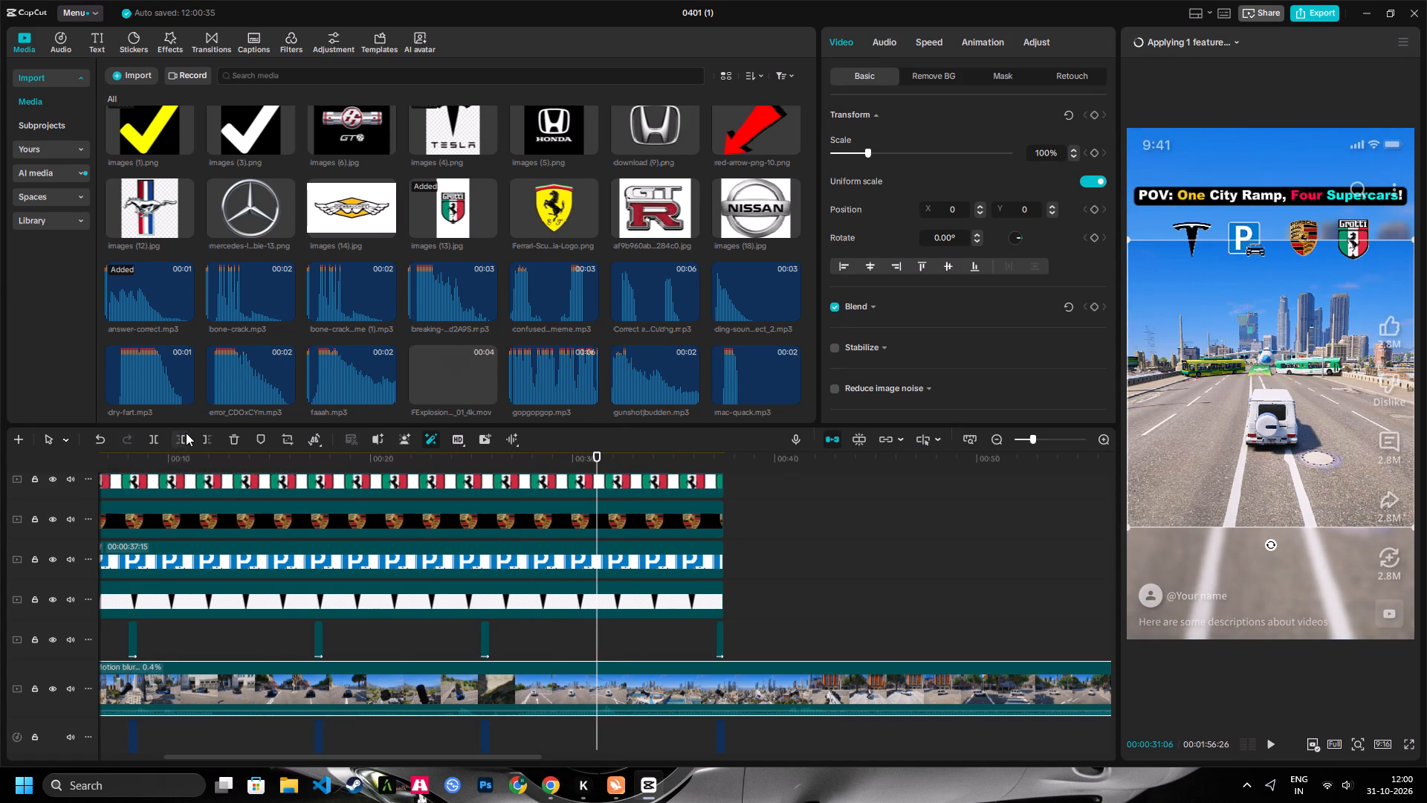
# Cut away the start of the GAR 3 clip up to about 00:00:51, where the dark SUV approaches the buses.
pyautogui.hotkey('shift', 'z')
pyautogui.press('space')
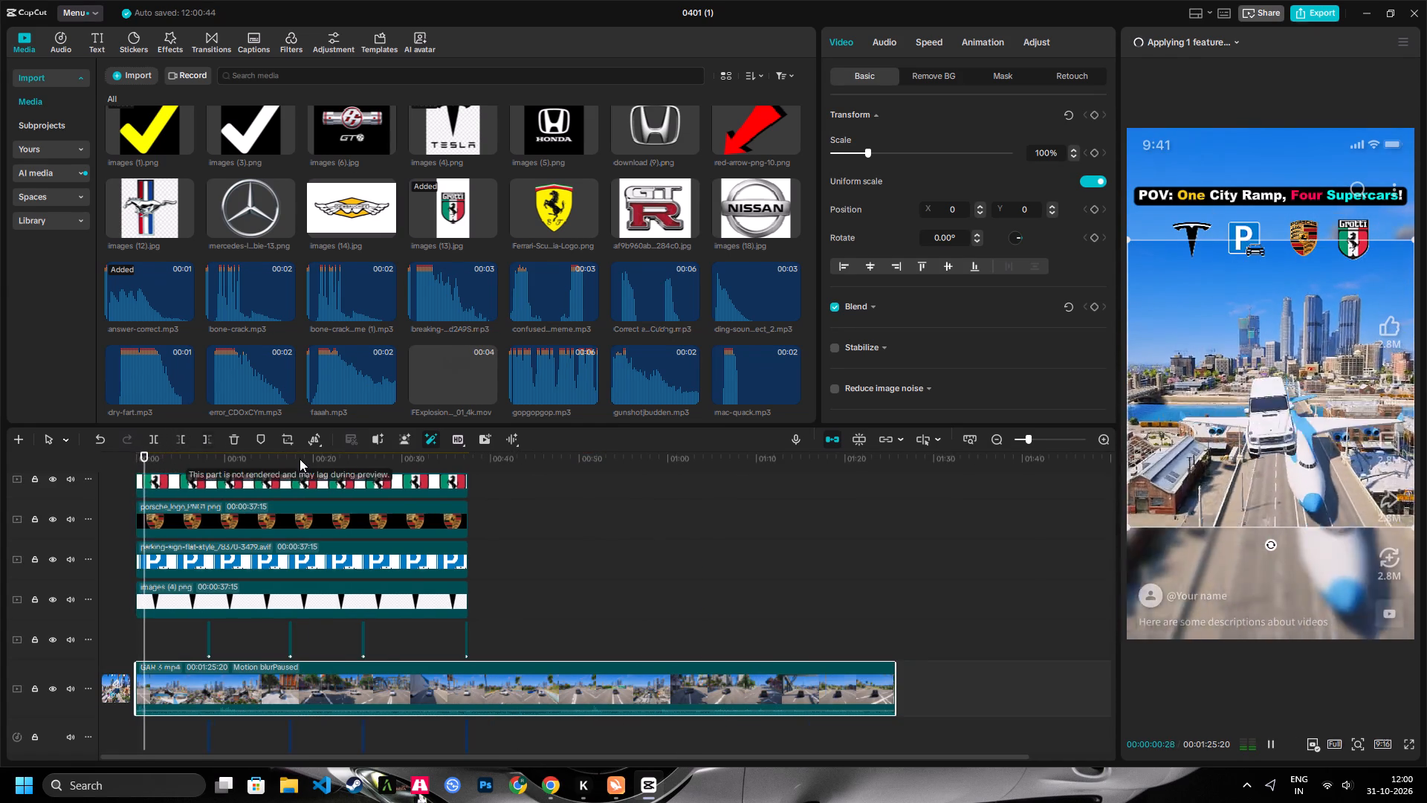
pyautogui.moveTo(153, 459); pyautogui.dragTo(221, 476)
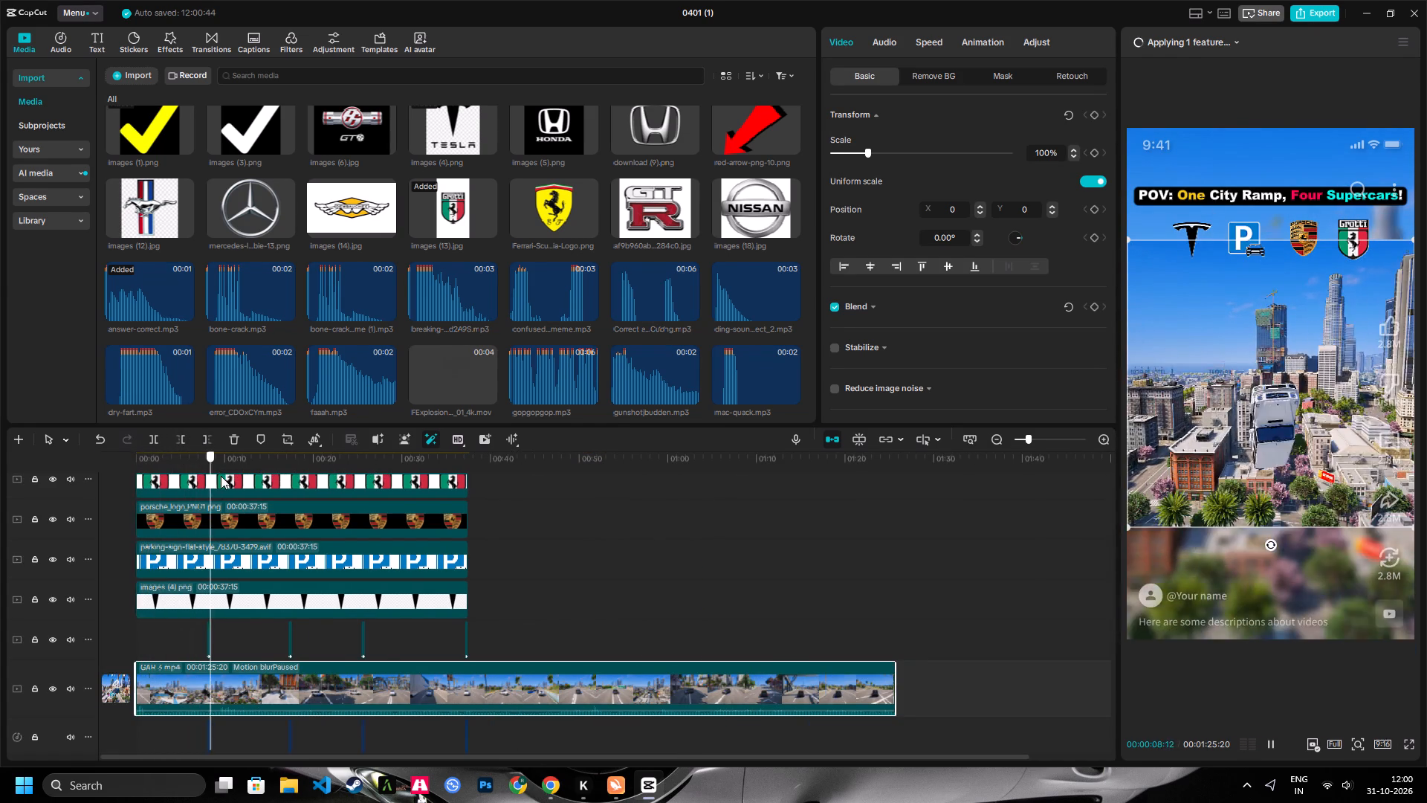
pyautogui.moveTo(221, 476); pyautogui.dragTo(328, 489)
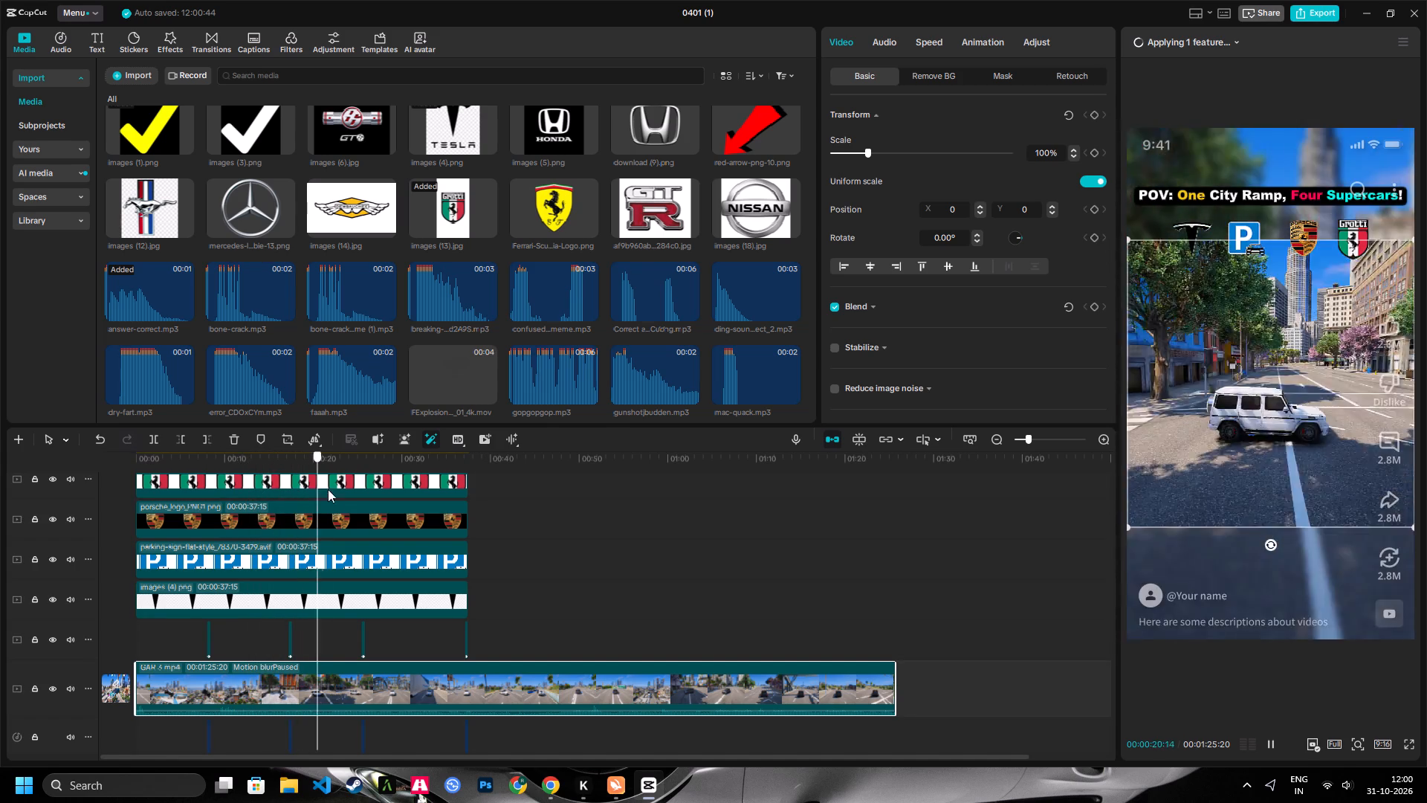
pyautogui.moveTo(328, 489); pyautogui.dragTo(494, 507)
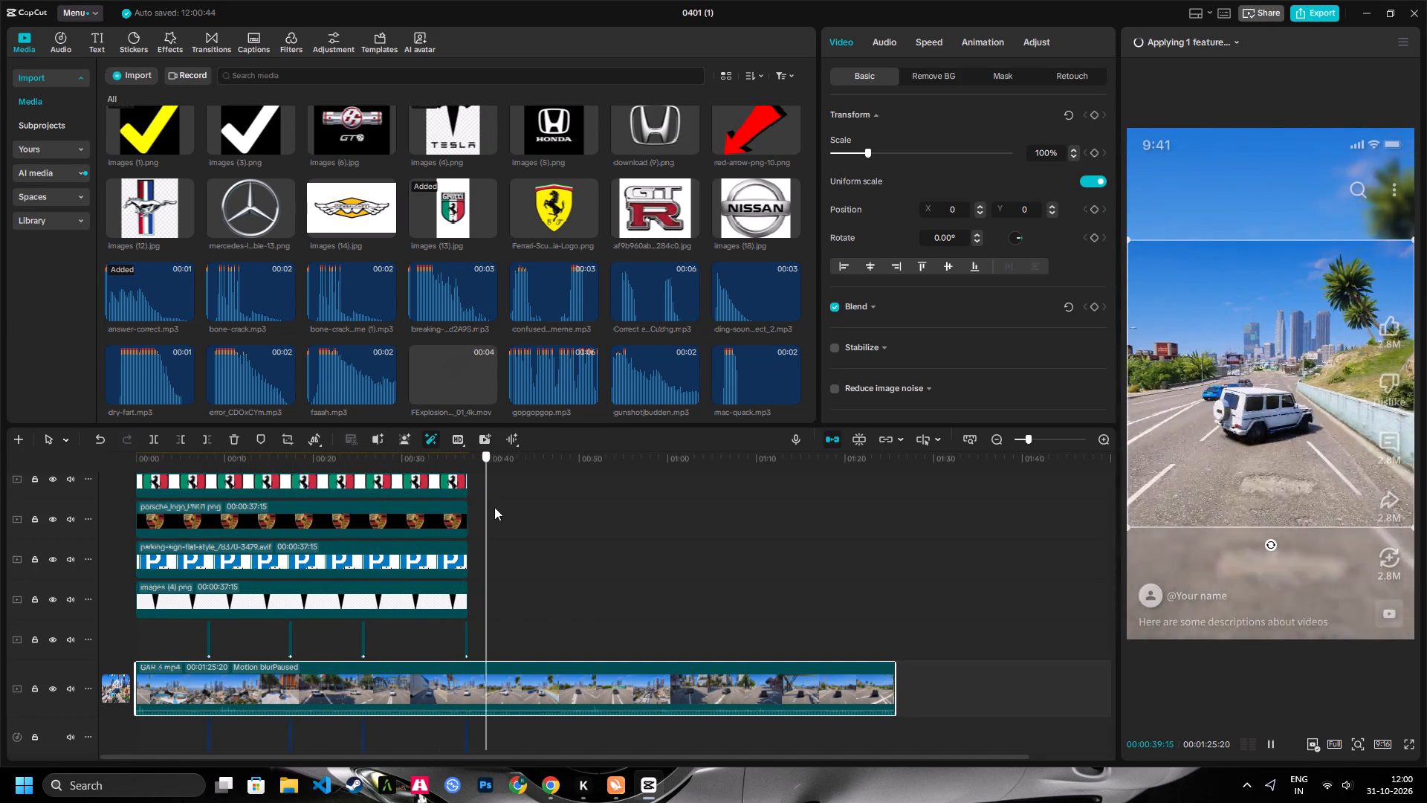
pyautogui.moveTo(494, 507); pyautogui.dragTo(575, 520)
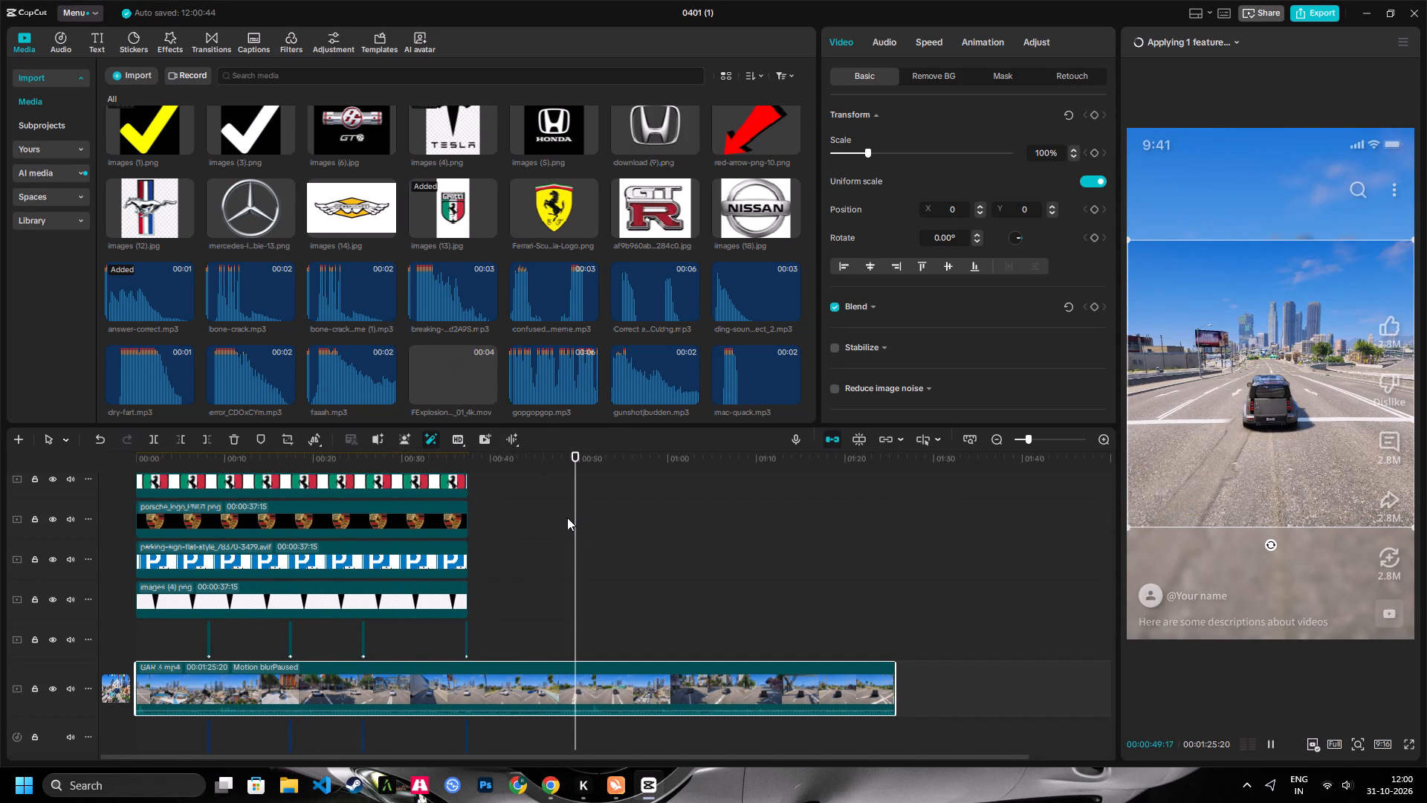
pyautogui.press('space')
pyautogui.press('space')
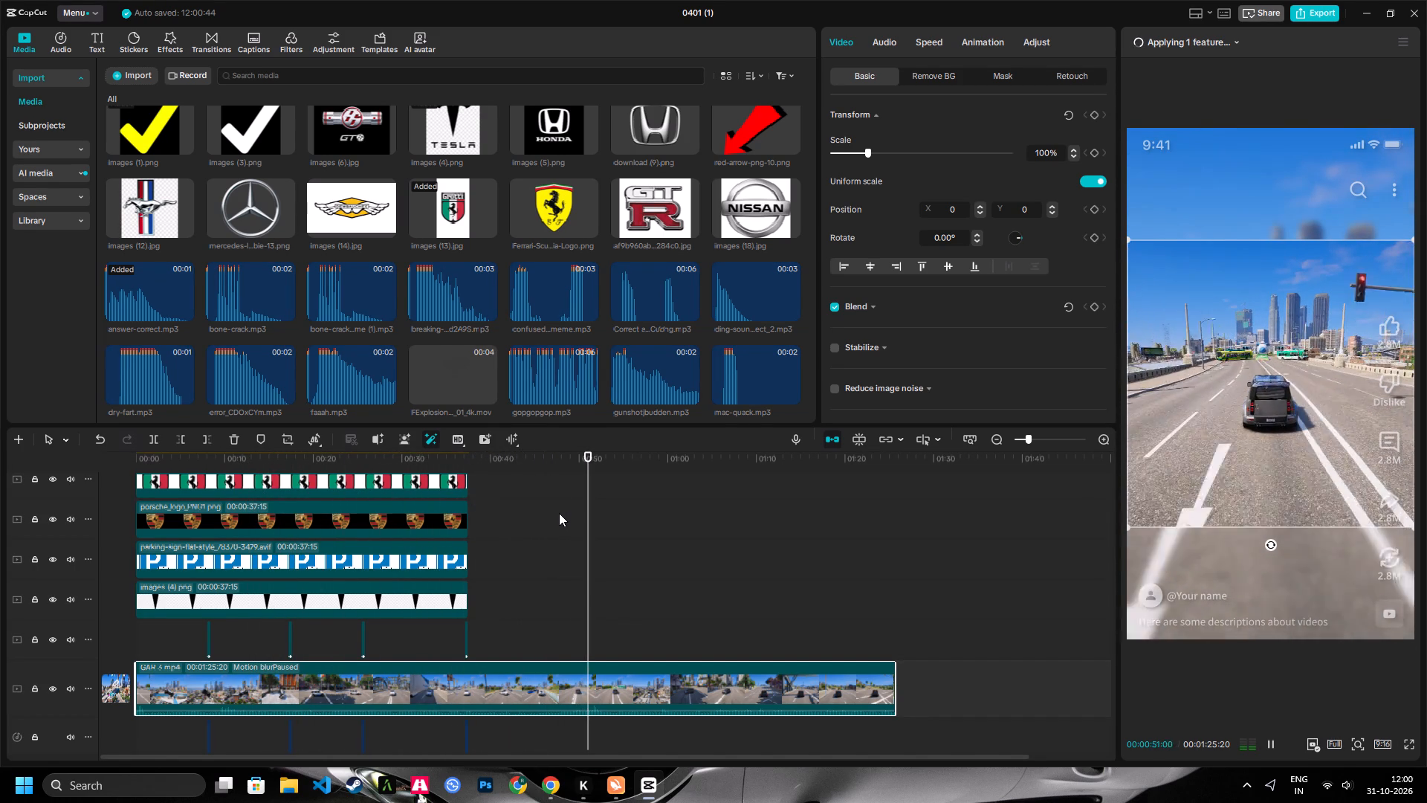
pyautogui.press('space')
pyautogui.click(187, 438)
# Split the GAR 3 clip at 00:00:12:16, after the dark SUV's jump.
pyautogui.press('space')
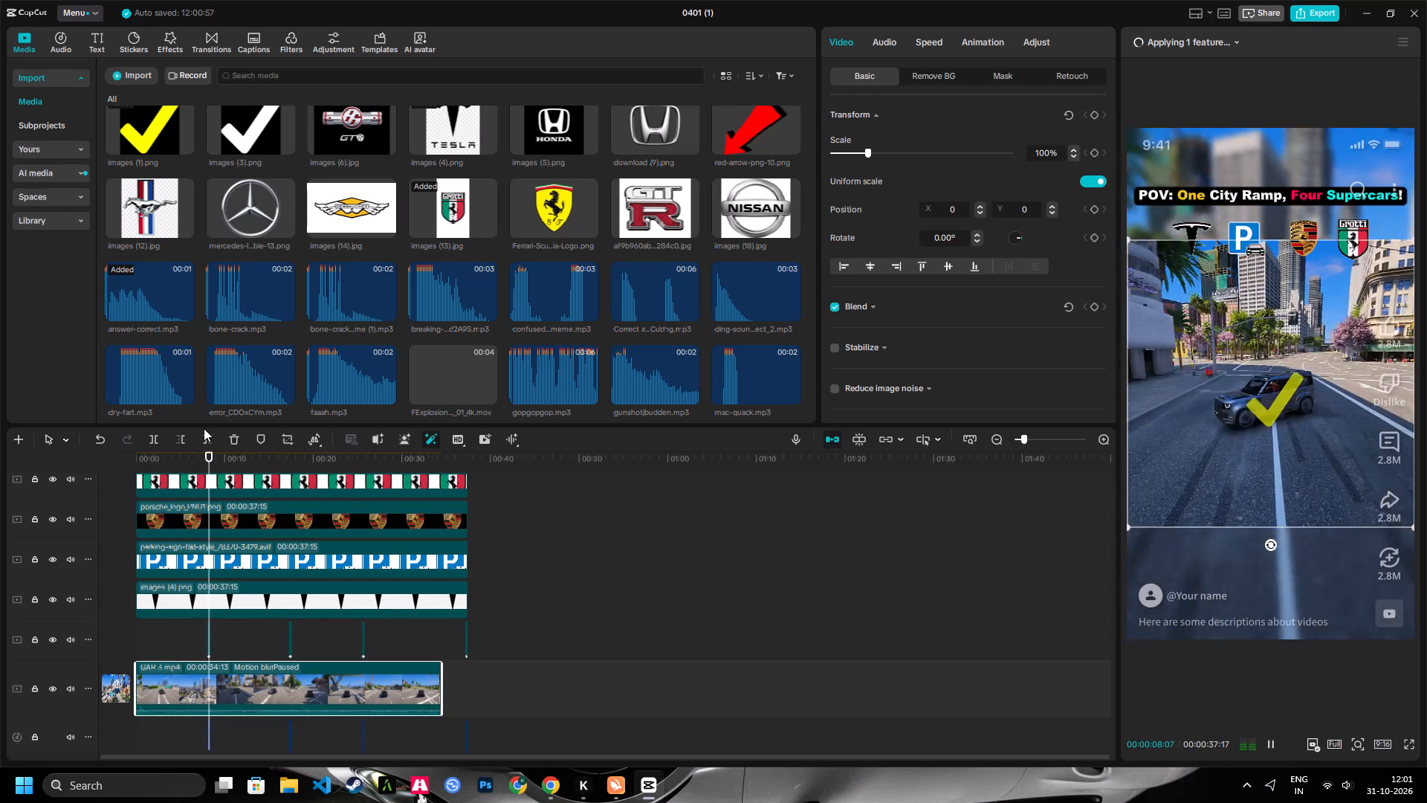
pyautogui.press('space')
pyautogui.press('space')
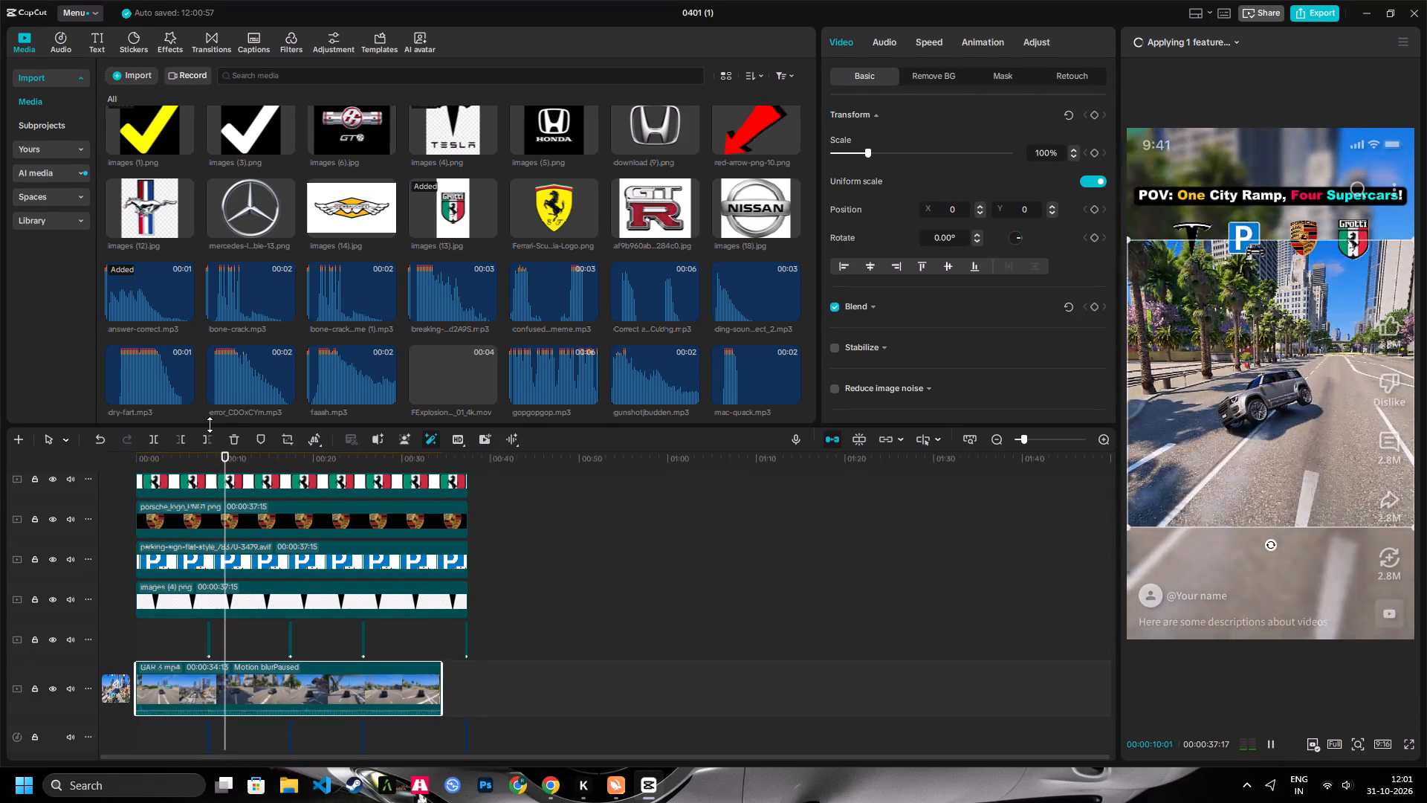
pyautogui.press('space')
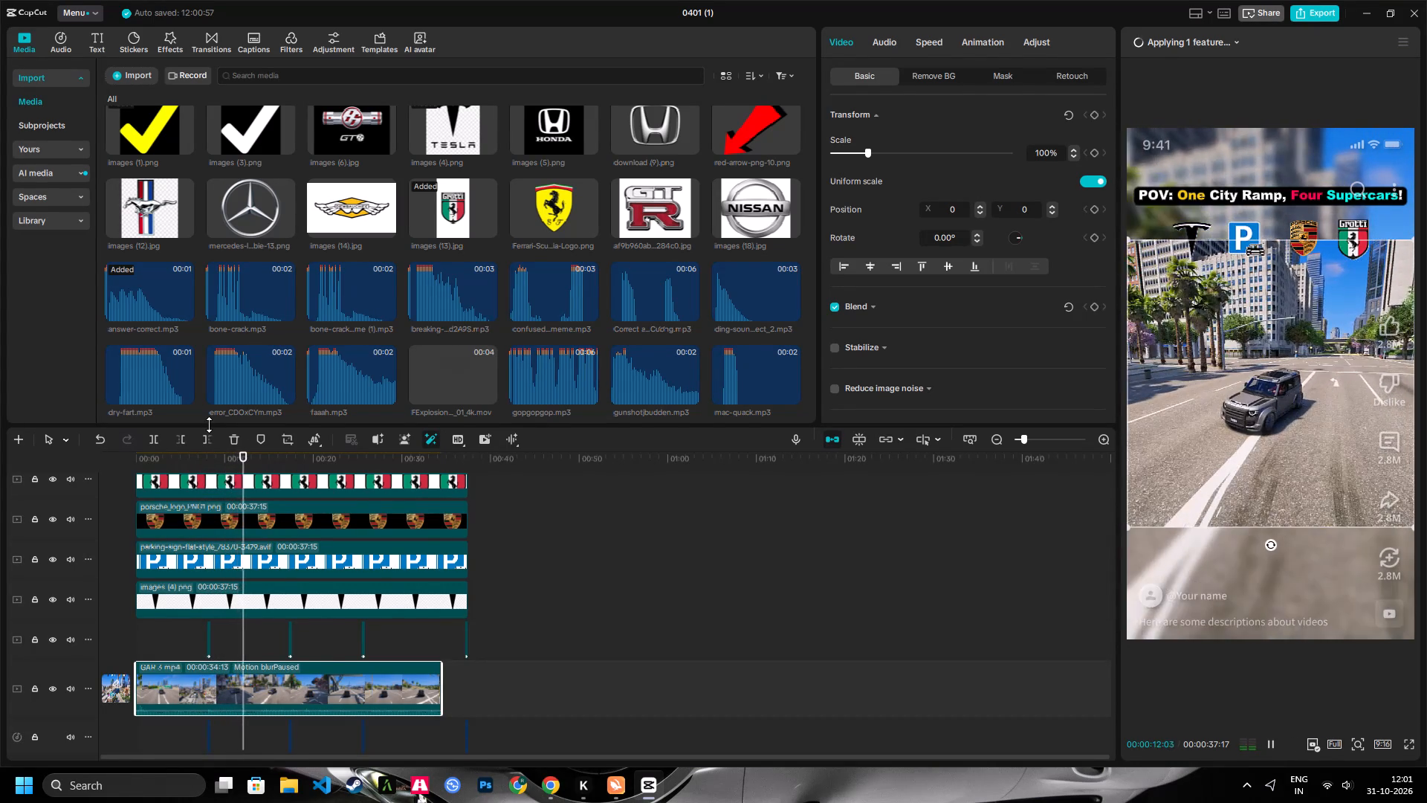
pyautogui.press('space')
pyautogui.press('space')
pyautogui.click(157, 442)
# Extend the end of the second GAR 3 clip to a duration of 00:11:00:25.
pyautogui.press('space')
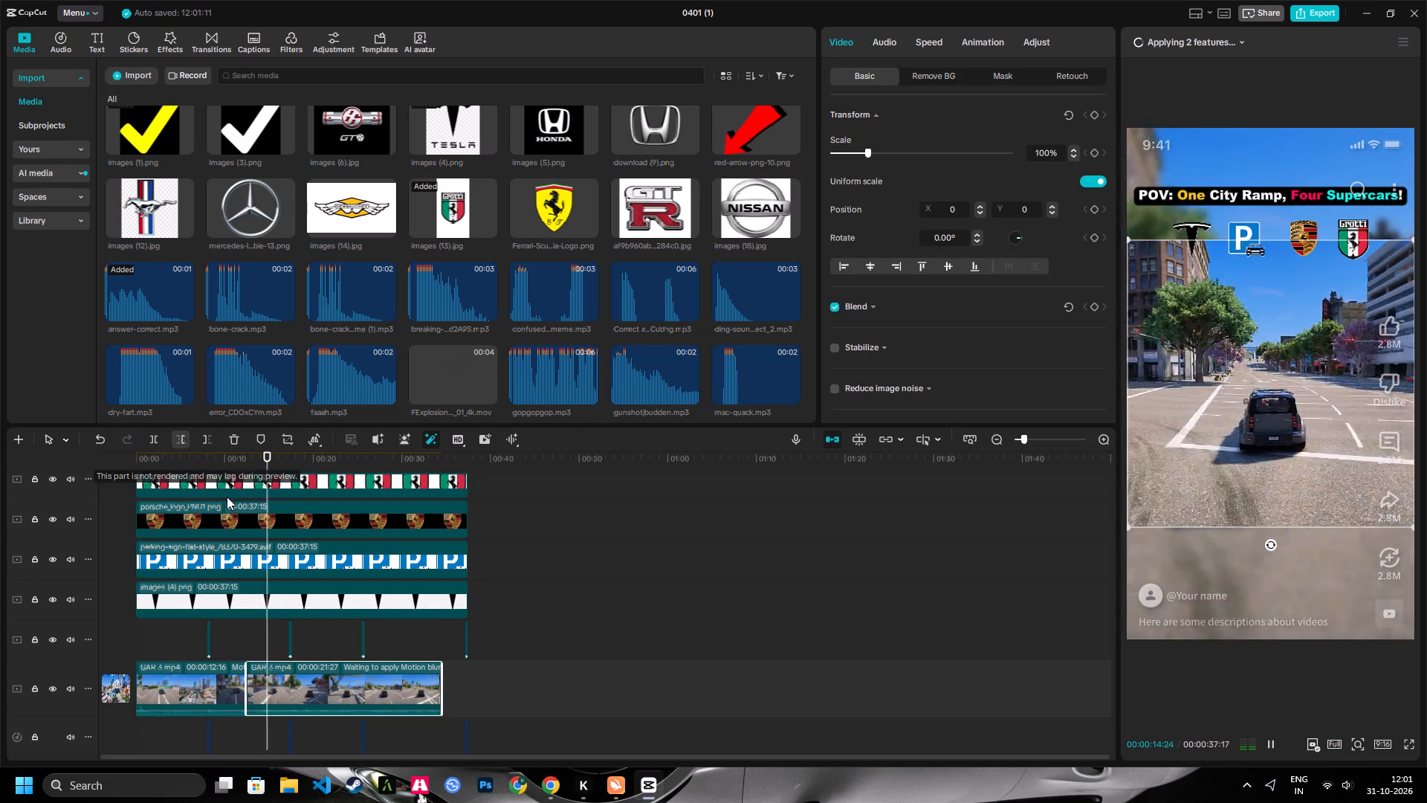
pyautogui.moveTo(288, 462); pyautogui.dragTo(367, 469)
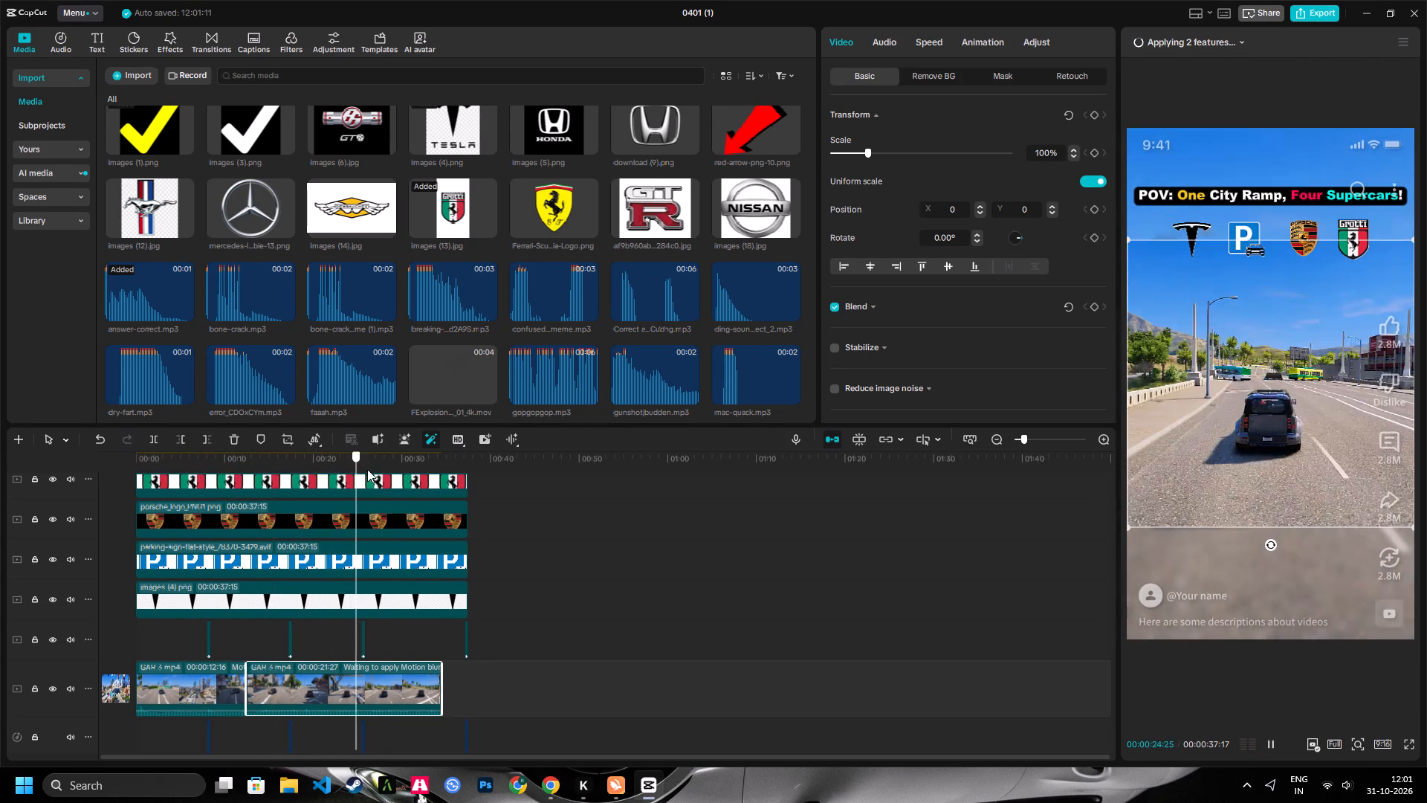
pyautogui.moveTo(367, 469); pyautogui.dragTo(380, 471)
pyautogui.moveTo(439, 674); pyautogui.dragTo(1230, 690)
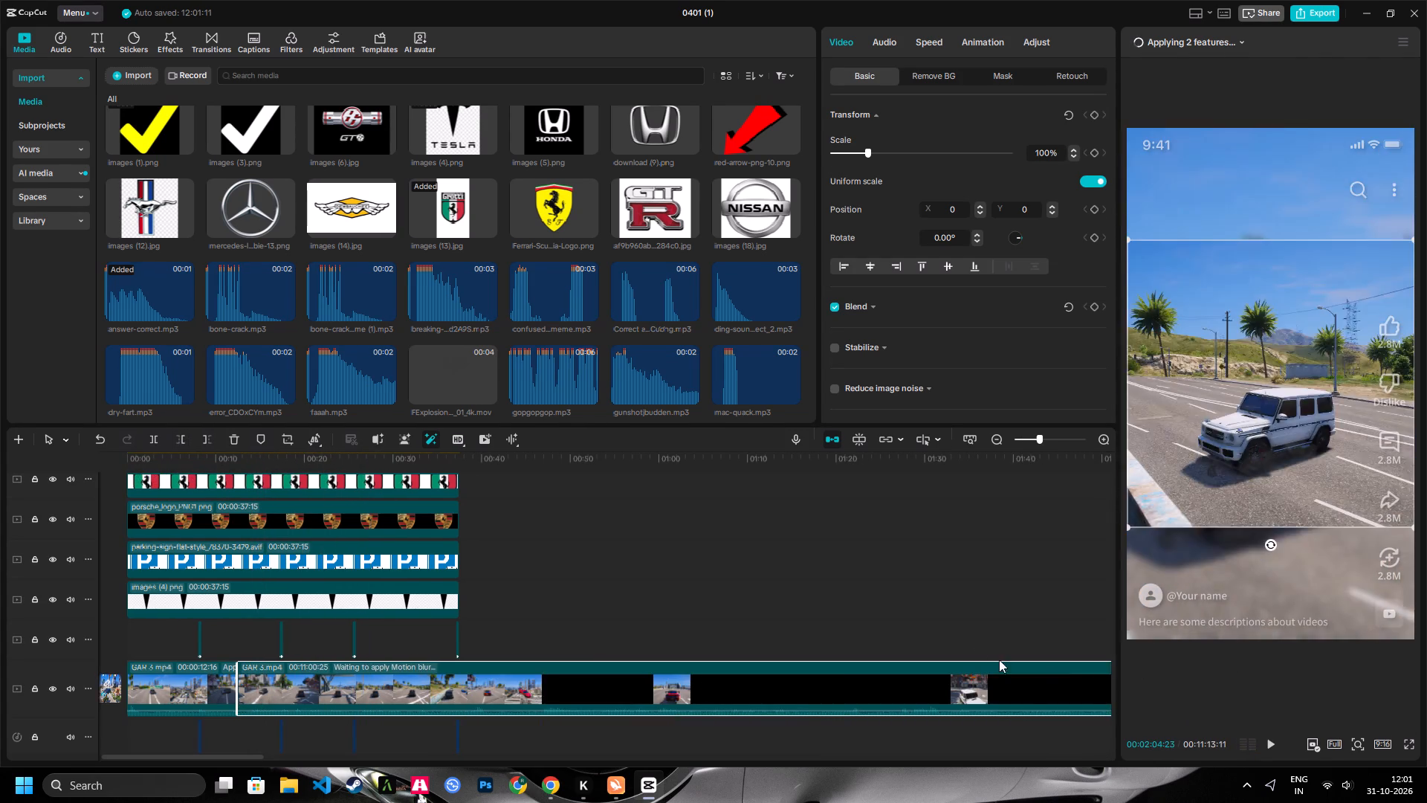
# Cut away the start of the second GAR 3 clip up to about 00:00:39, where the red car approaches the buses.
pyautogui.press('space')
pyautogui.press('space')
pyautogui.hotkey('shift', 'z')
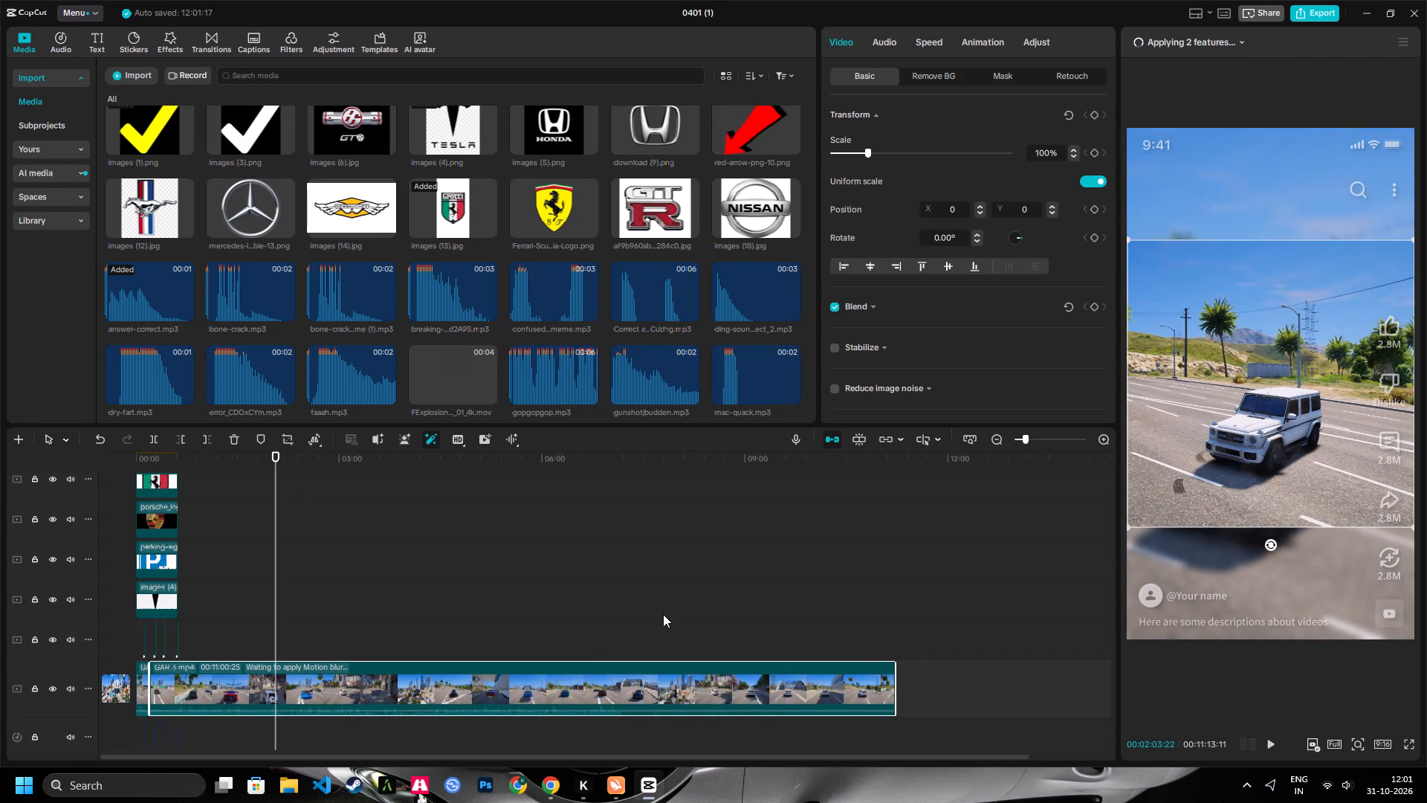
pyautogui.hotkey('shift', 'space')
pyautogui.press('space')
pyautogui.moveTo(253, 462); pyautogui.dragTo(243, 468)
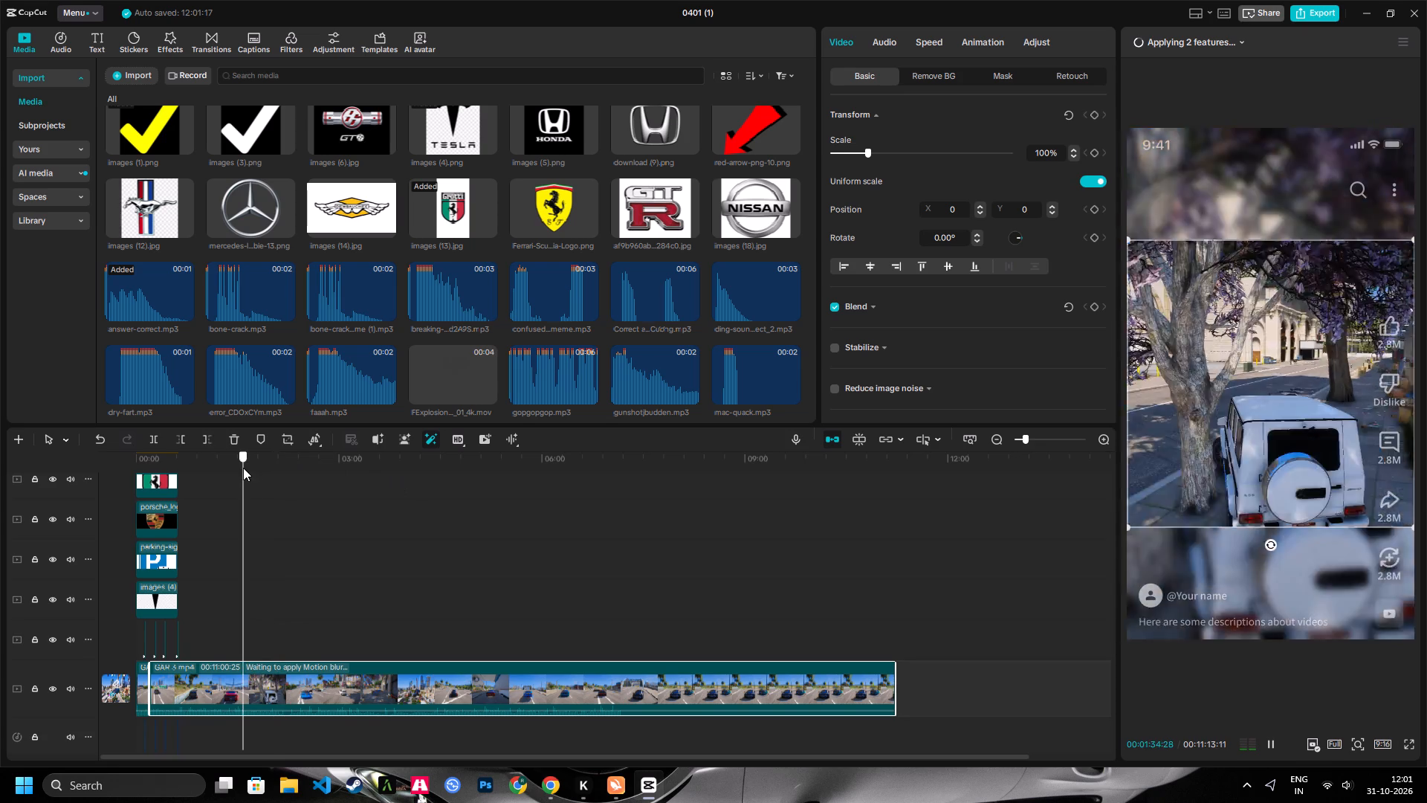
pyautogui.moveTo(243, 468); pyautogui.dragTo(297, 474)
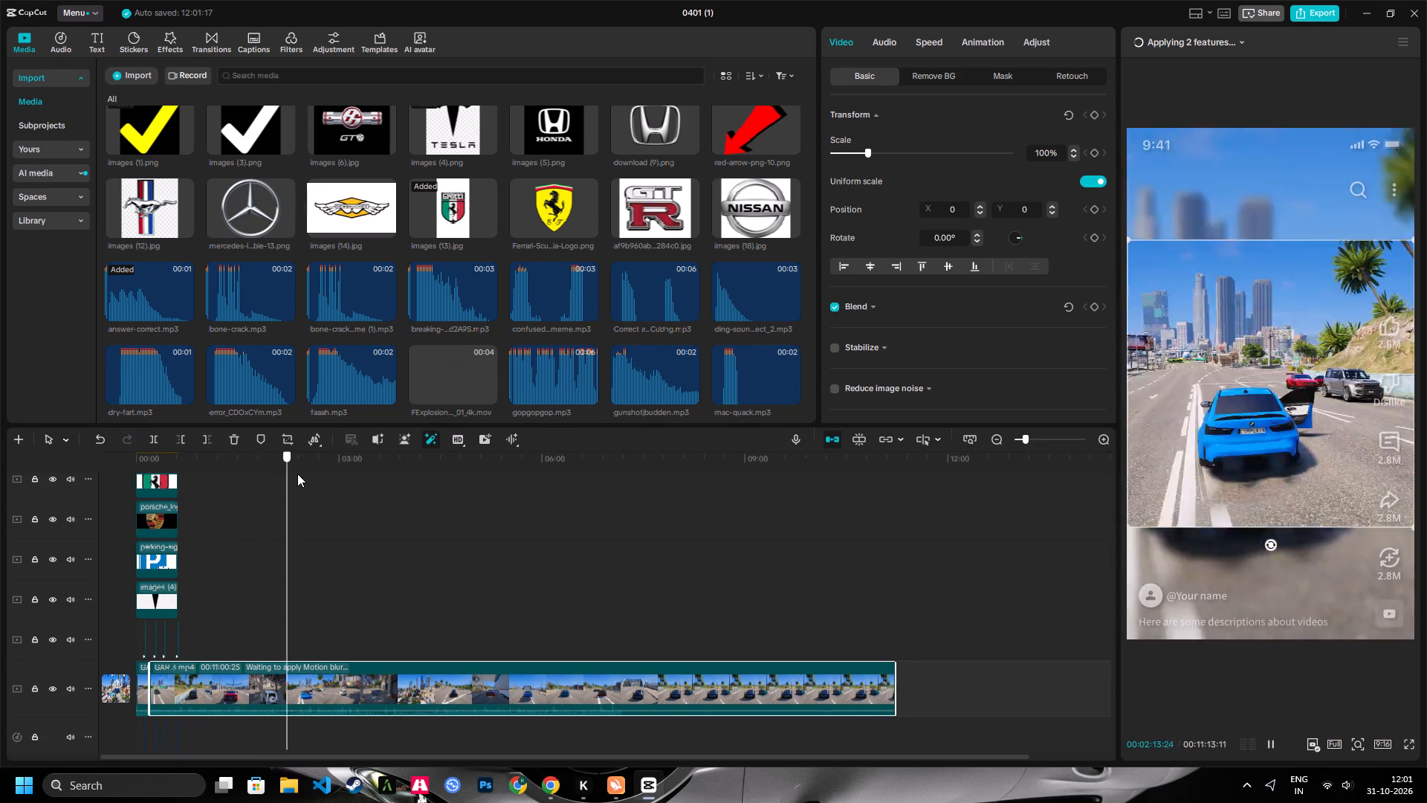
pyautogui.moveTo(297, 474); pyautogui.dragTo(178, 494)
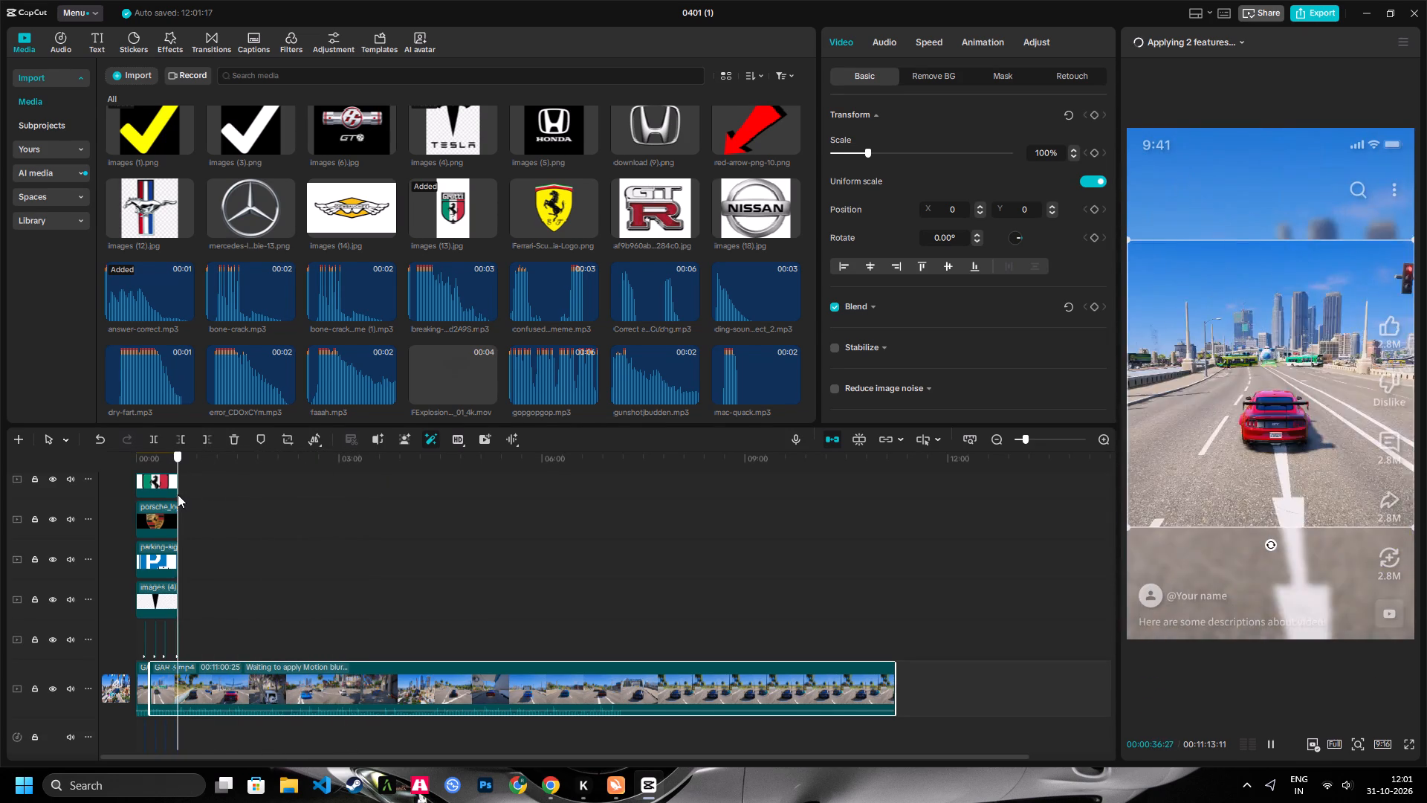
pyautogui.moveTo(178, 494); pyautogui.dragTo(173, 497)
pyautogui.press('space')
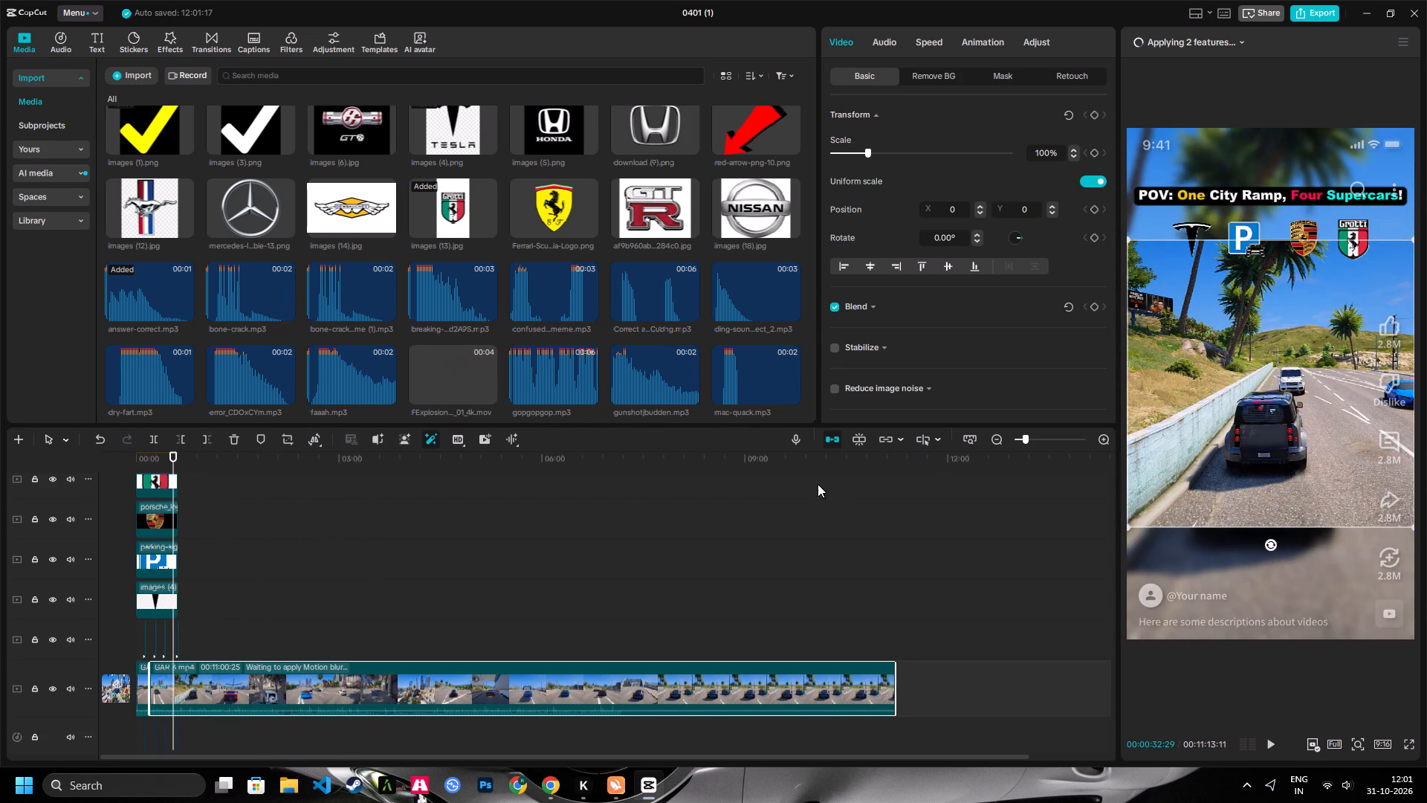
pyautogui.press('space')
pyautogui.click(1038, 442)
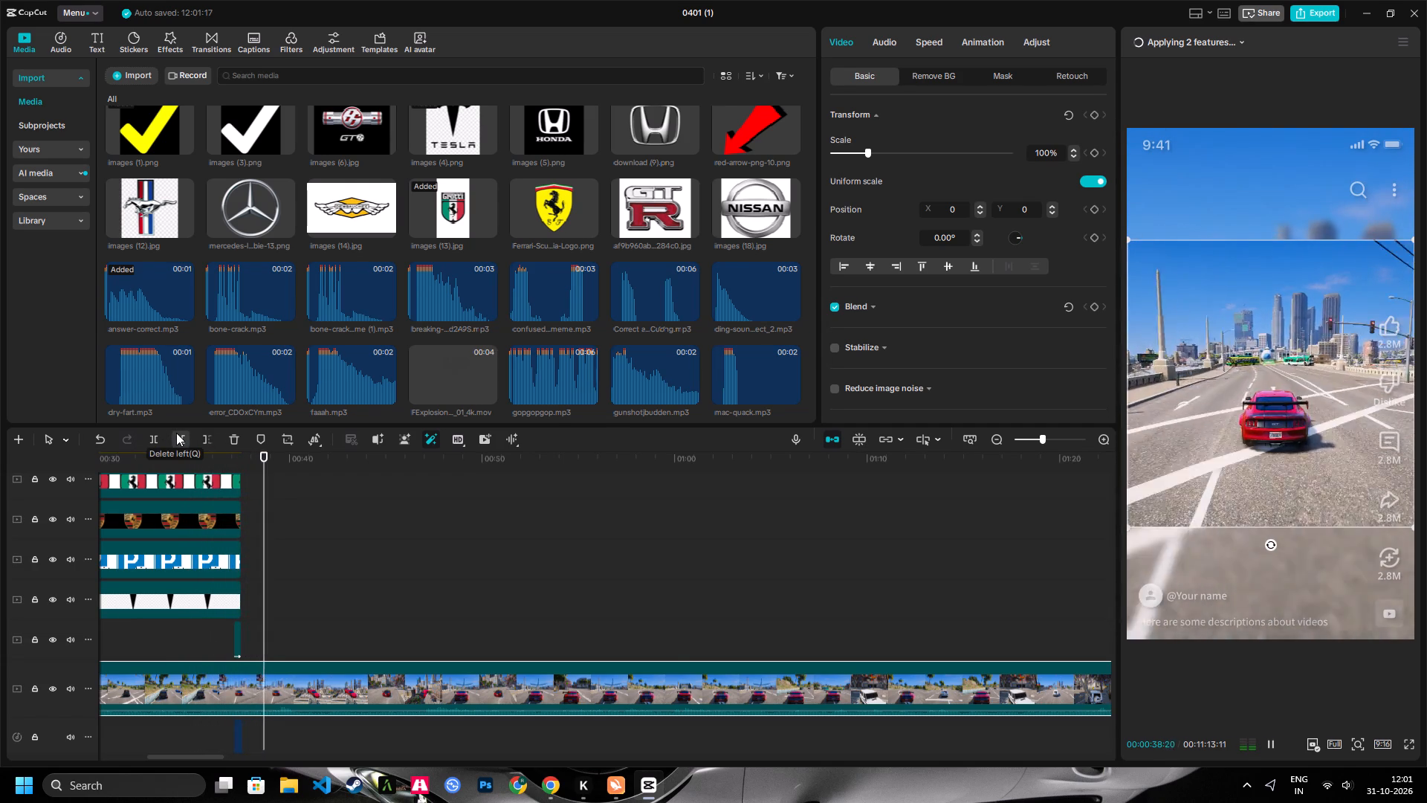
pyautogui.click(176, 433)
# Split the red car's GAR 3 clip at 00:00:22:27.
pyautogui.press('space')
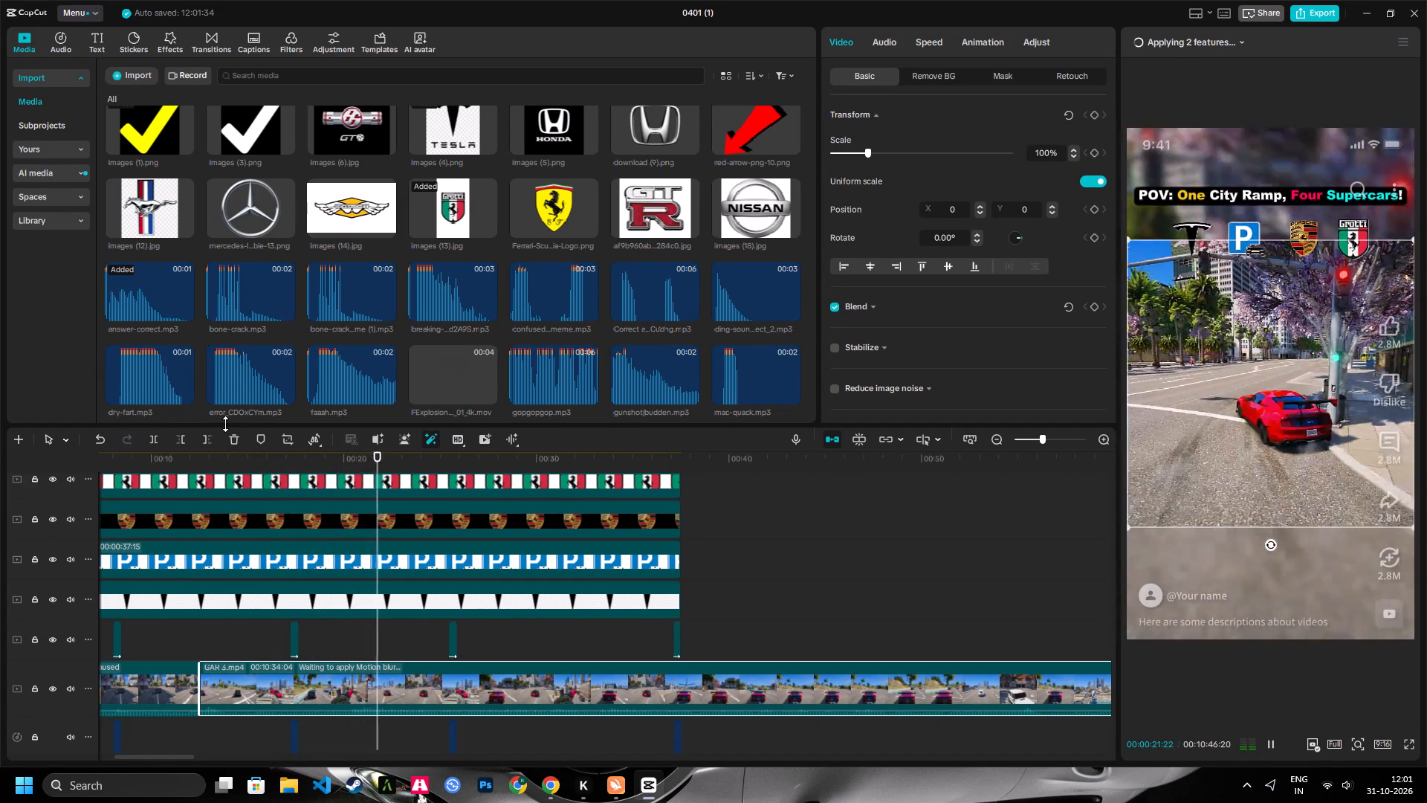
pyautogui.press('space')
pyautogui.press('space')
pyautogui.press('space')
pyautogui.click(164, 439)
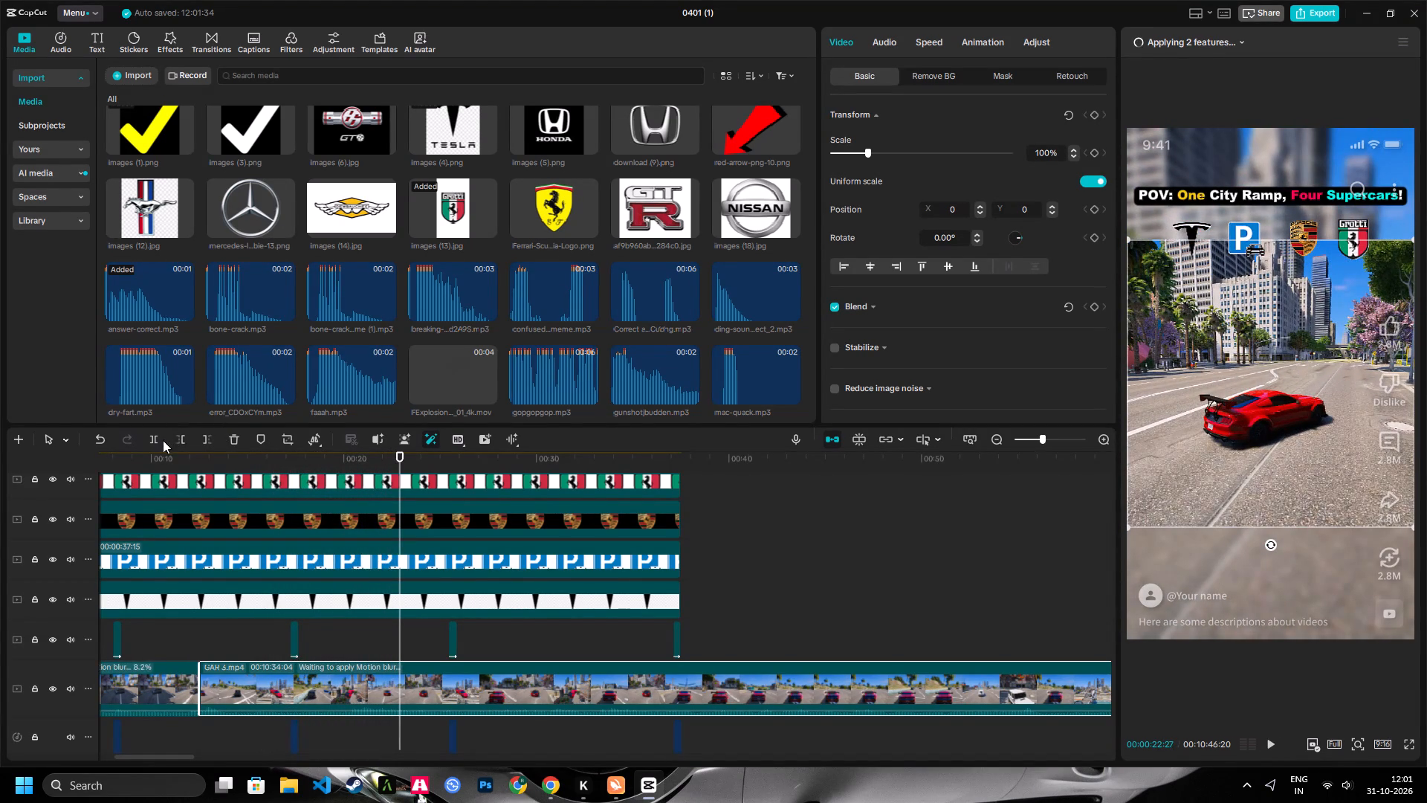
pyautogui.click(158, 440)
# Undo the last split and split the red car's clip at 00:00:25:13 instead.
pyautogui.press('space')
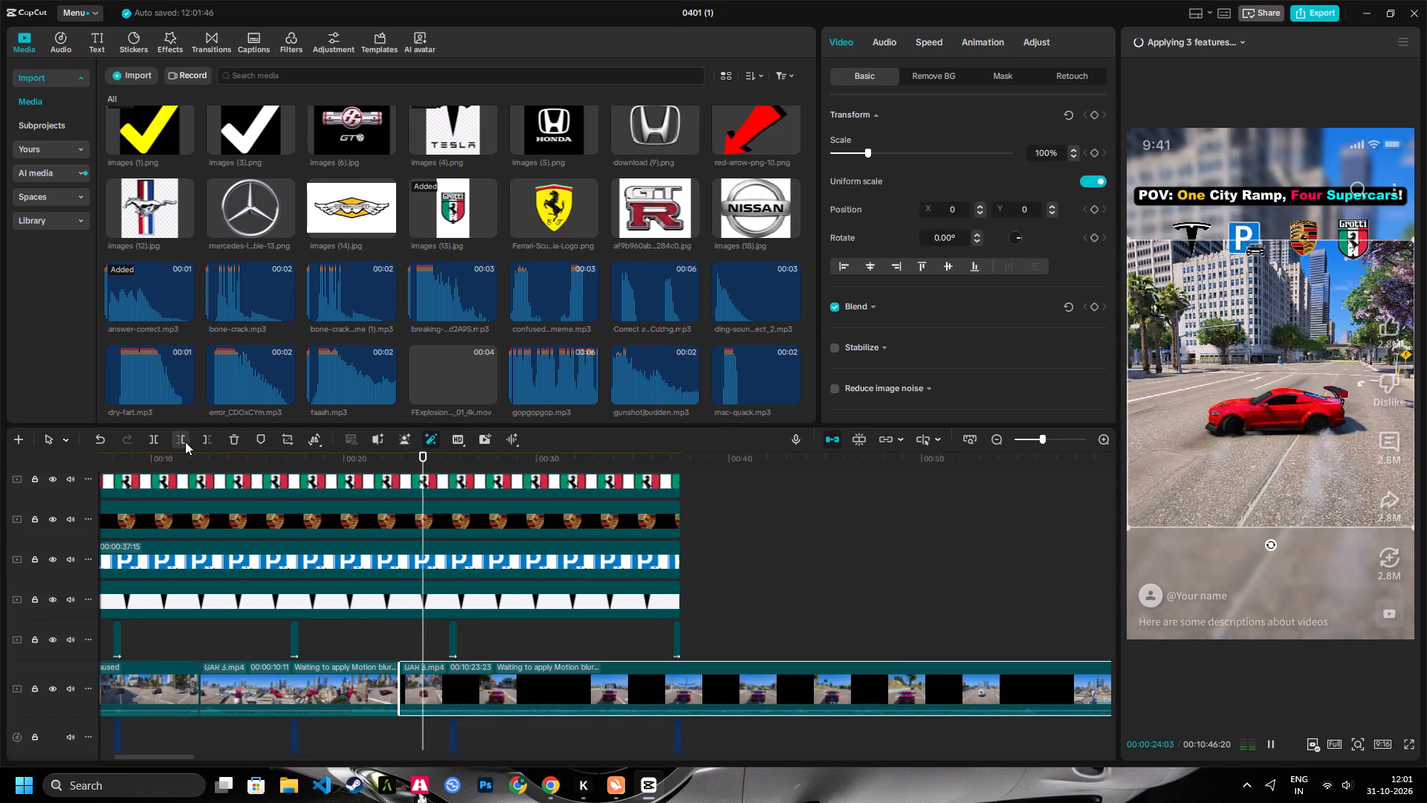
pyautogui.press('space')
pyautogui.hotkey('ctrl', 'z')
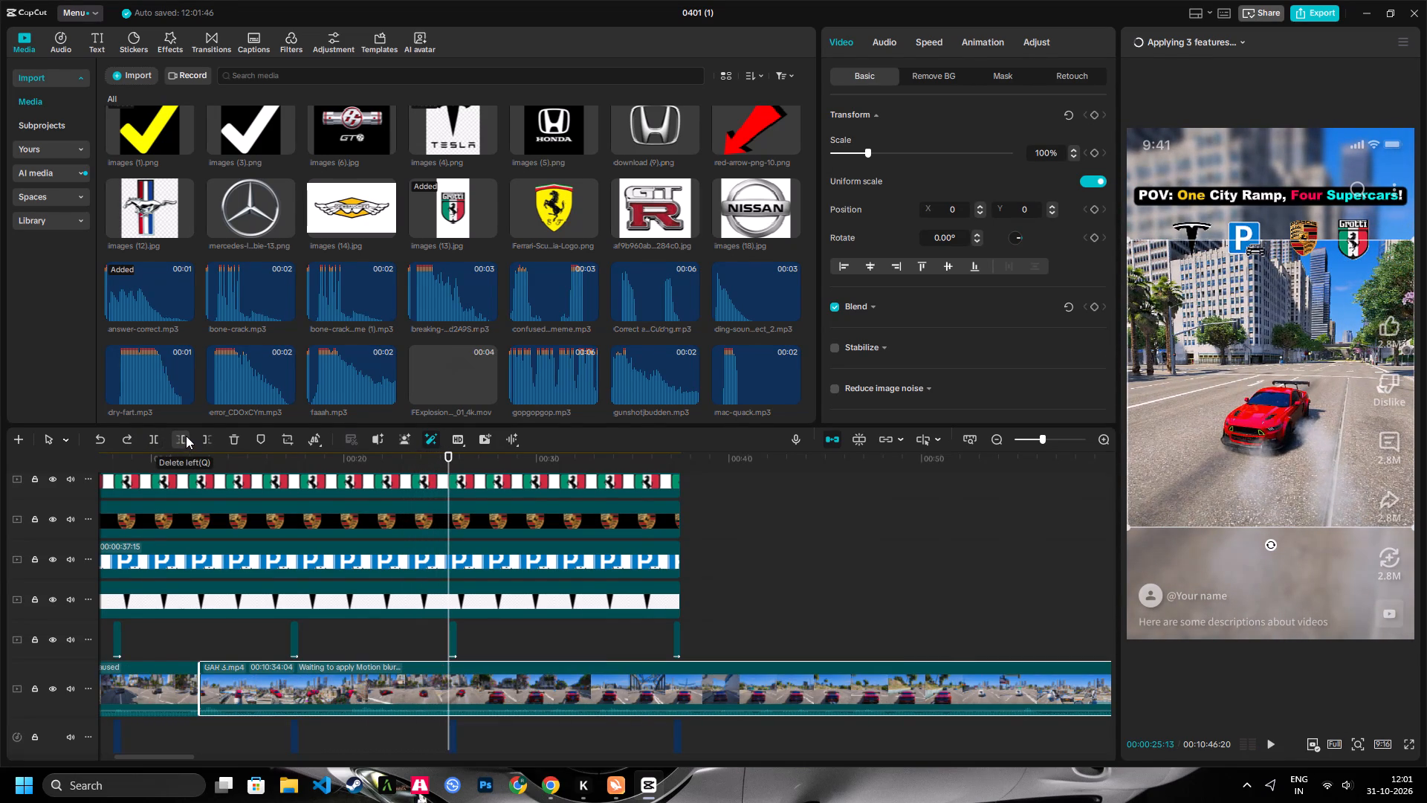
pyautogui.click(152, 439)
# Cut away the start of the third GAR 3 clip up to about 00:00:55, where the white SUV drives toward the city.
pyautogui.press('space')
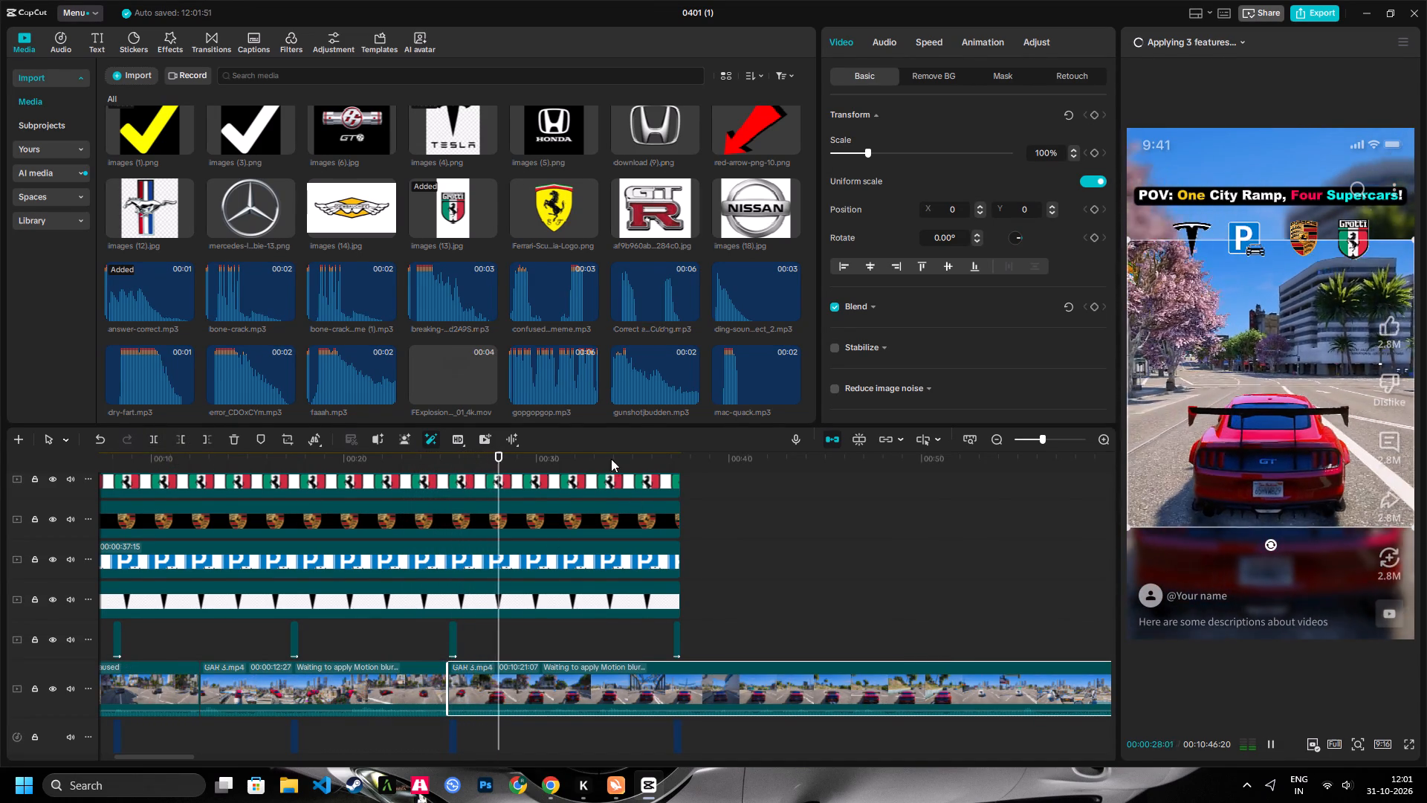
pyautogui.moveTo(611, 459); pyautogui.dragTo(962, 491)
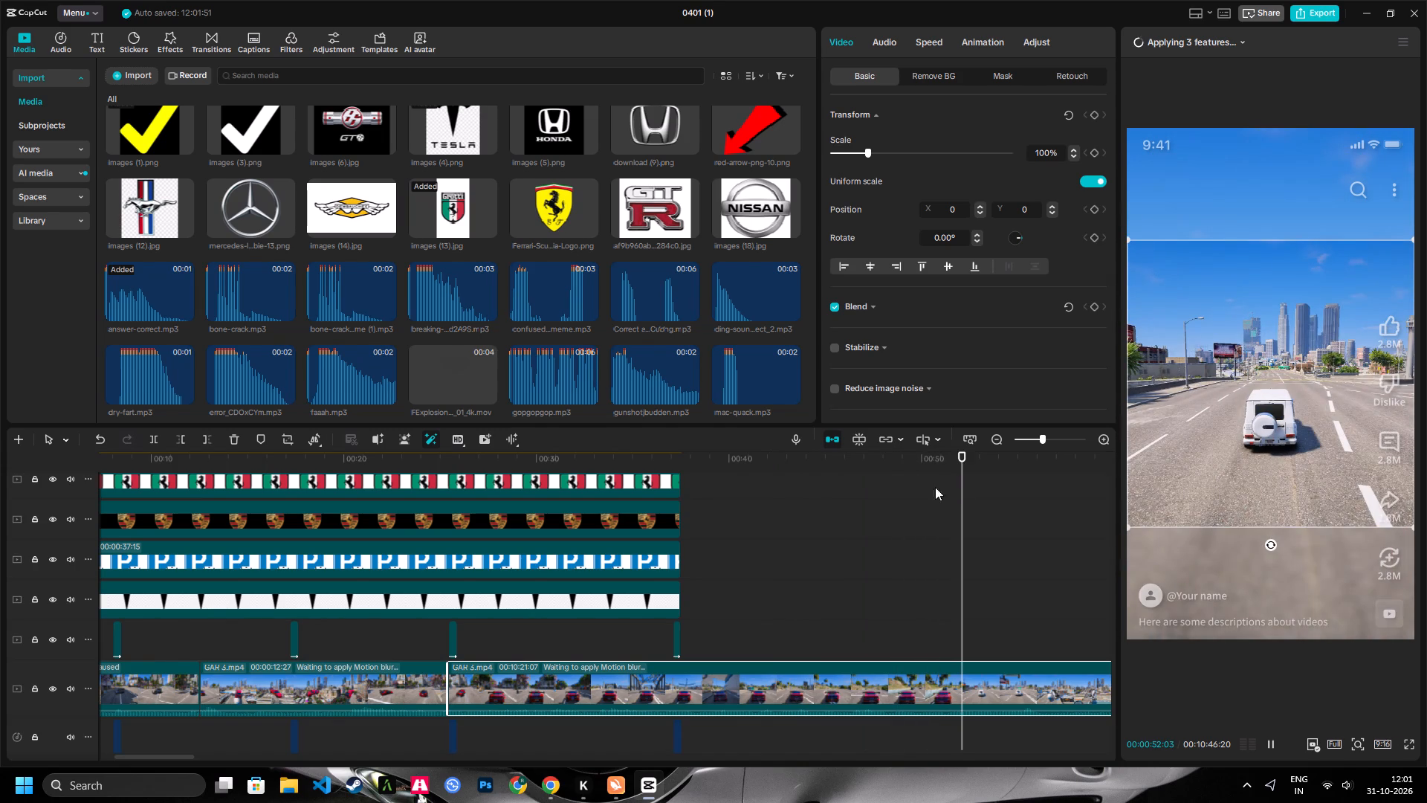
pyautogui.press('space')
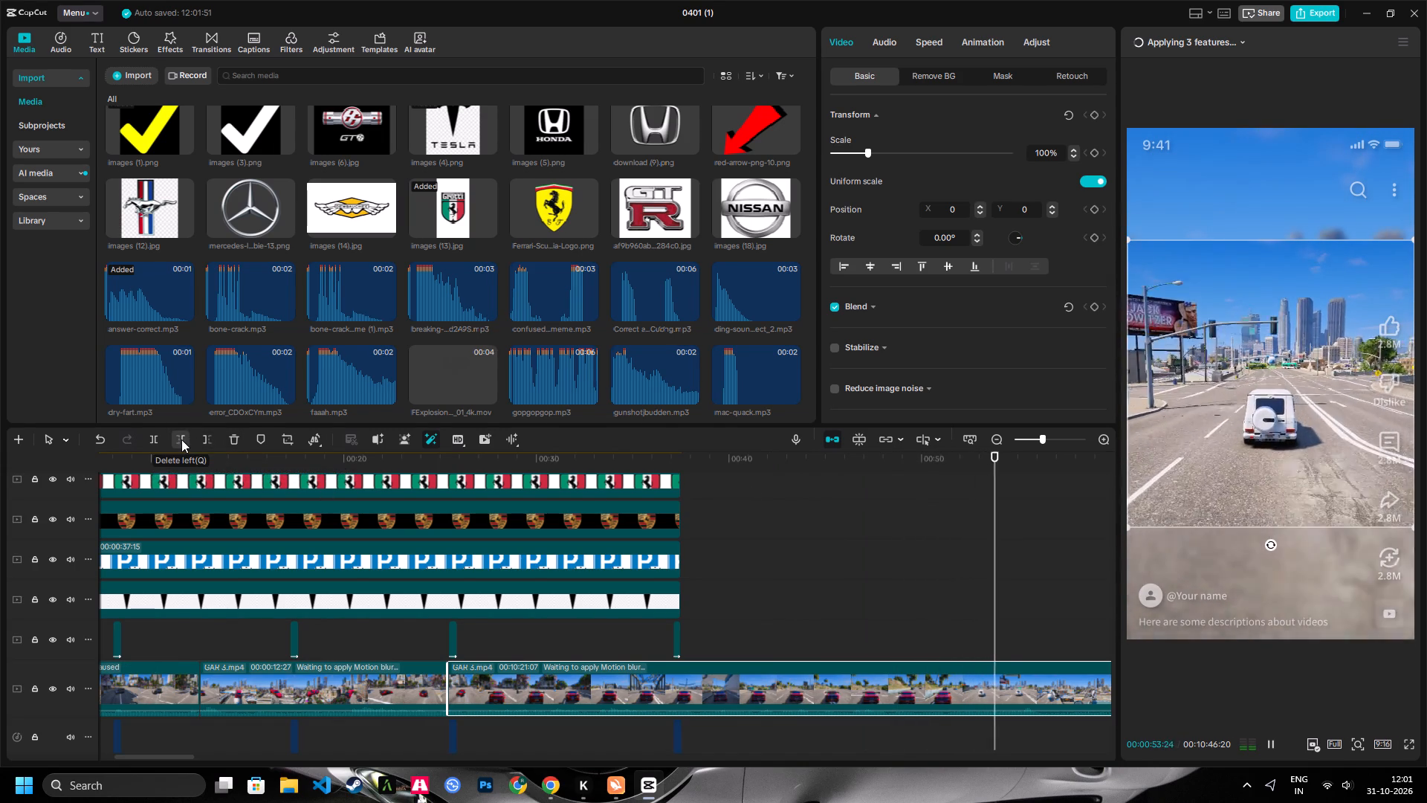
pyautogui.click(183, 437)
# Split the white SUV's GAR 3 clip at 00:00:35:05, where the SUV lands in front of the food market.
pyautogui.press('space')
pyautogui.press('space')
pyautogui.press('space')
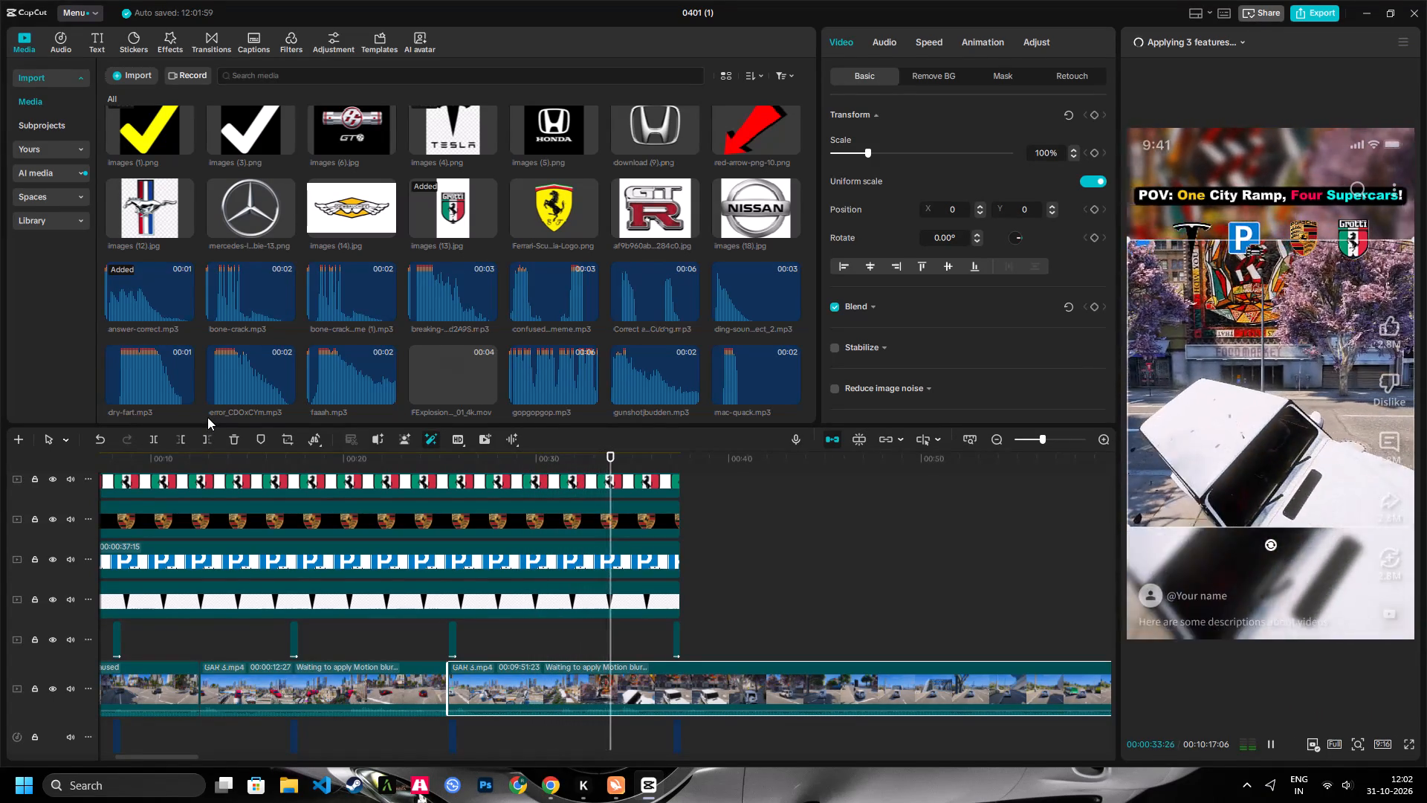
pyautogui.press('space')
pyautogui.press('space')
pyautogui.press('space')
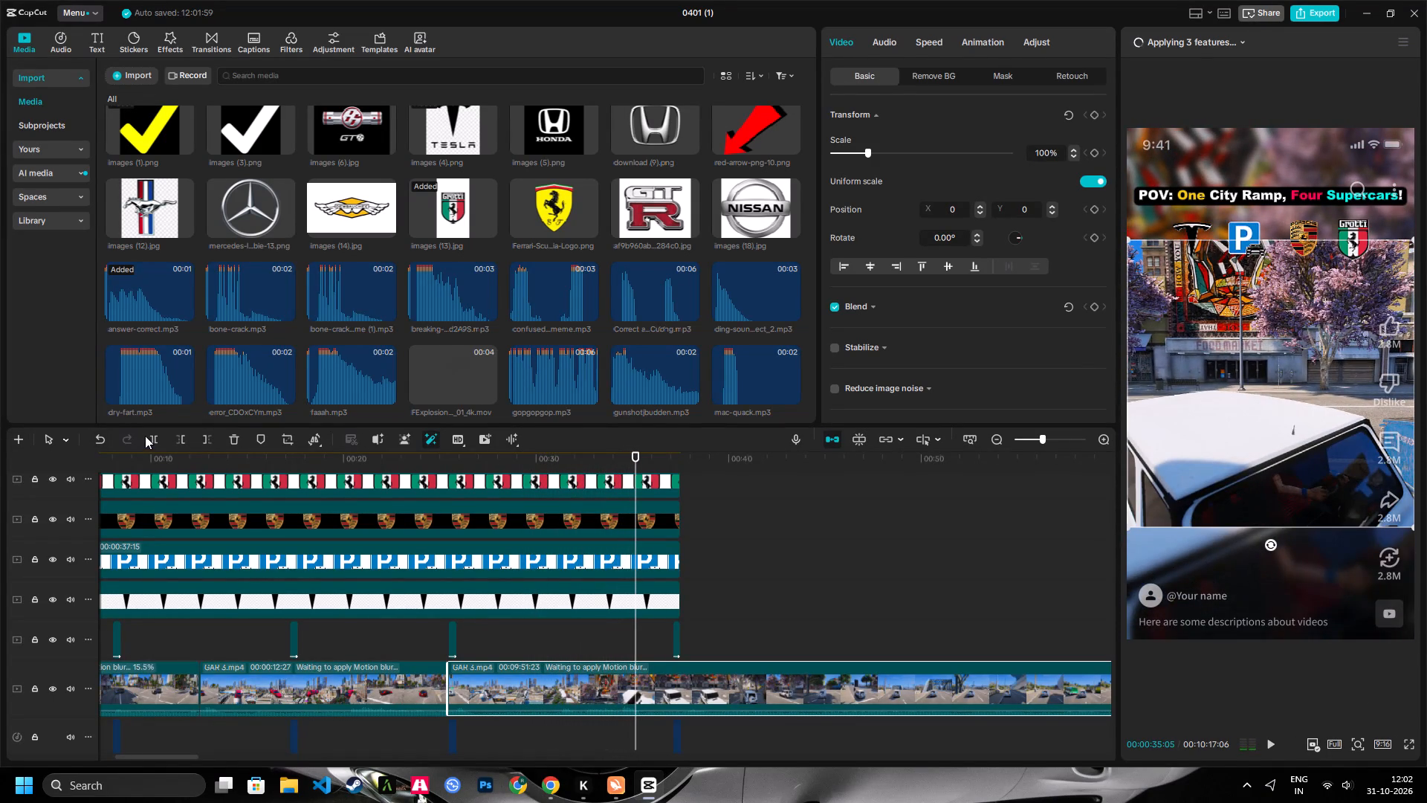
pyautogui.click(145, 436)
pyautogui.hotkey('shift', 'z')
pyautogui.press('space')
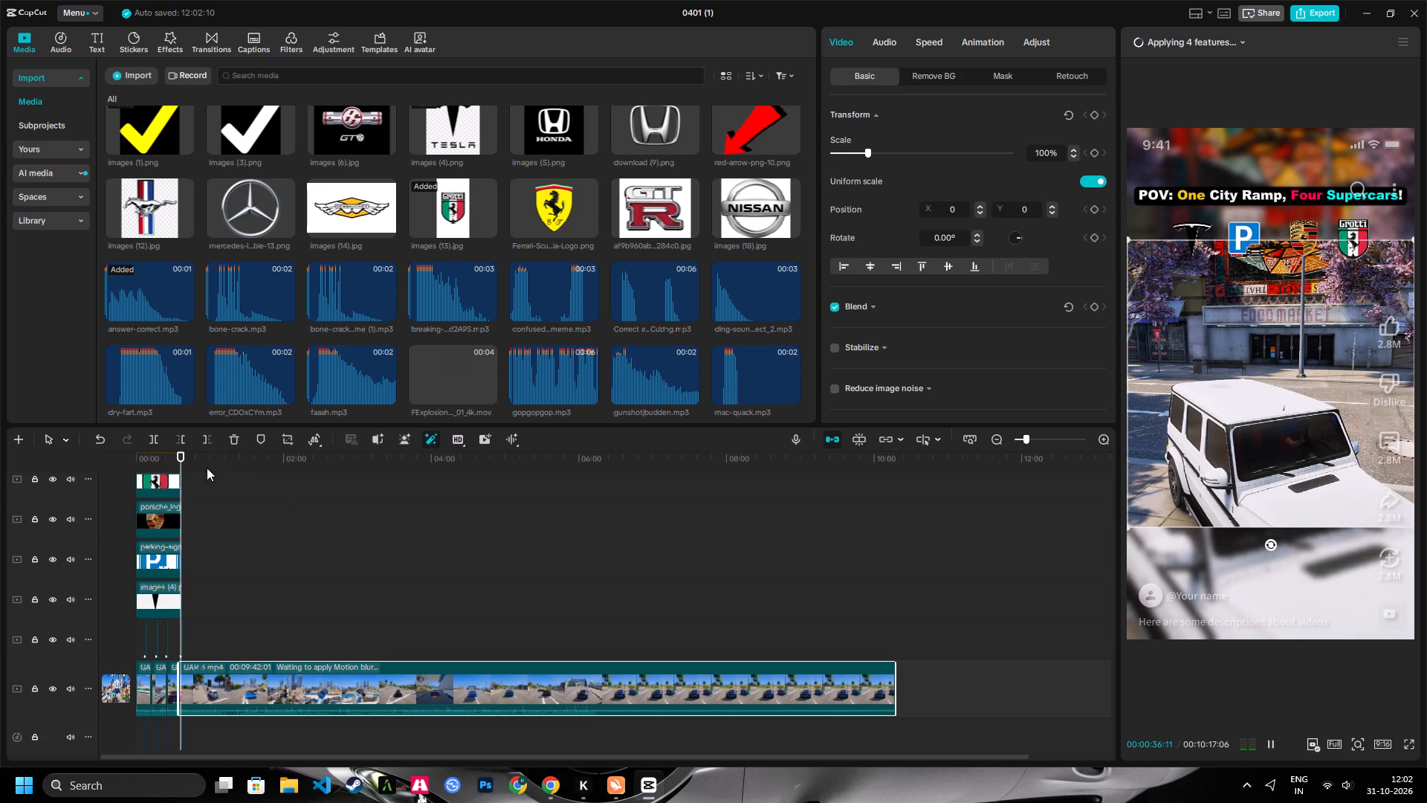
# Cut away the start of the fourth GAR 3 clip up to about 00:01:21:04, where the blue car drives toward the city.
pyautogui.click(196, 461)
pyautogui.moveTo(204, 457); pyautogui.dragTo(220, 465)
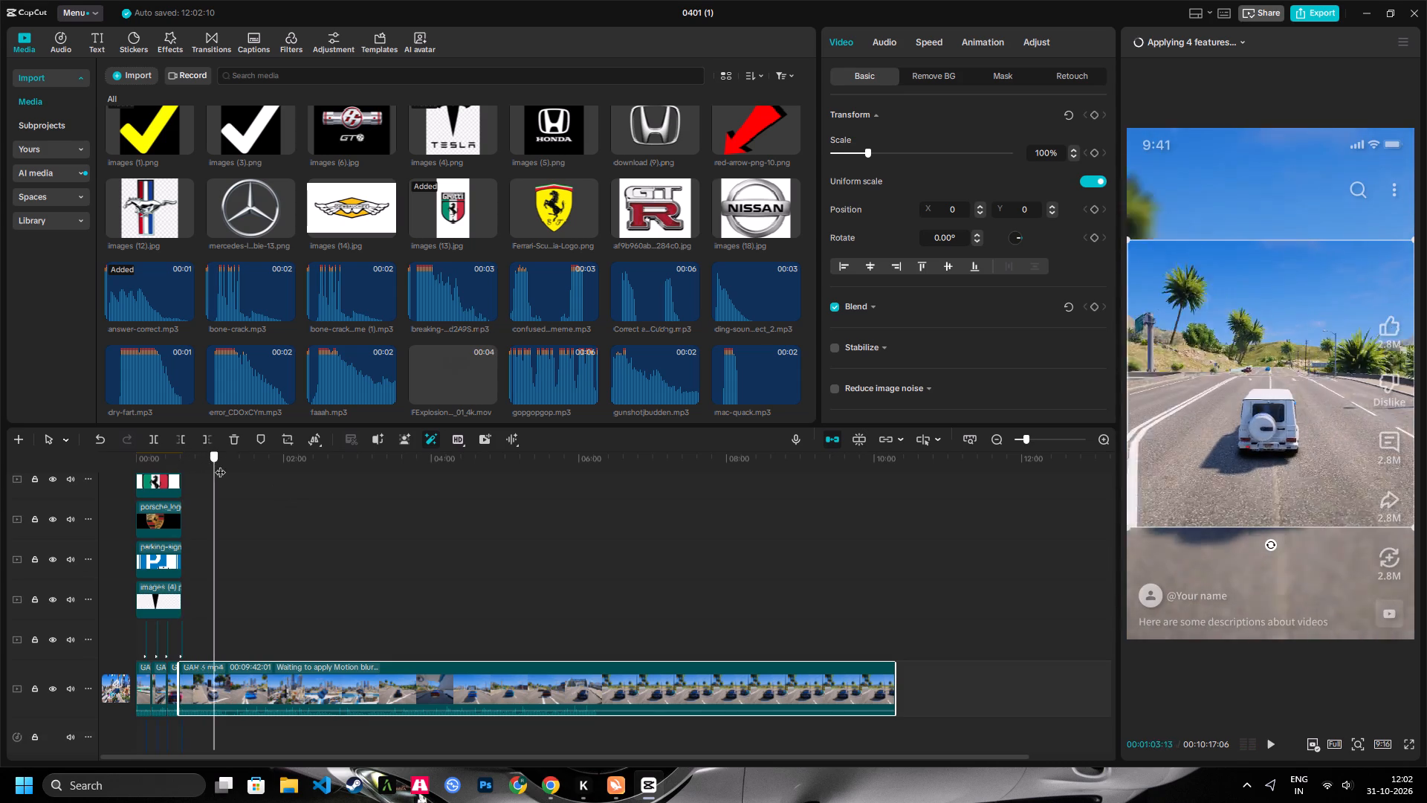
pyautogui.moveTo(220, 465); pyautogui.dragTo(238, 476)
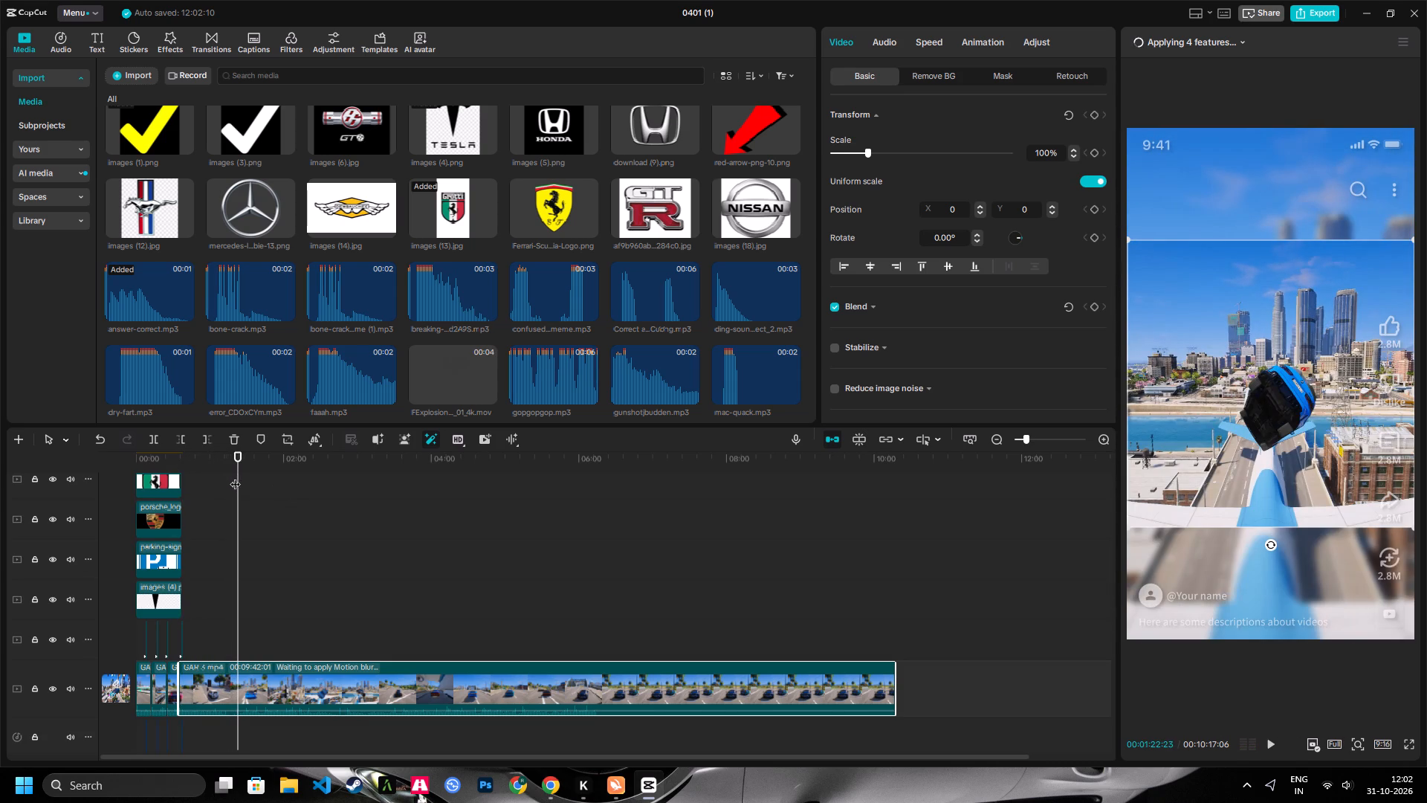
pyautogui.click(233, 471)
pyautogui.press('space')
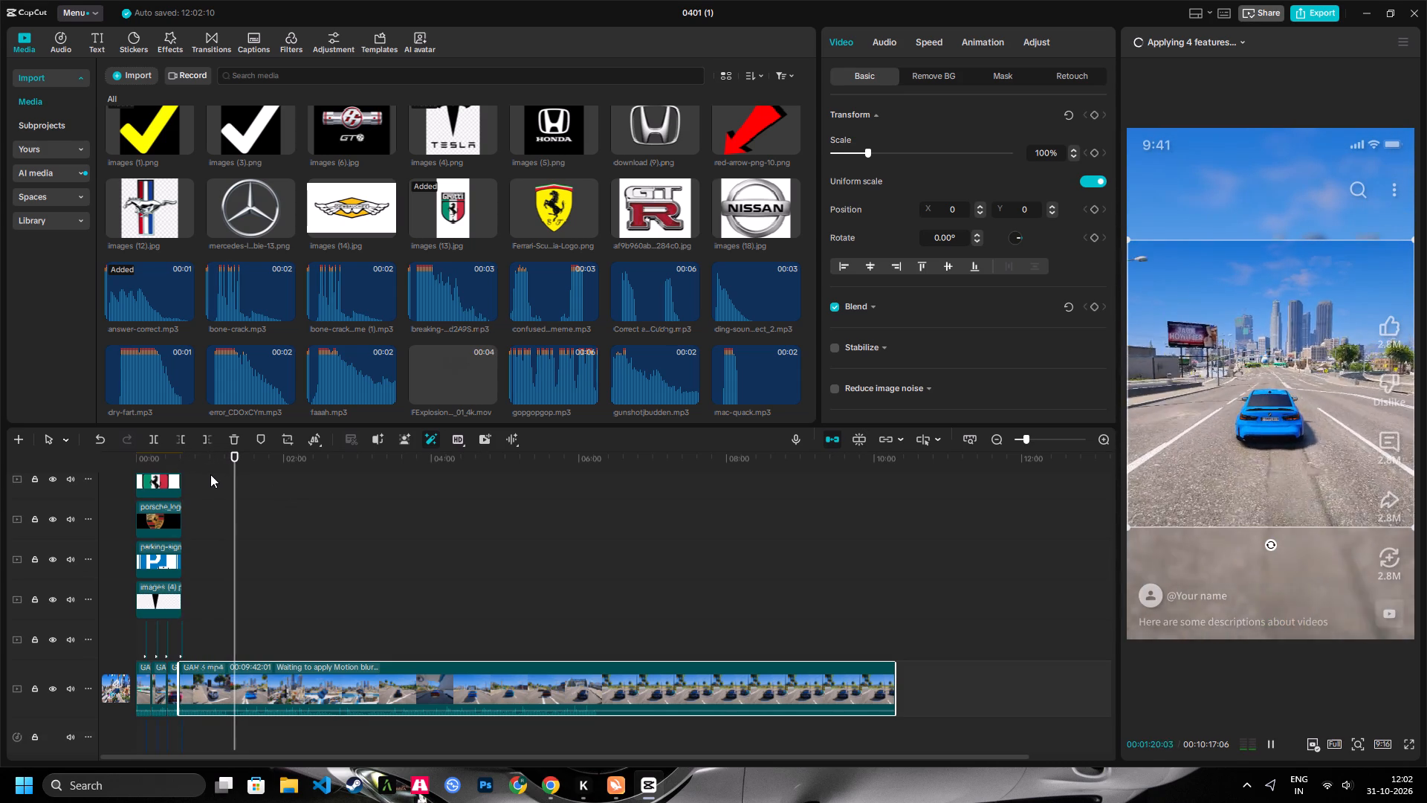
pyautogui.press('space')
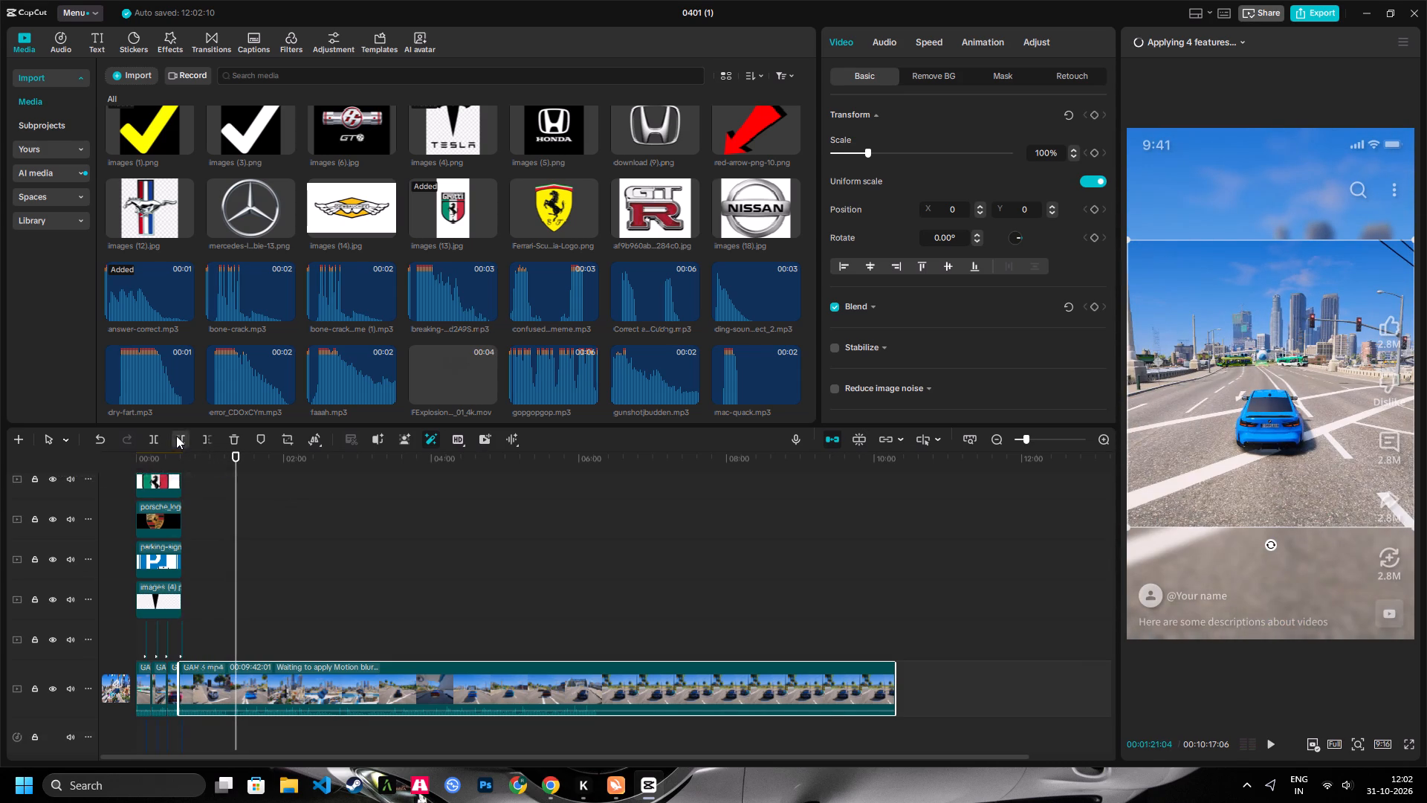
pyautogui.click(176, 436)
pyautogui.hotkey('shift', 'z')
pyautogui.press('space')
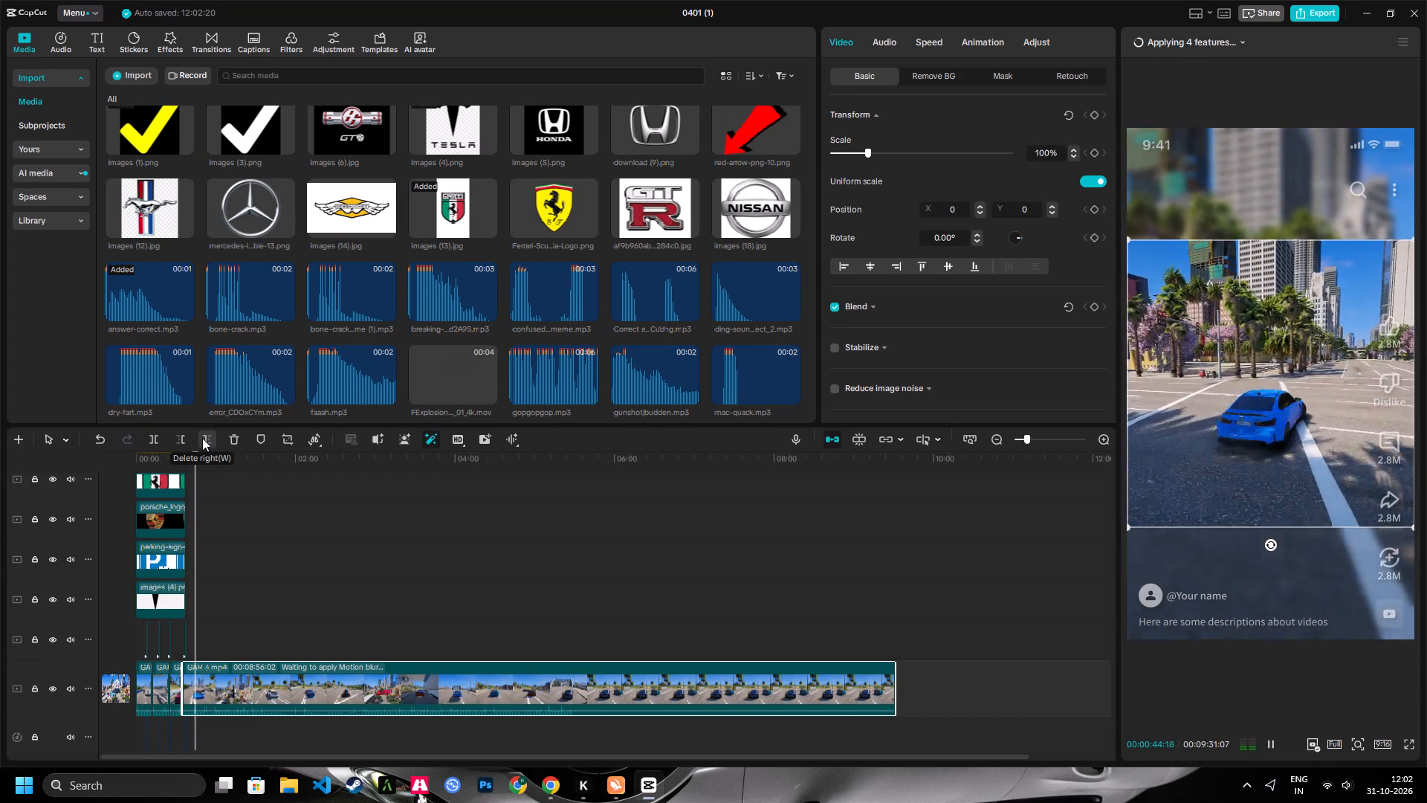
# Cut away everything after 00:00:47:06 in the blue car's clip, once the car has landed on the city street.
pyautogui.press('space')
pyautogui.press('space')
pyautogui.press('space')
pyautogui.press('space')
pyautogui.press('space')
pyautogui.press('space')
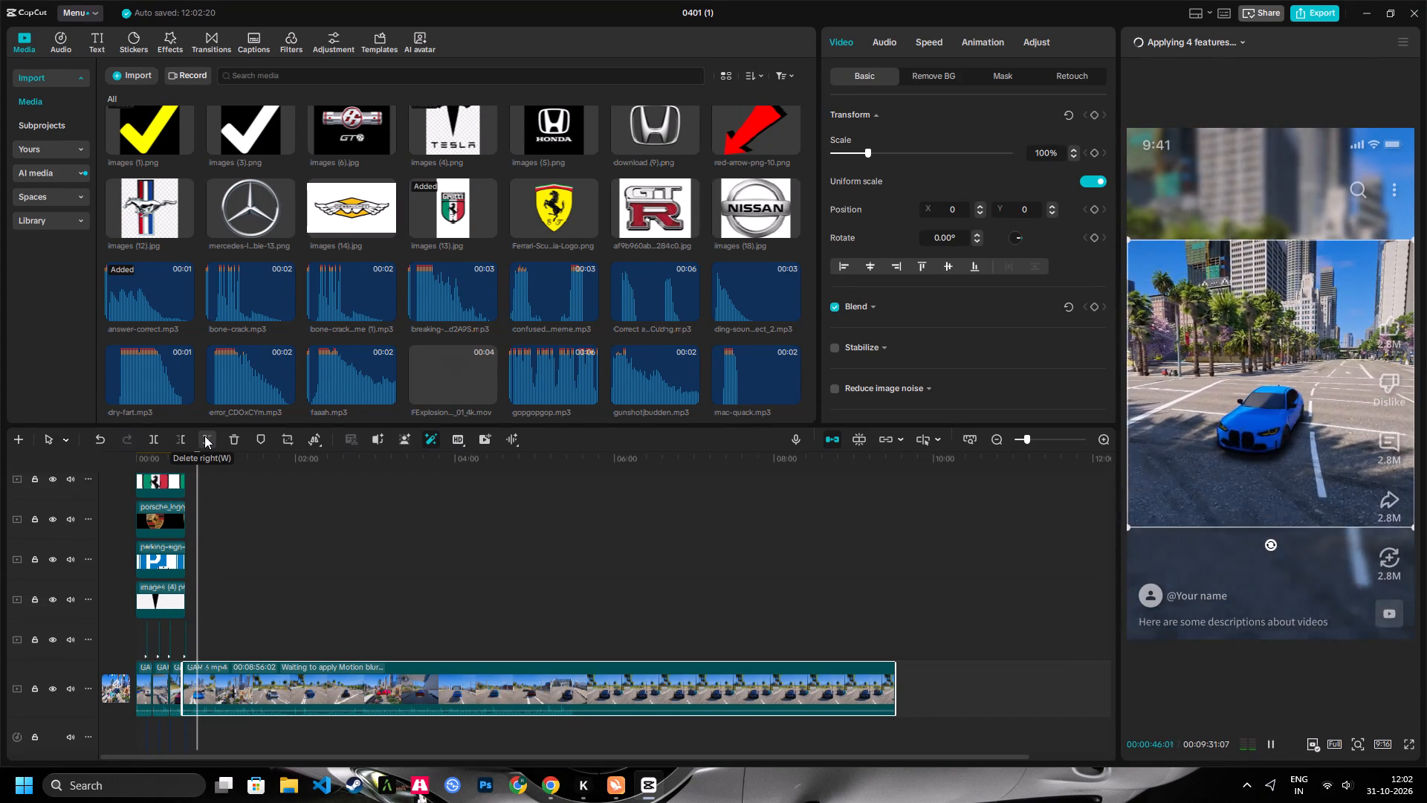
pyautogui.press('space')
pyautogui.press('space')
pyautogui.click(208, 439)
pyautogui.write('z')
pyautogui.press('space')
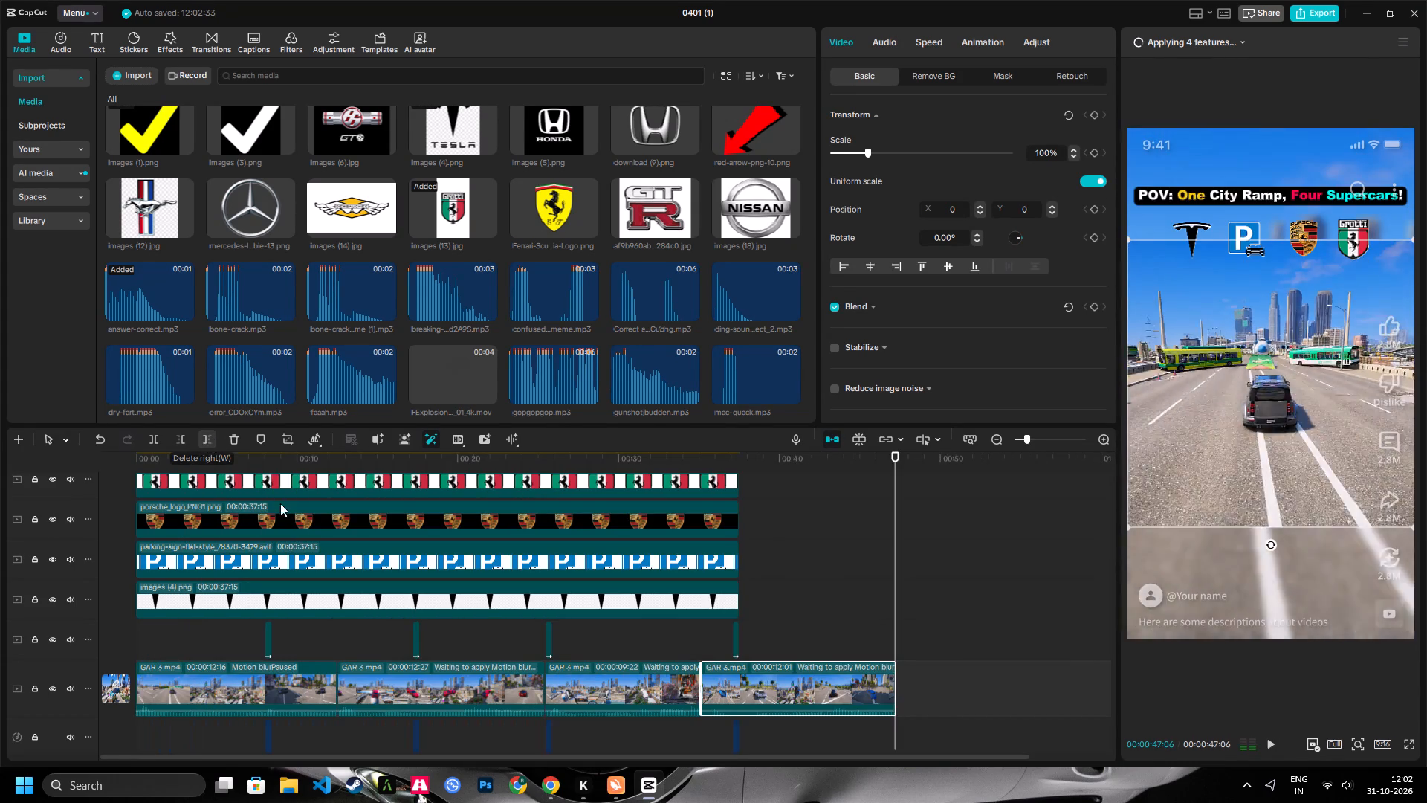
# Play the opening SUV jump to check the timing of its yellow checkmark and answer sound against the landing.
pyautogui.press('space')
pyautogui.press('space')
pyautogui.press('space')
pyautogui.press('space')
pyautogui.press('space')
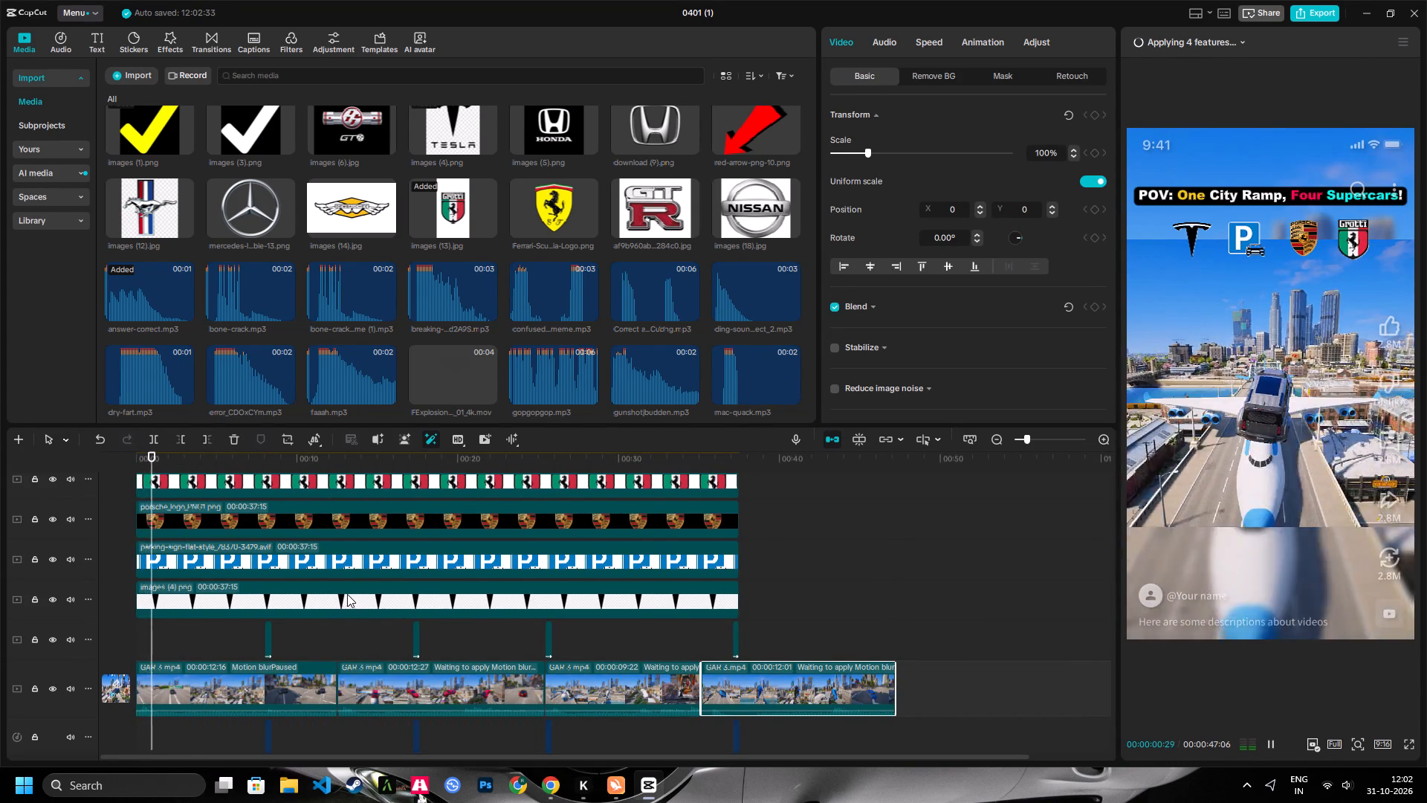
pyautogui.scroll(-2, 358, 590)
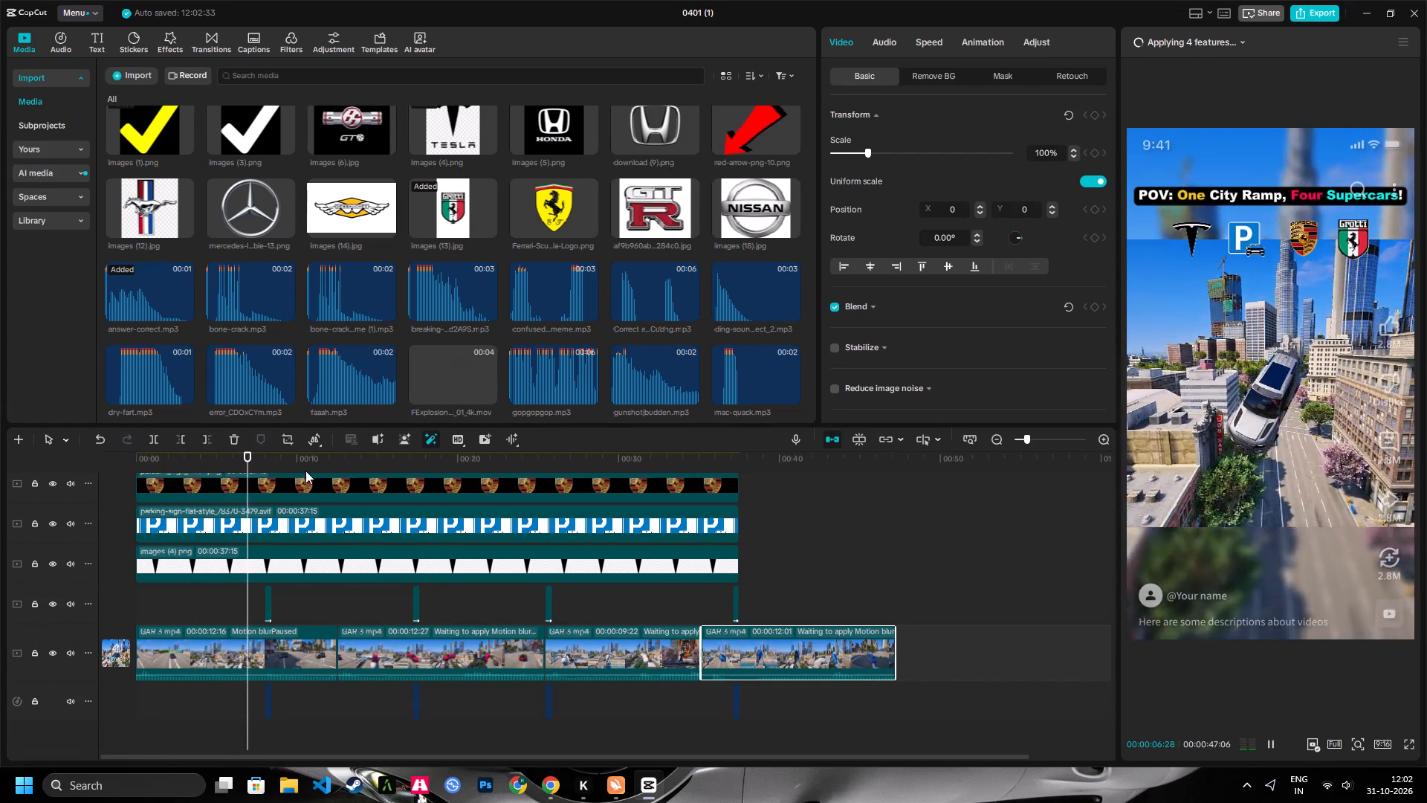
pyautogui.press('space')
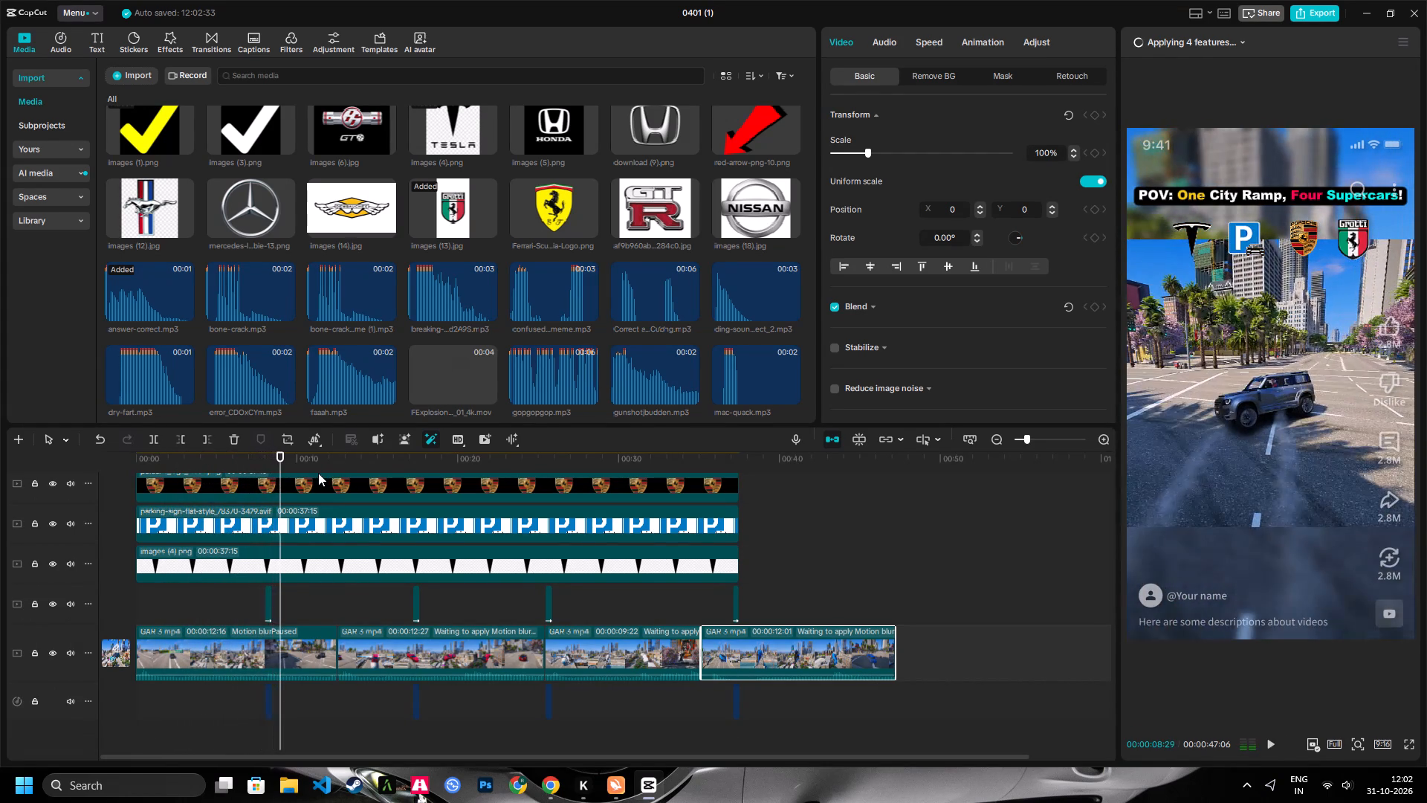
pyautogui.press('space')
pyautogui.press('space')
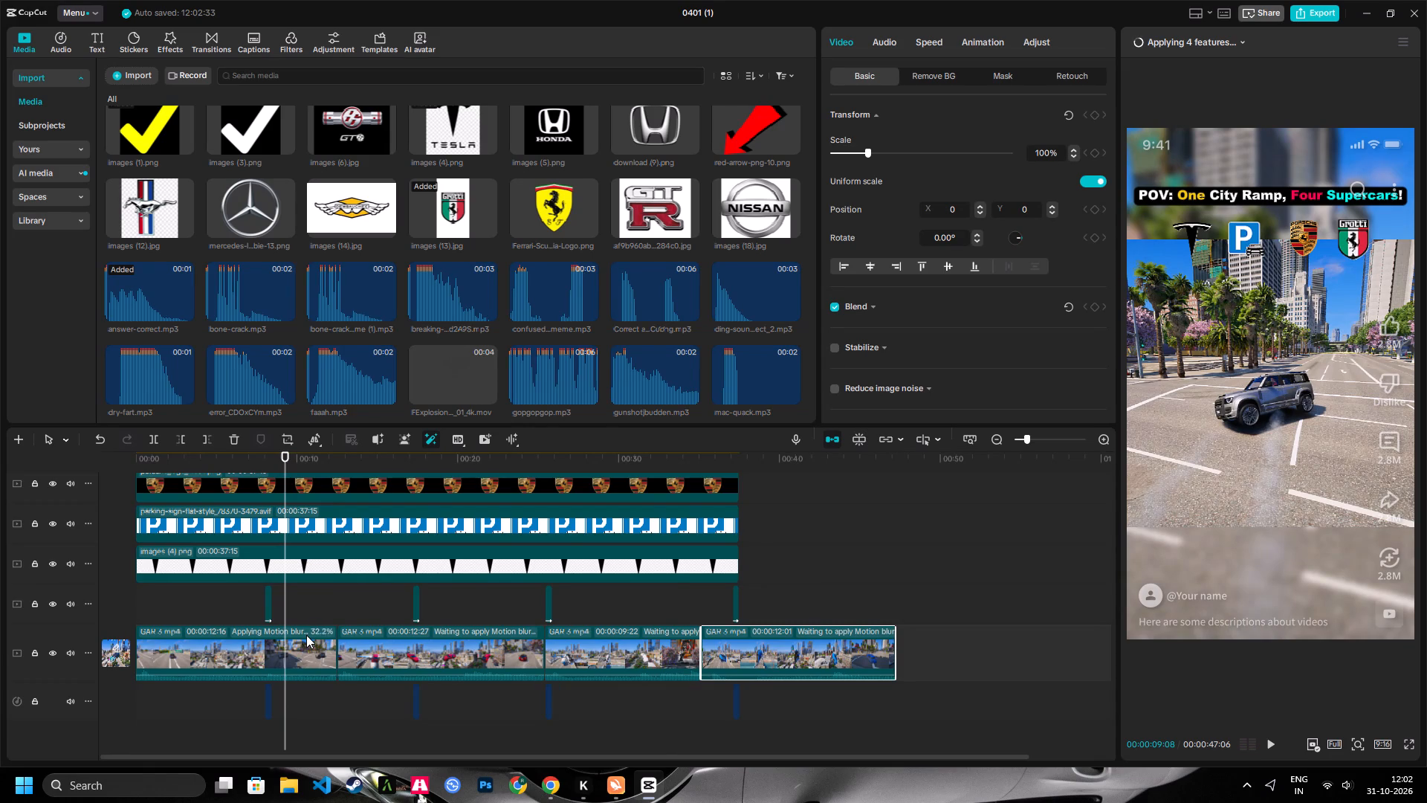
pyautogui.press('space')
pyautogui.press('space')
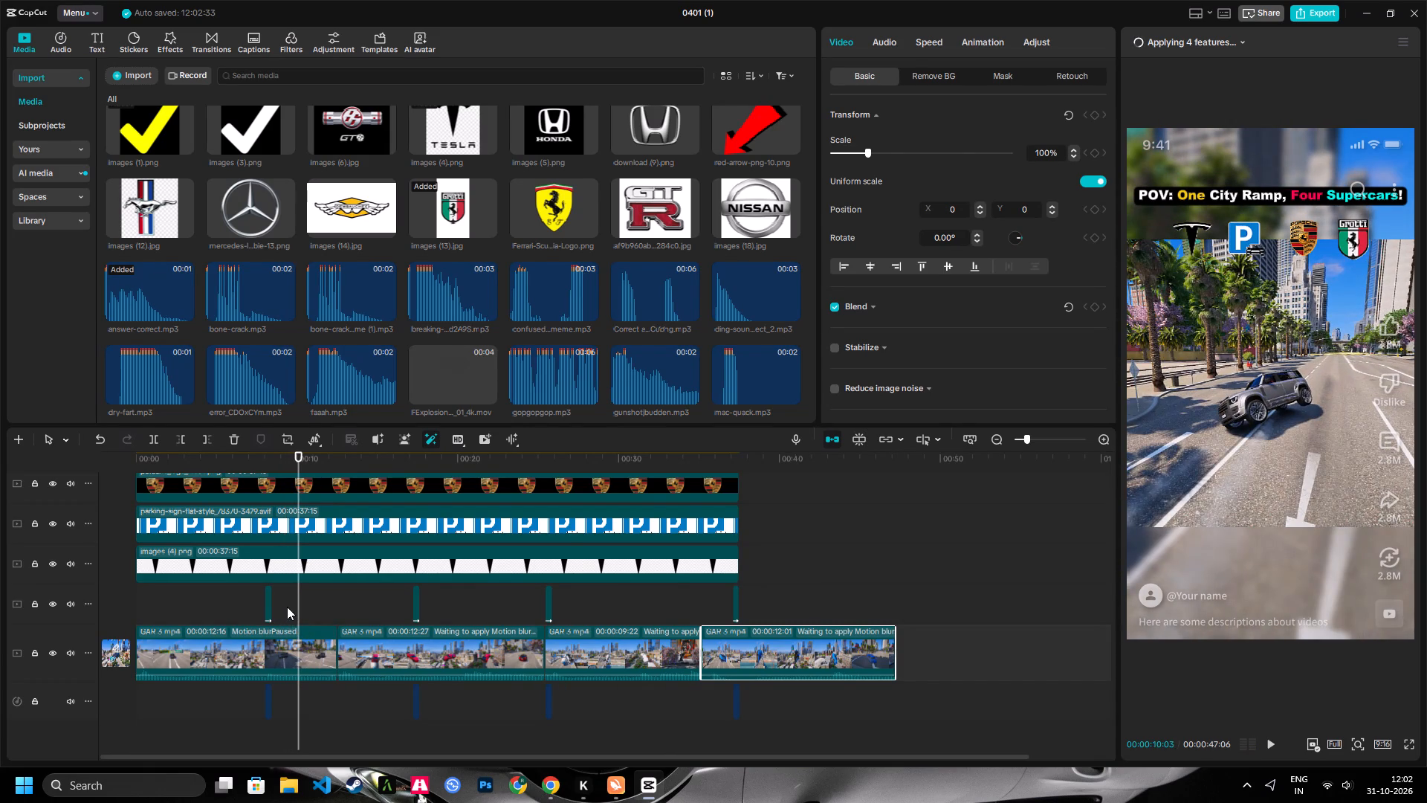
pyautogui.moveTo(285, 604); pyautogui.dragTo(268, 609)
pyautogui.keyDown('ctrl'); pyautogui.moveTo(276, 708); pyautogui.dragTo(259, 699); pyautogui.keyUp('ctrl')
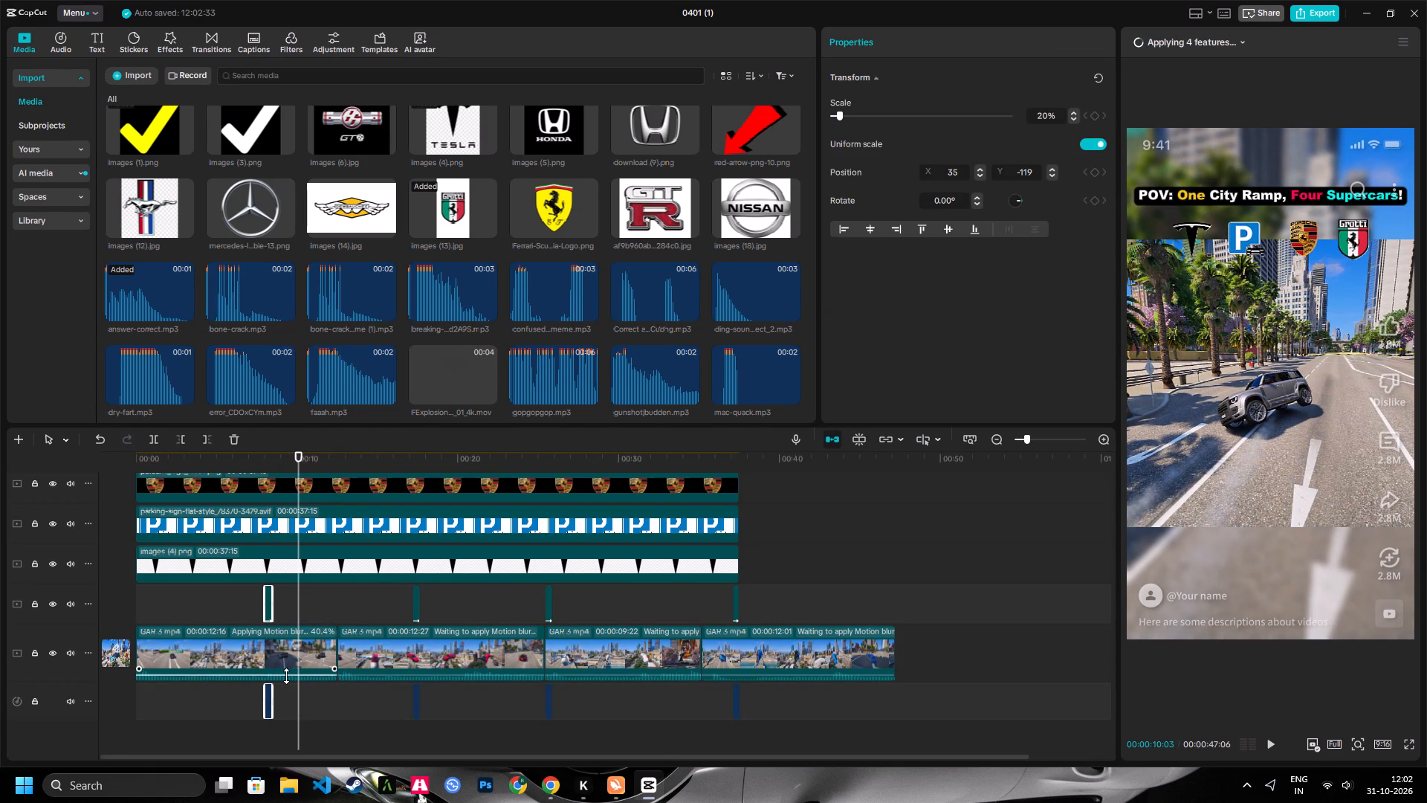
pyautogui.press('space')
pyautogui.click(407, 634)
pyautogui.press('space')
pyautogui.press('space')
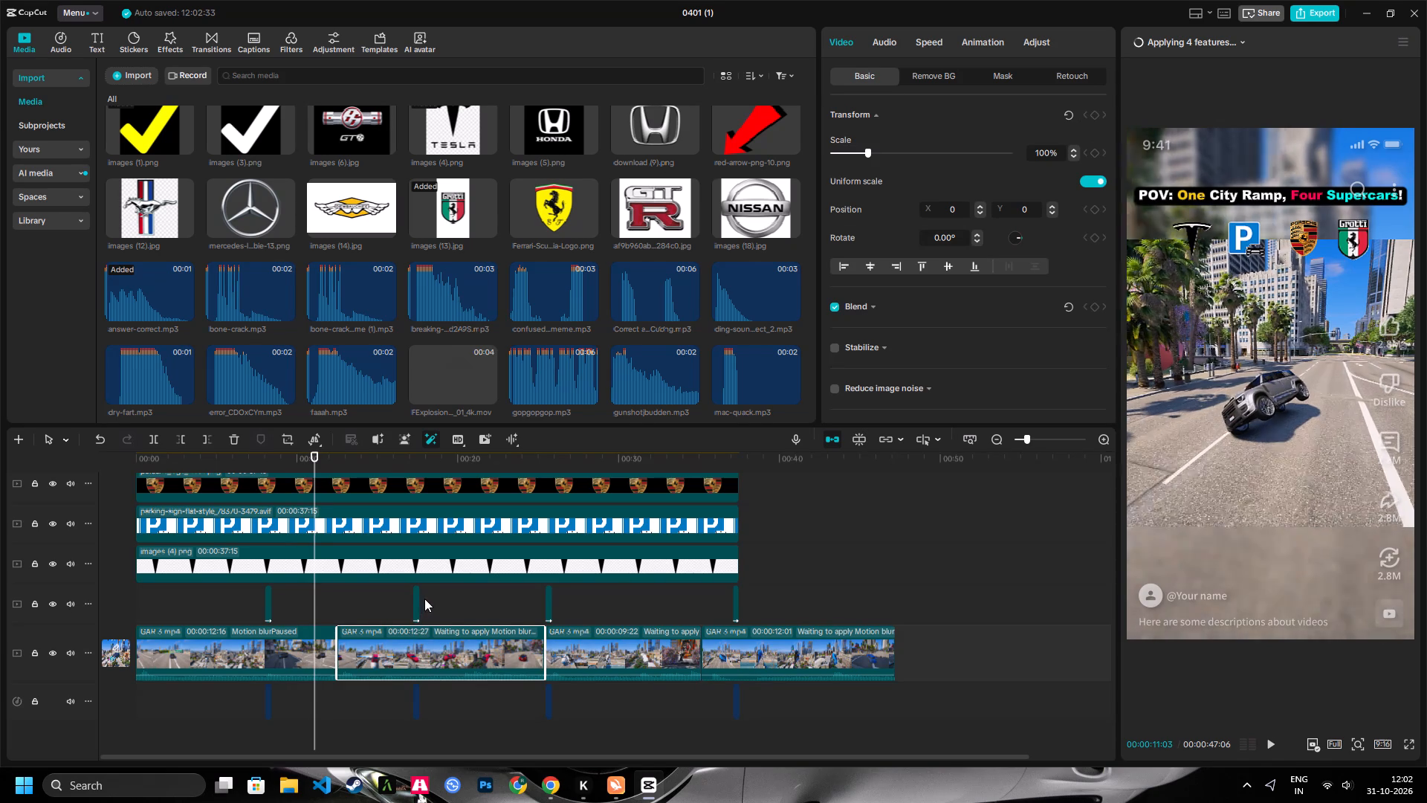
# Move the second yellow checkmark and its answer sound to about 00:00:25, just before the end of the red car's clip.
pyautogui.click(413, 465)
pyautogui.press('space')
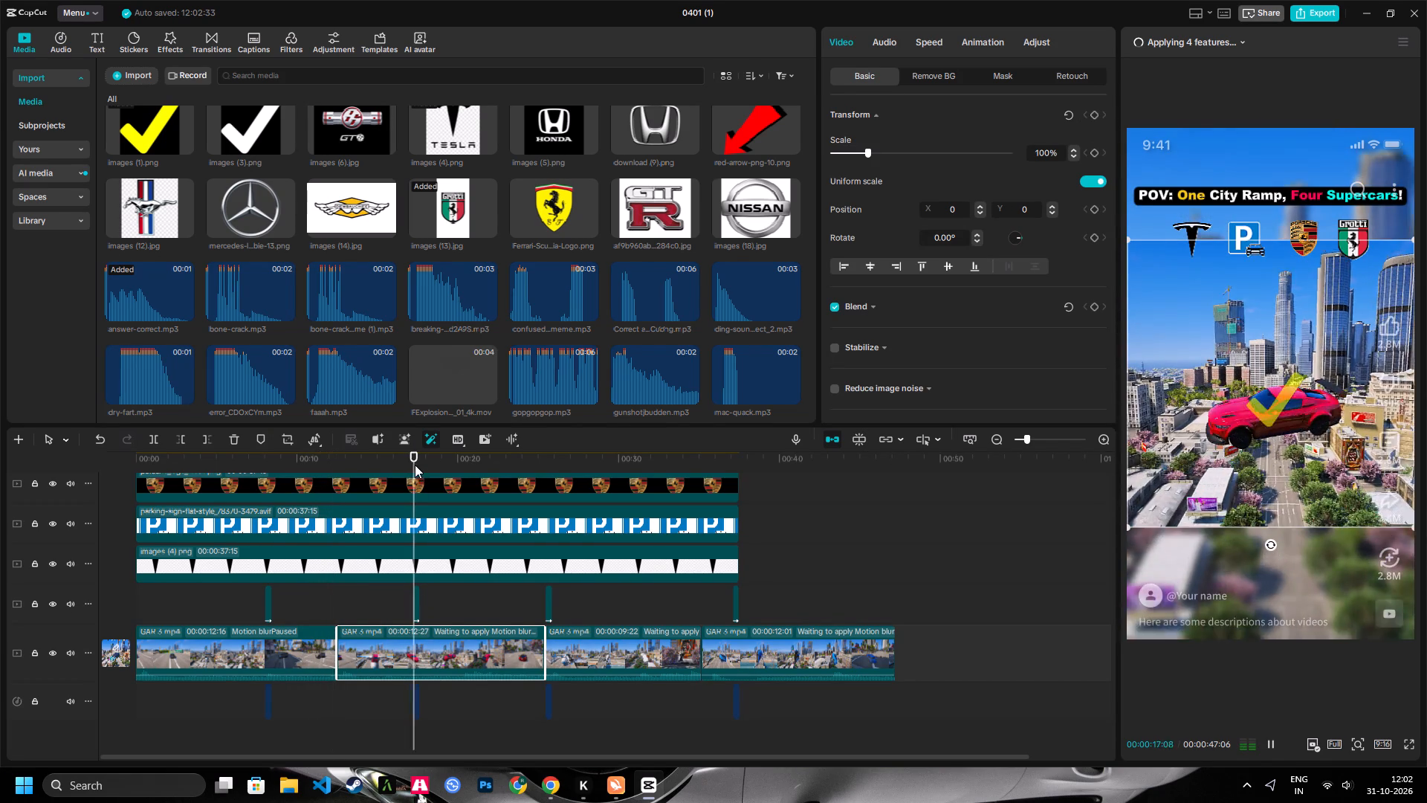
pyautogui.press('space')
pyautogui.press('space')
pyautogui.moveTo(438, 596); pyautogui.dragTo(408, 603)
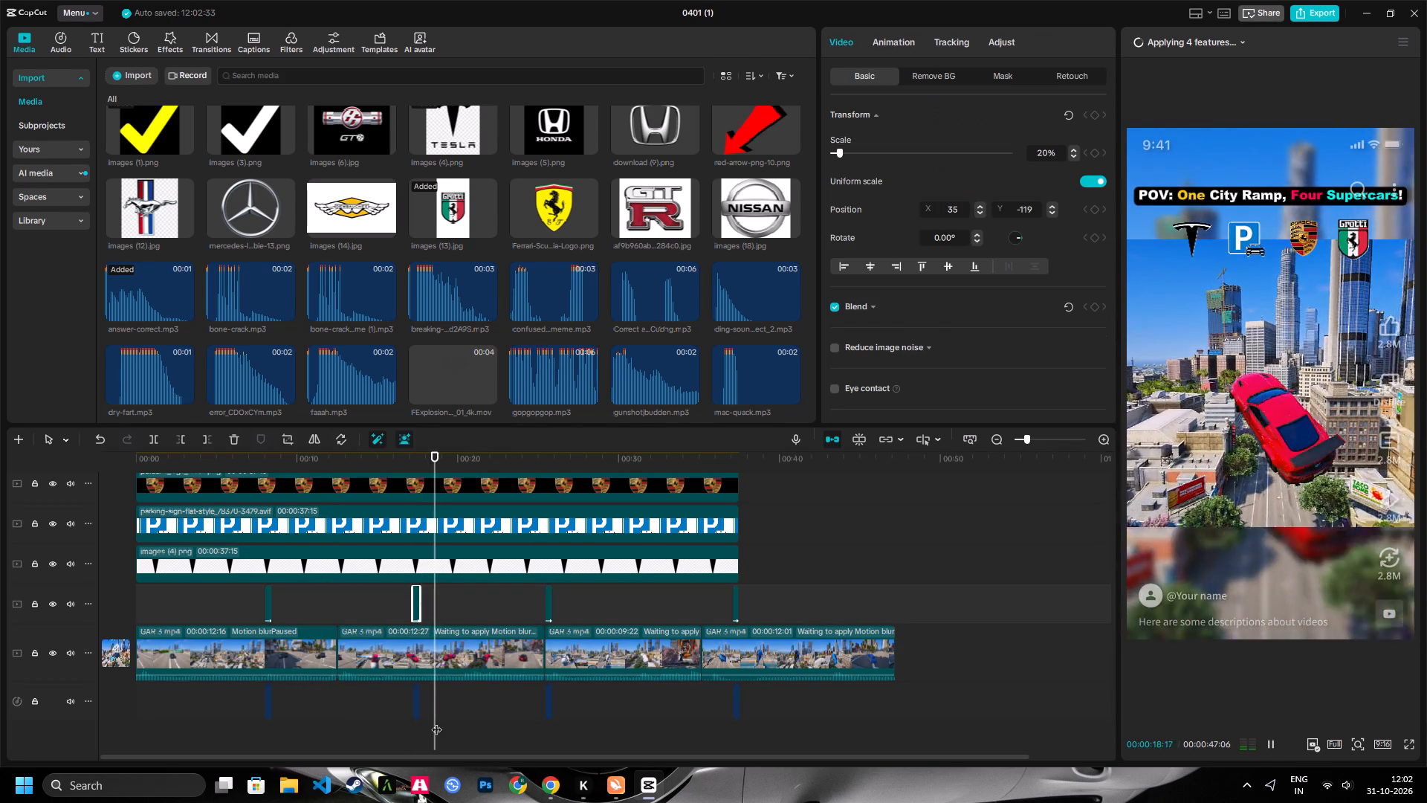
pyautogui.keyDown('ctrl'); pyautogui.moveTo(436, 708); pyautogui.dragTo(400, 702); pyautogui.keyUp('ctrl')
pyautogui.keyDown('ctrl'); pyautogui.moveTo(443, 706); pyautogui.dragTo(393, 694); pyautogui.keyUp('ctrl')
pyautogui.hotkey('ctrl', 'c')
pyautogui.hotkey('ctrl', 'x')
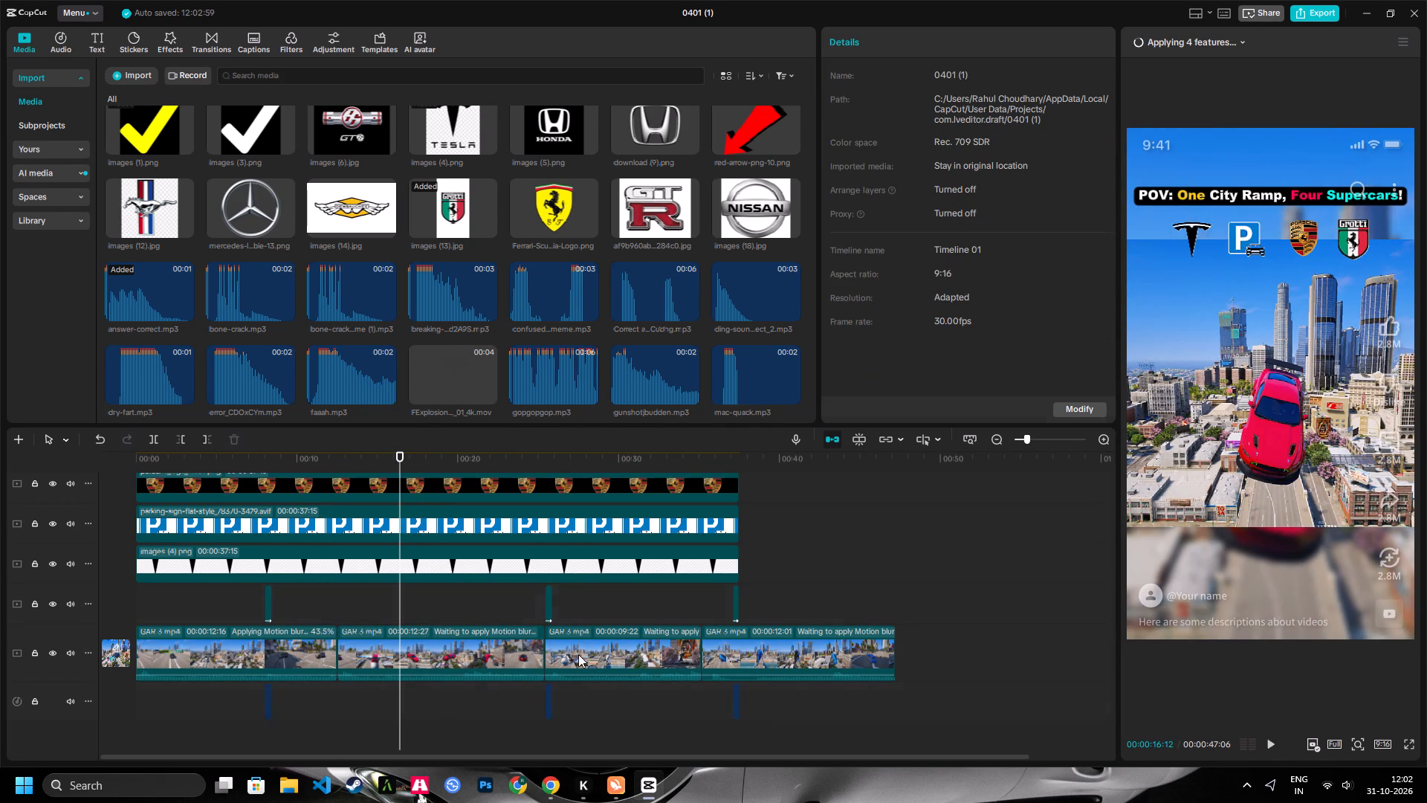
pyautogui.click(539, 466)
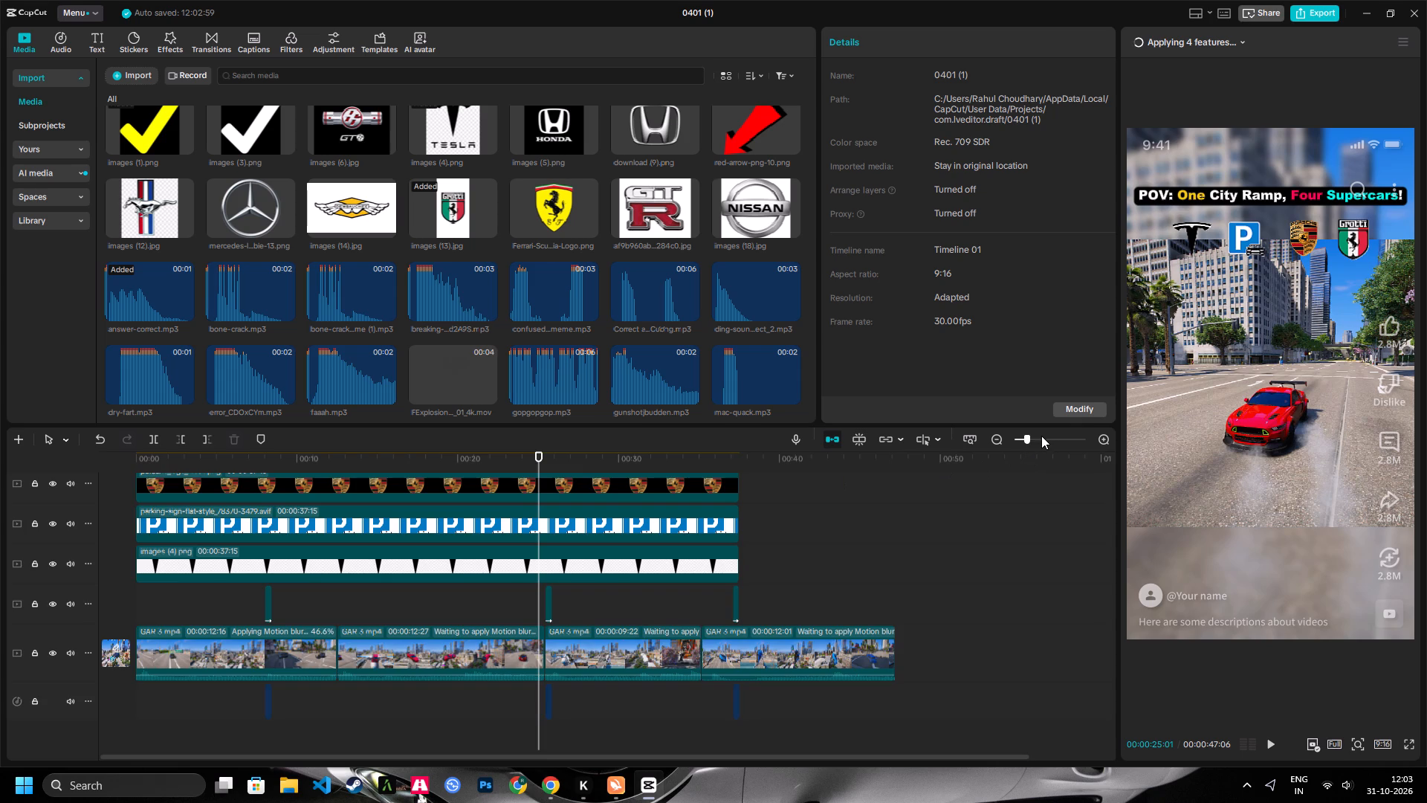
pyautogui.click(1038, 438)
pyautogui.hotkey('ctrl', 'v')
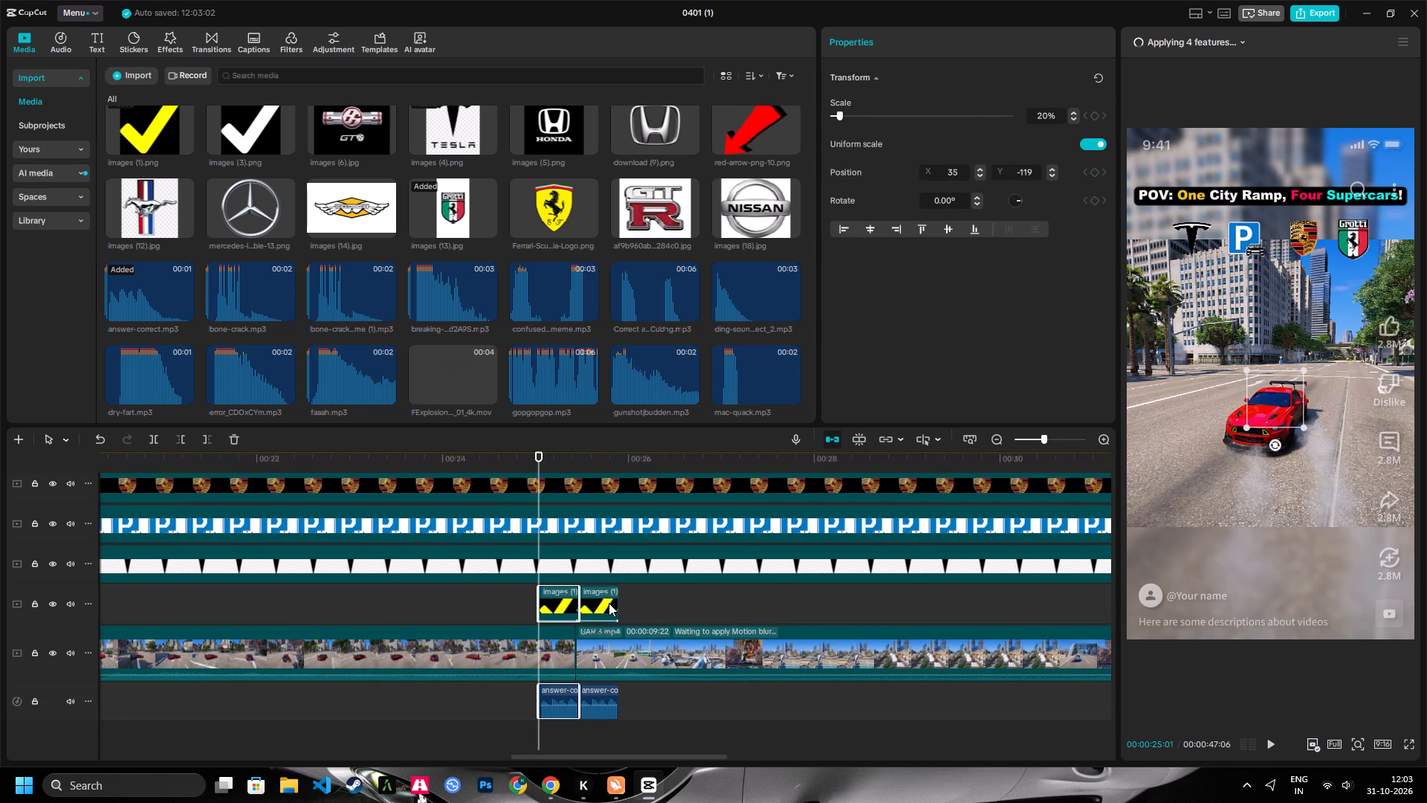
pyautogui.press('space')
pyautogui.press('space')
pyautogui.click(561, 600)
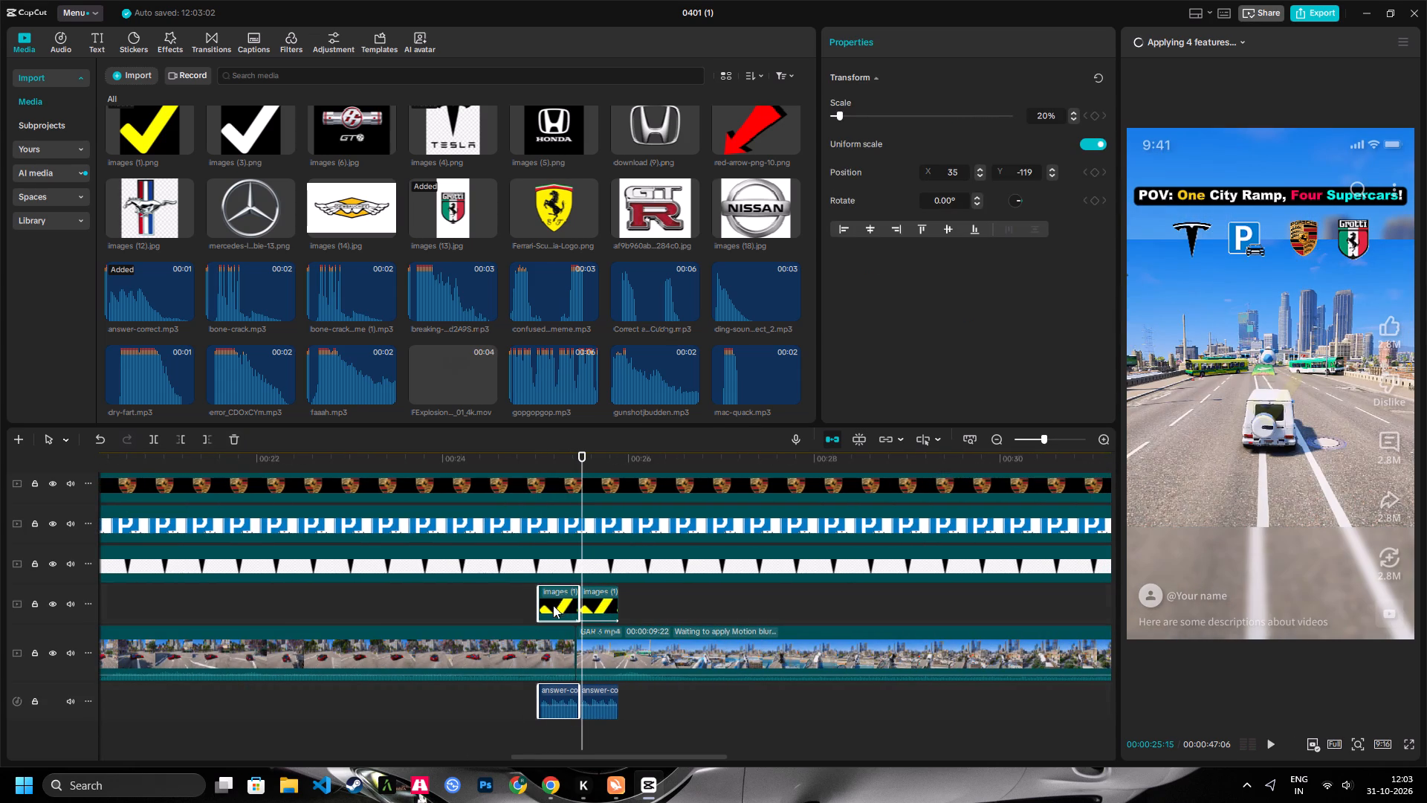
# Cut out the neighbouring yellow checkmark and answer sound at the start of the white SUV's clip.
pyautogui.click(581, 605)
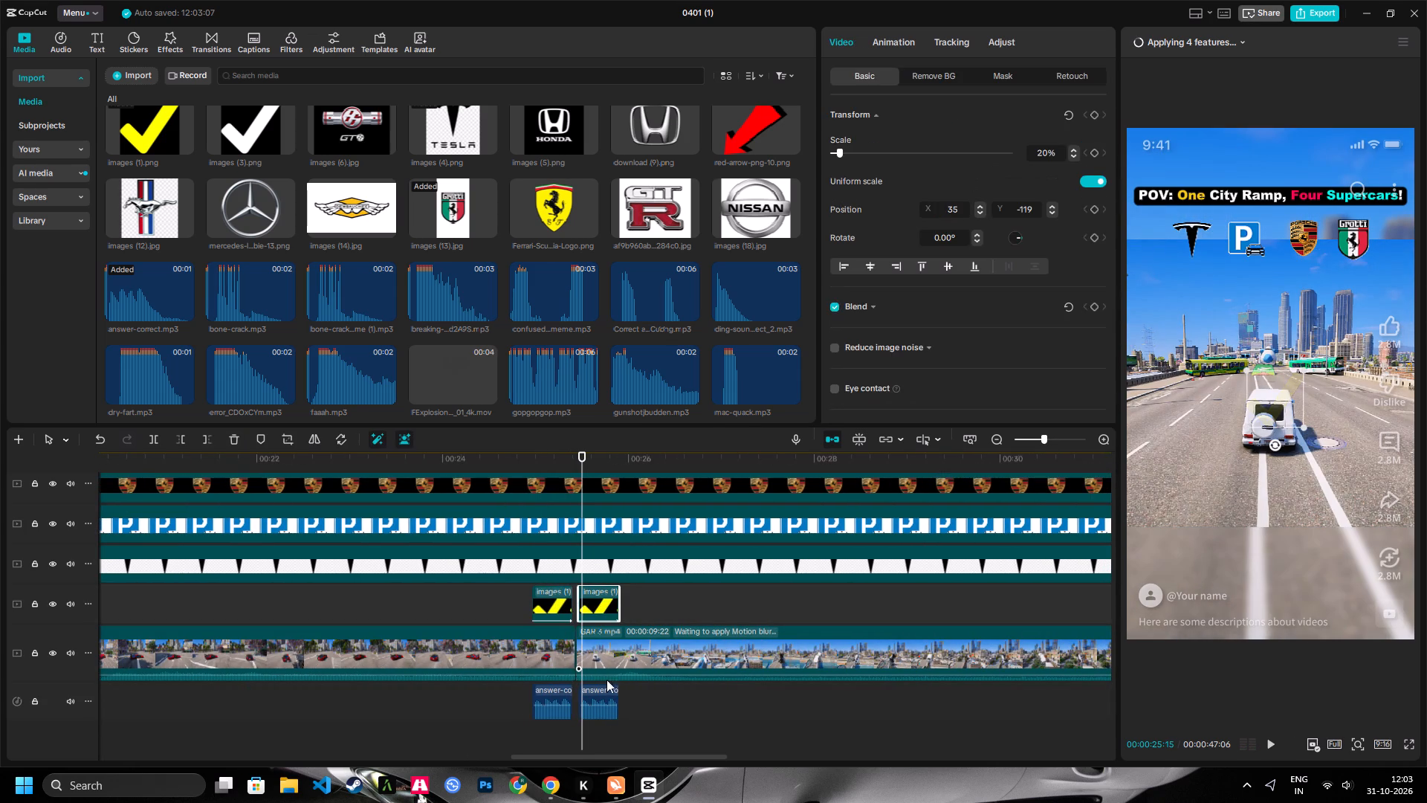
pyautogui.keyDown('ctrl'); pyautogui.click(609, 712); pyautogui.keyUp('ctrl')
pyautogui.hotkey('ctrl', 'x')
pyautogui.hotkey('shift', 'z')
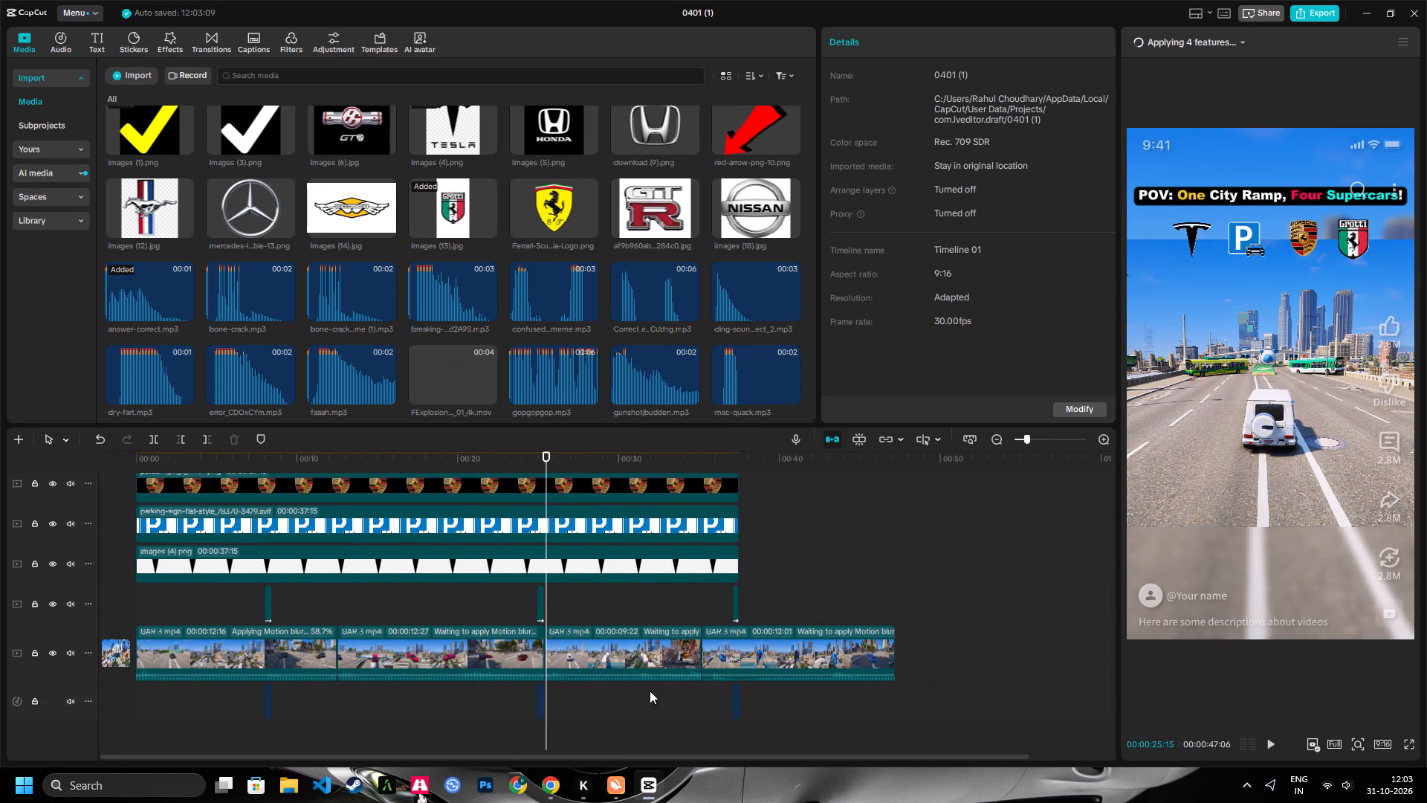
# Delete the last yellow checkmark and its answer sound at about 00:00:37, during the blue car's jump.
pyautogui.press('space')
pyautogui.click(699, 471)
pyautogui.click(695, 468)
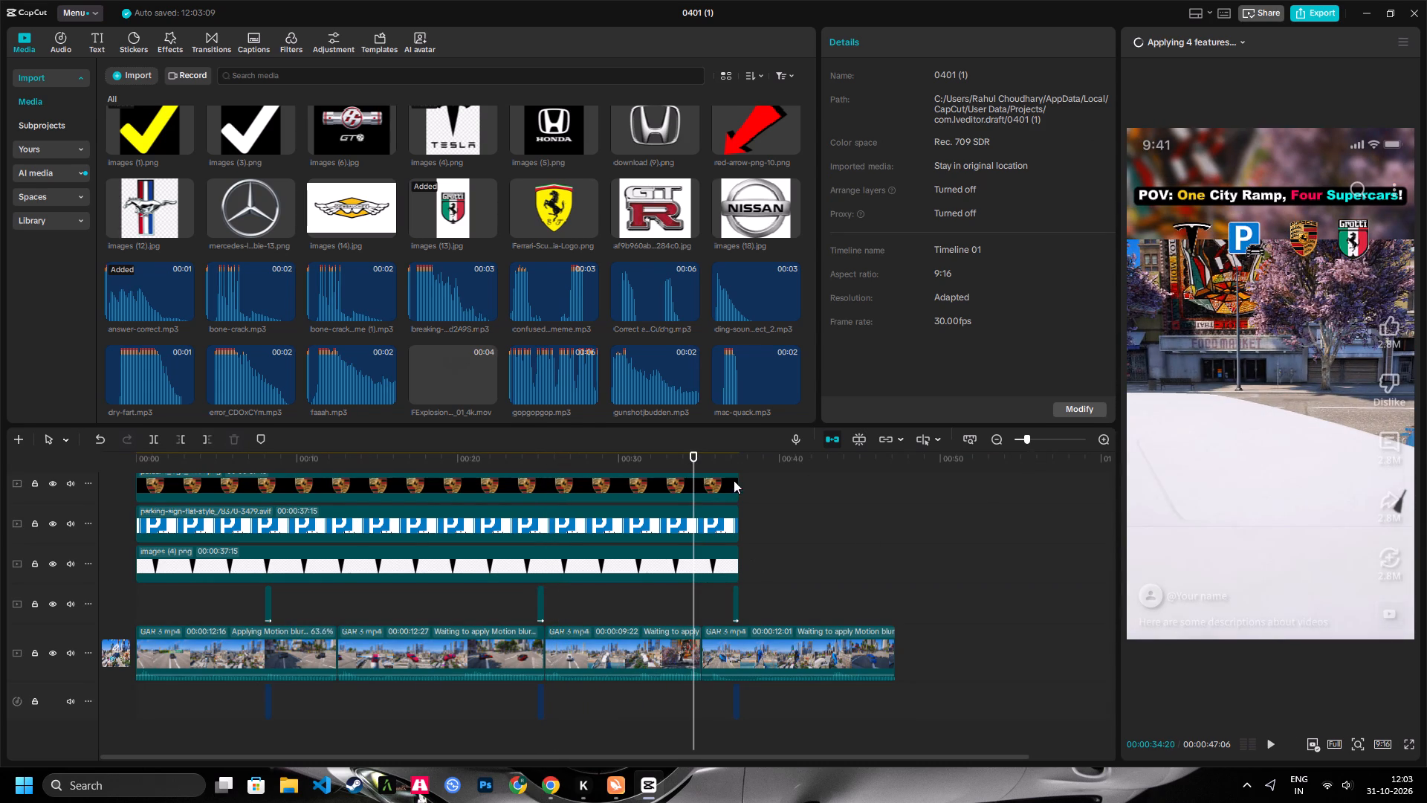
pyautogui.moveTo(742, 463); pyautogui.dragTo(735, 472)
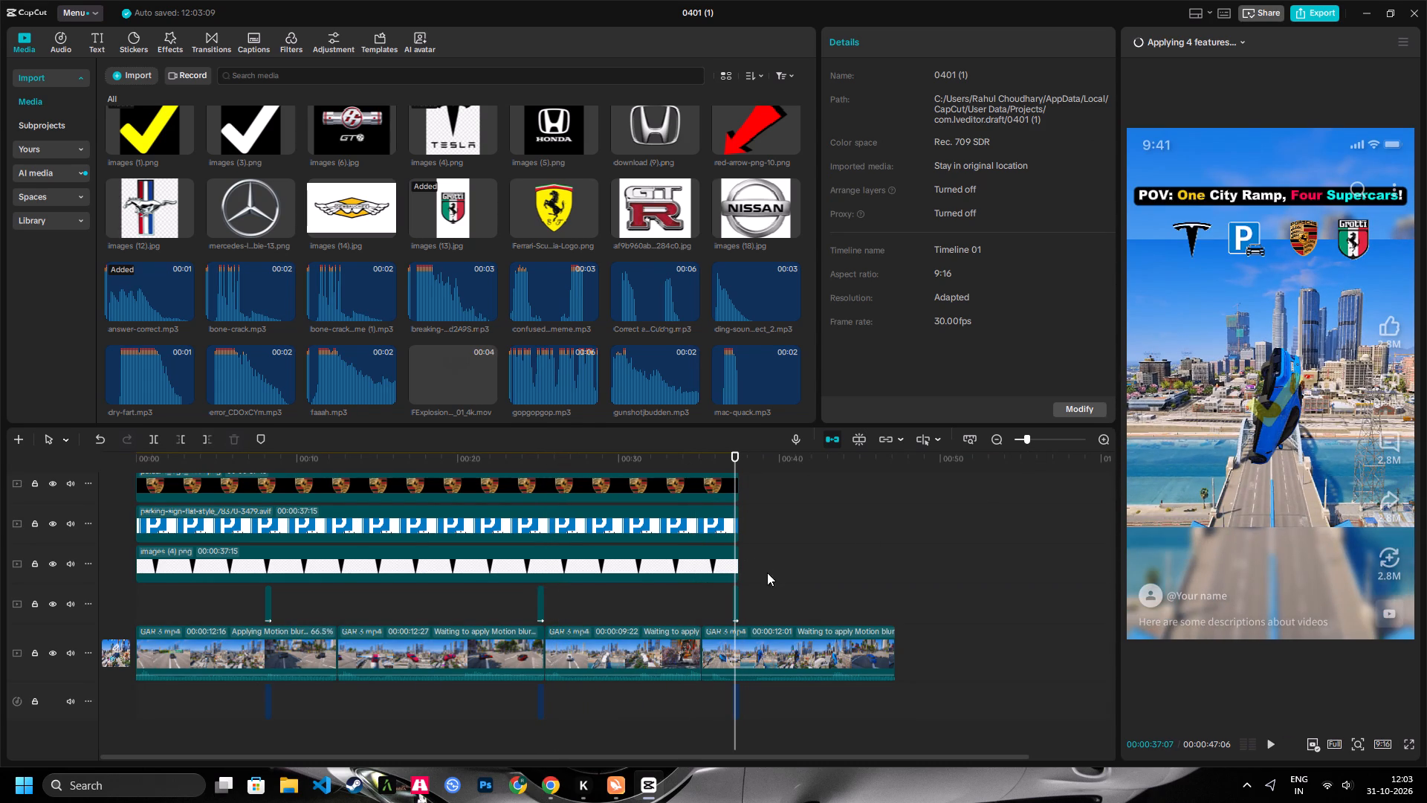
pyautogui.moveTo(768, 596); pyautogui.dragTo(742, 594)
pyautogui.moveTo(751, 601); pyautogui.dragTo(725, 601)
pyautogui.press('Delete')
pyautogui.moveTo(758, 593); pyautogui.dragTo(706, 597)
pyautogui.press('Delete')
pyautogui.moveTo(757, 709); pyautogui.dragTo(697, 694)
pyautogui.press('Delete')
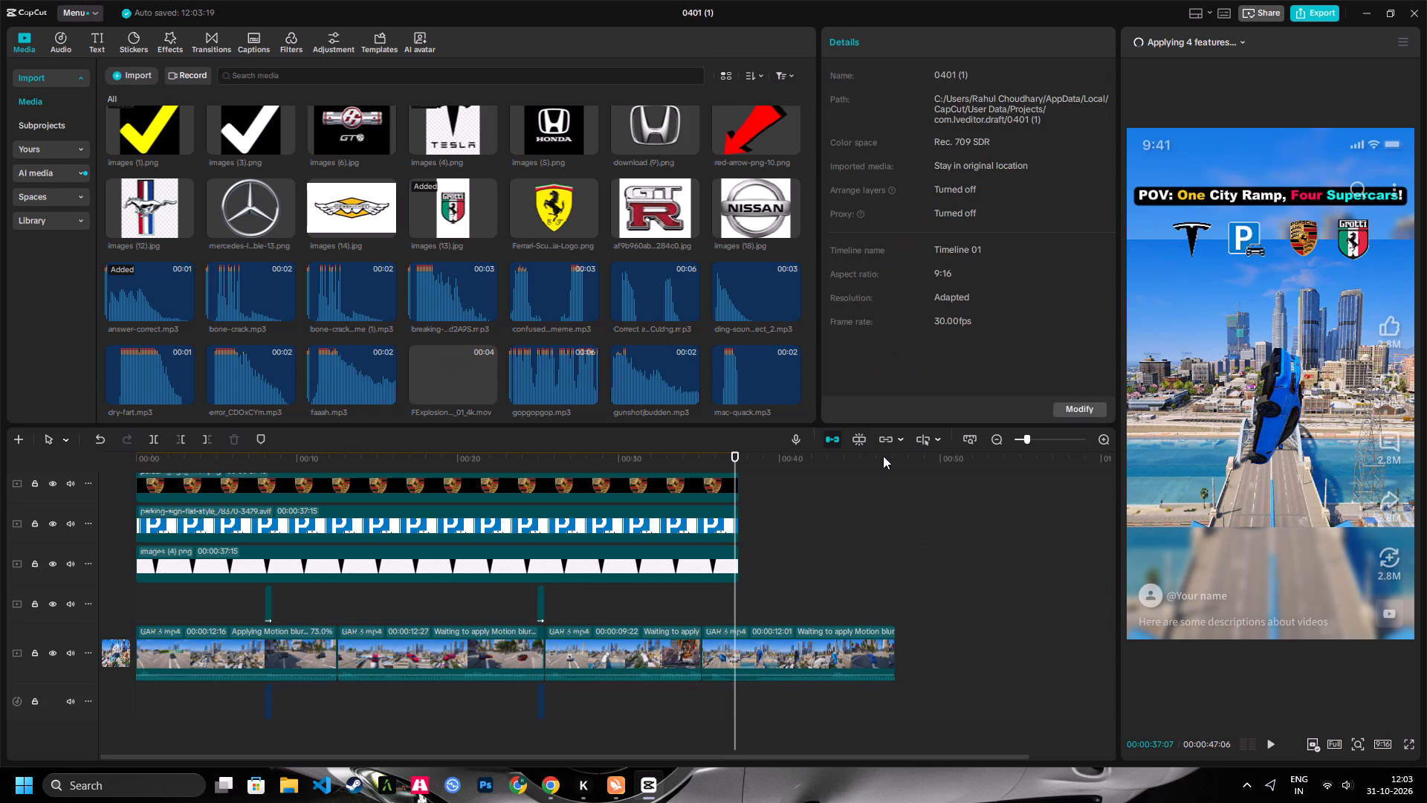
# Paste the cut checkmark and answer sound at about 00:00:46, near the end of the blue car's clip.
pyautogui.moveTo(883, 456); pyautogui.dragTo(881, 463)
pyautogui.hotkey('ctrl', 'v')
pyautogui.moveTo(1032, 439); pyautogui.dragTo(1055, 440)
pyautogui.hotkey('shift', 'z')
pyautogui.press('space')
pyautogui.press('space')
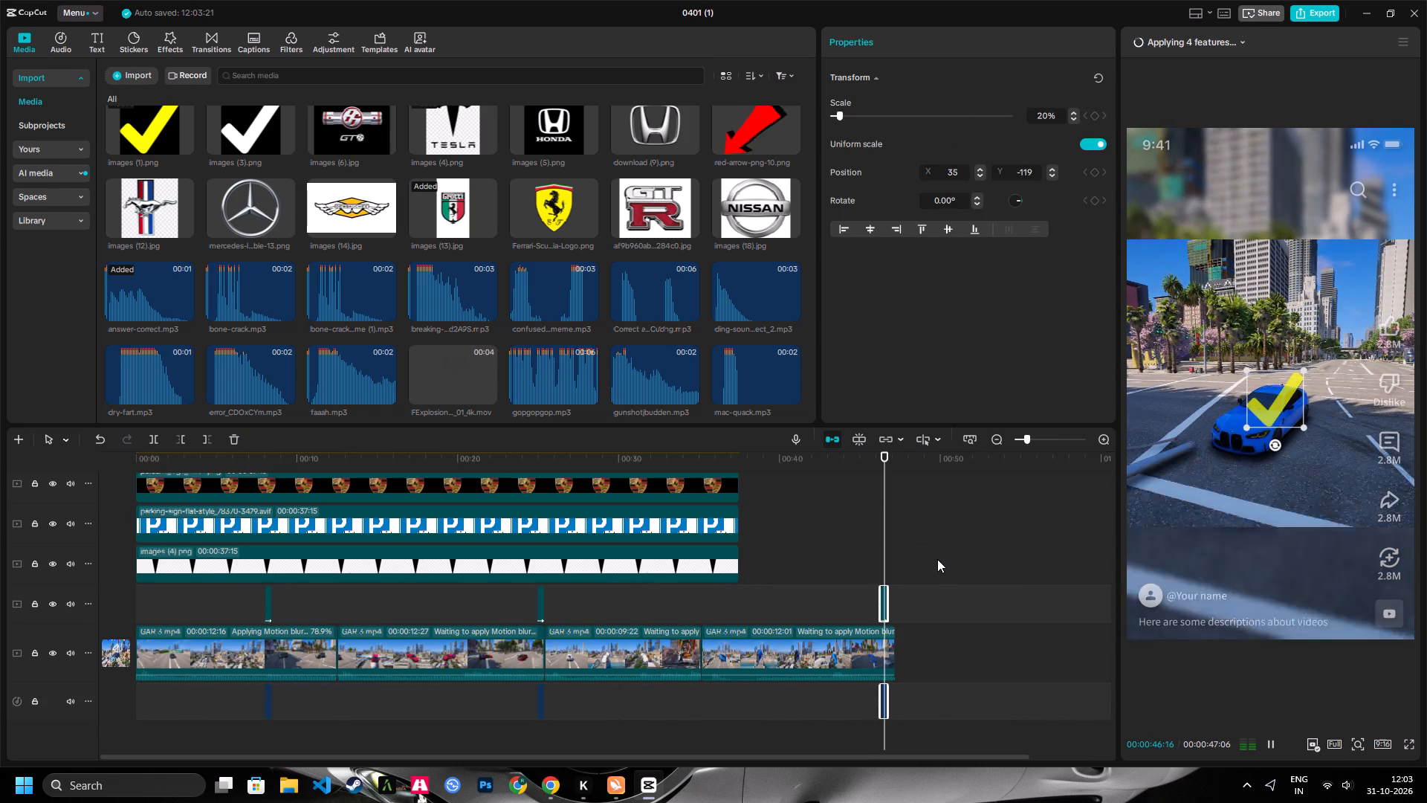
# Trim the end of the blue car's clip to 00:00:46:24, just past the pasted checkmark.
pyautogui.press('Right')
pyautogui.press('Right')
pyautogui.press('Right')
pyautogui.click(892, 652)
pyautogui.press('Right')
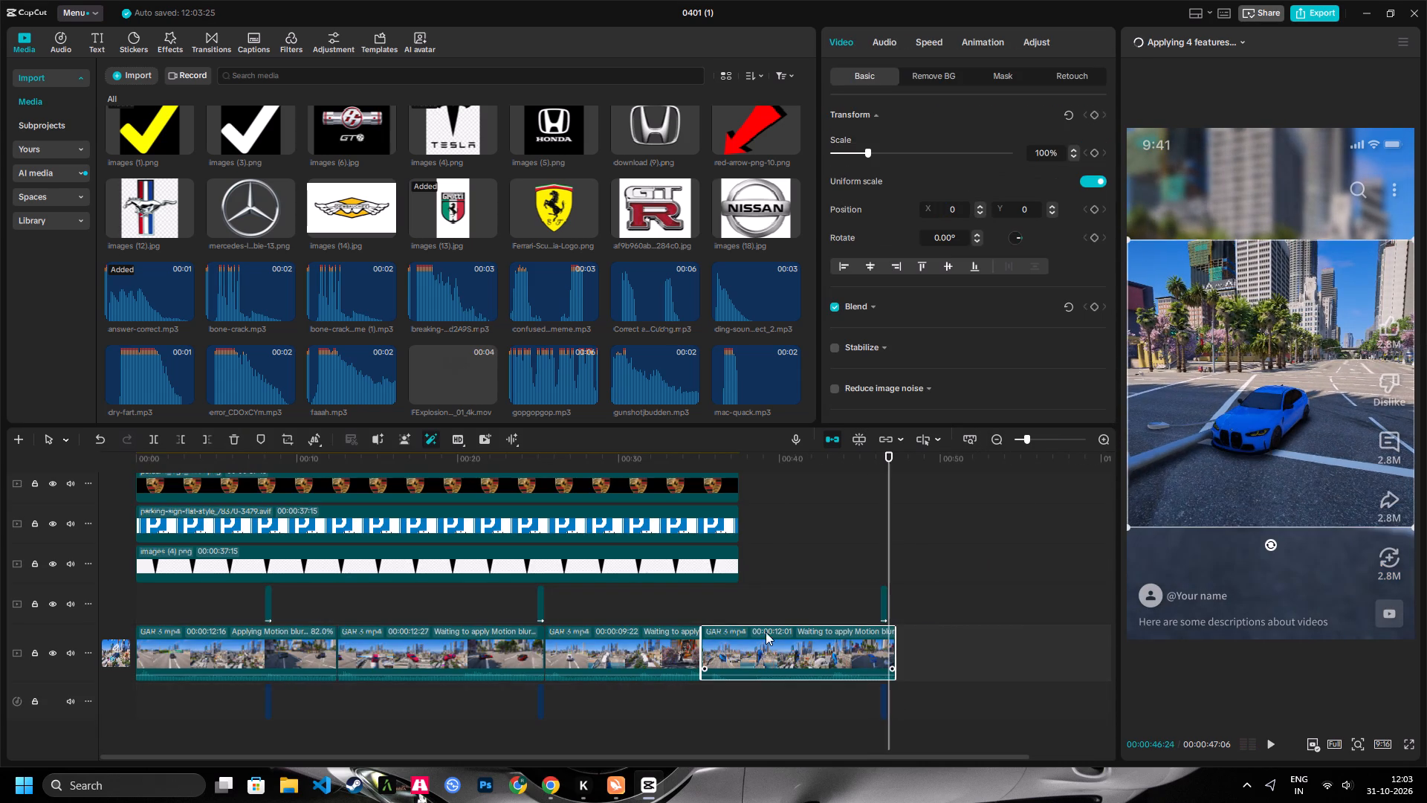
pyautogui.click(213, 438)
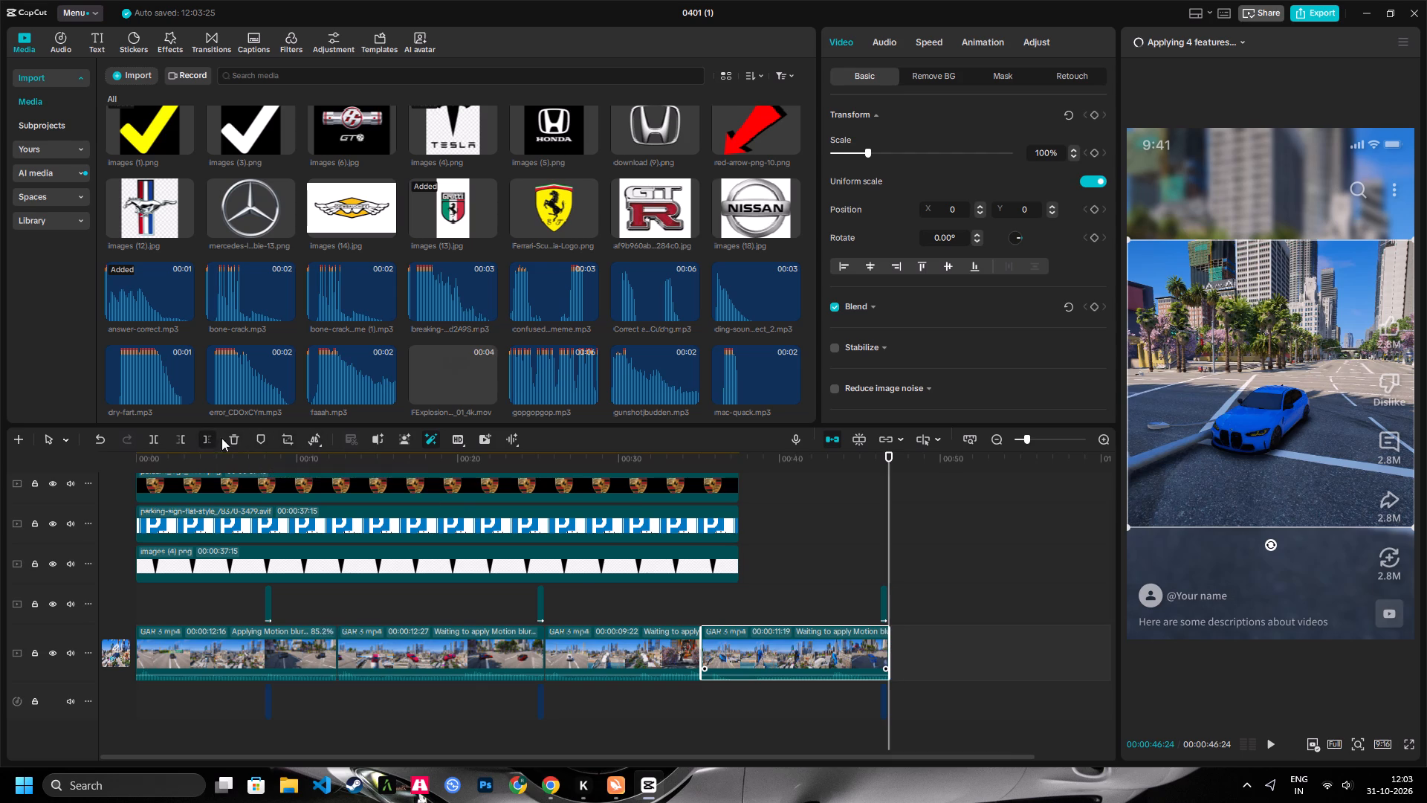
# Place the red cross animation, cross.gif, at about 00:00:35 over the transition from the white SUV's clip to the blue car's clip.
pyautogui.scroll(6, 470, 300)
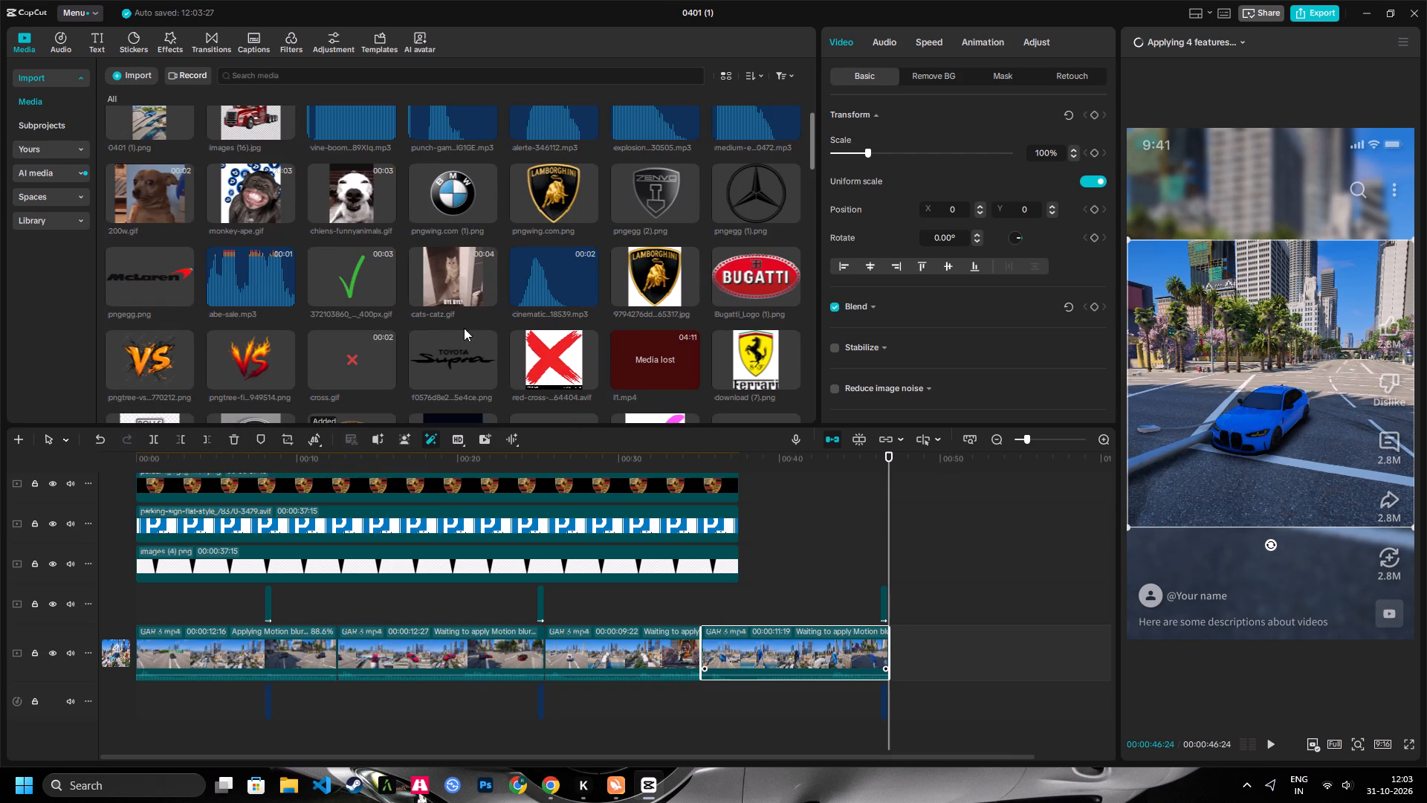
pyautogui.moveTo(366, 353); pyautogui.dragTo(696, 609)
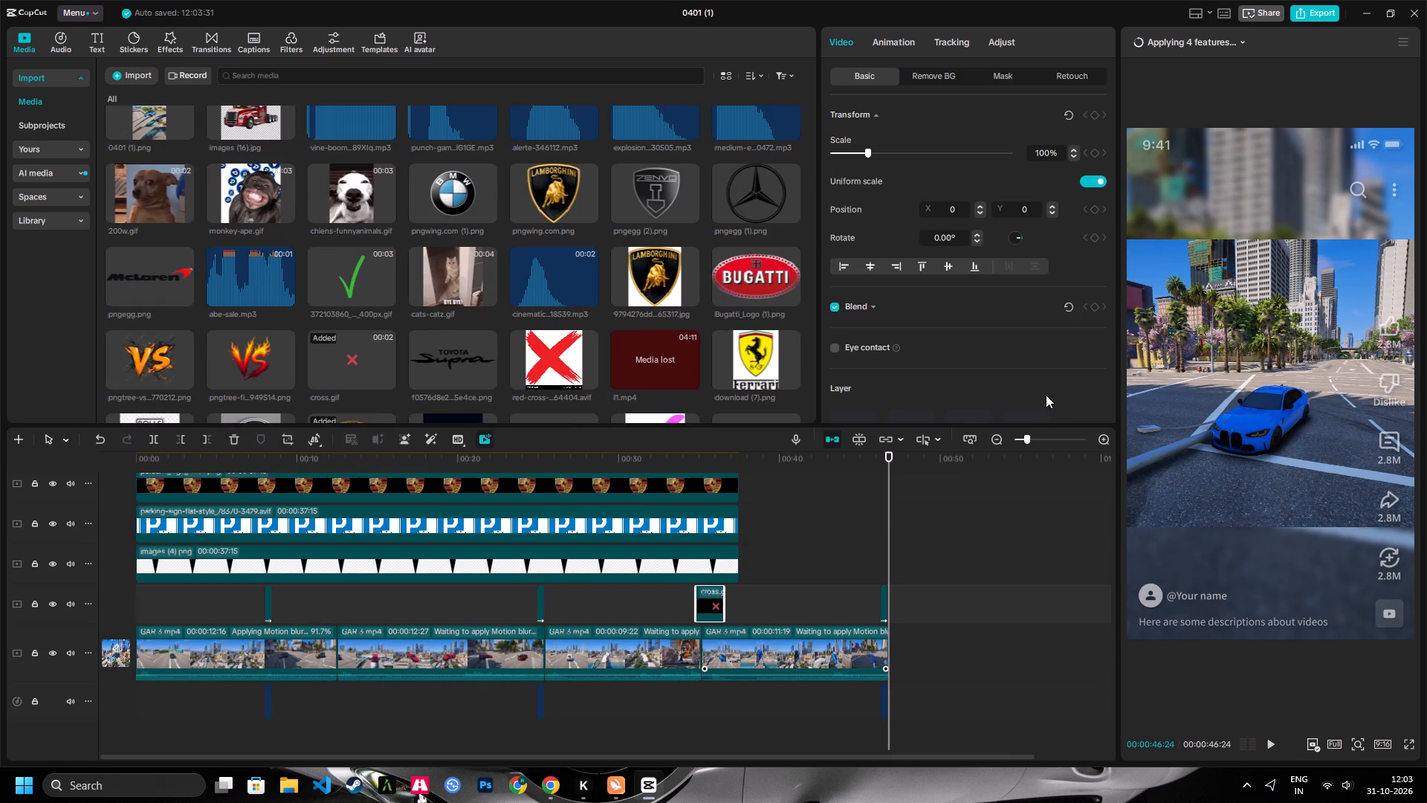
pyautogui.moveTo(1038, 434); pyautogui.dragTo(1059, 445)
pyautogui.click(1041, 436)
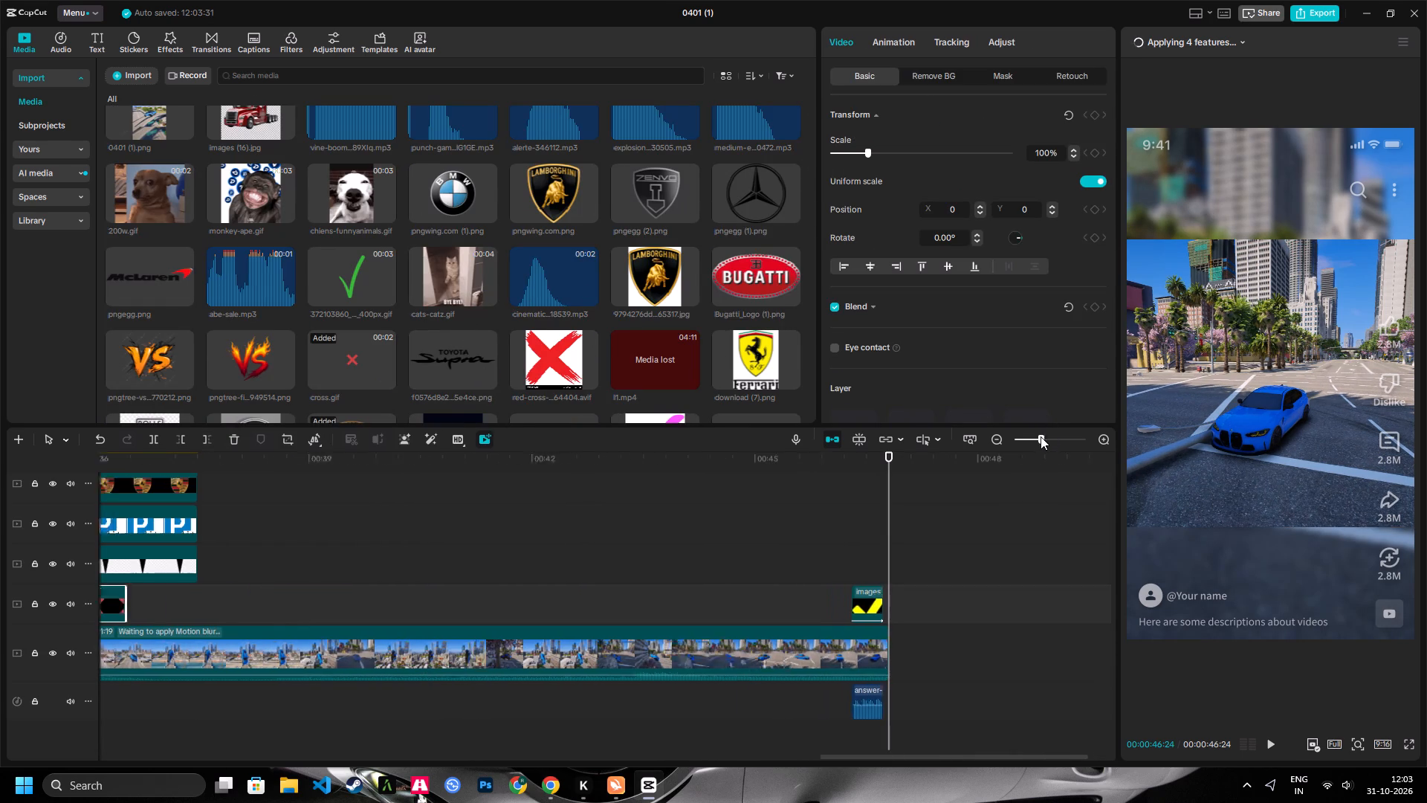
pyautogui.moveTo(388, 459); pyautogui.dragTo(259, 480)
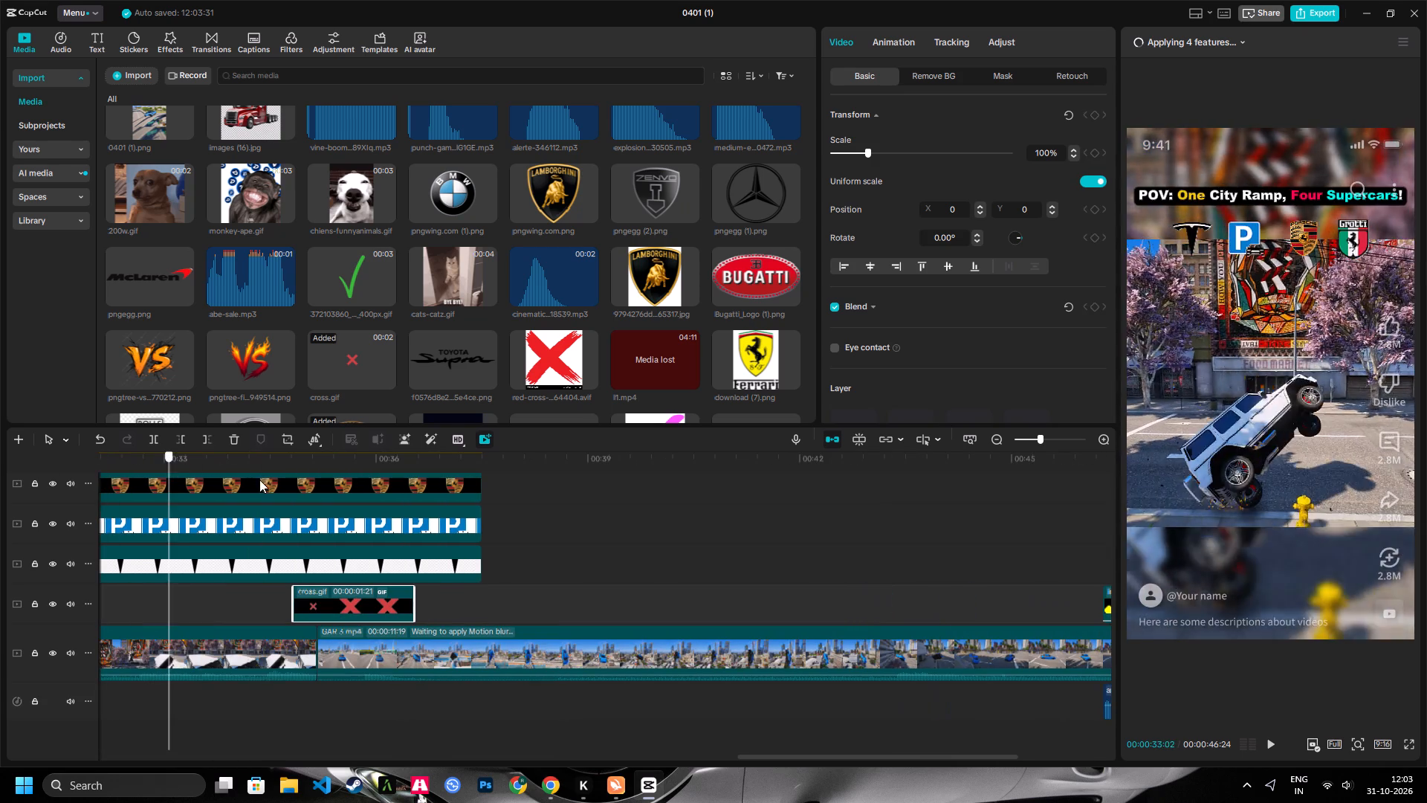
pyautogui.moveTo(259, 480); pyautogui.dragTo(314, 479)
# Add the "Correct and wrong sound effect" audio below the clips, just after the start of the blue car's clip.
pyautogui.scroll(5, 418, 228)
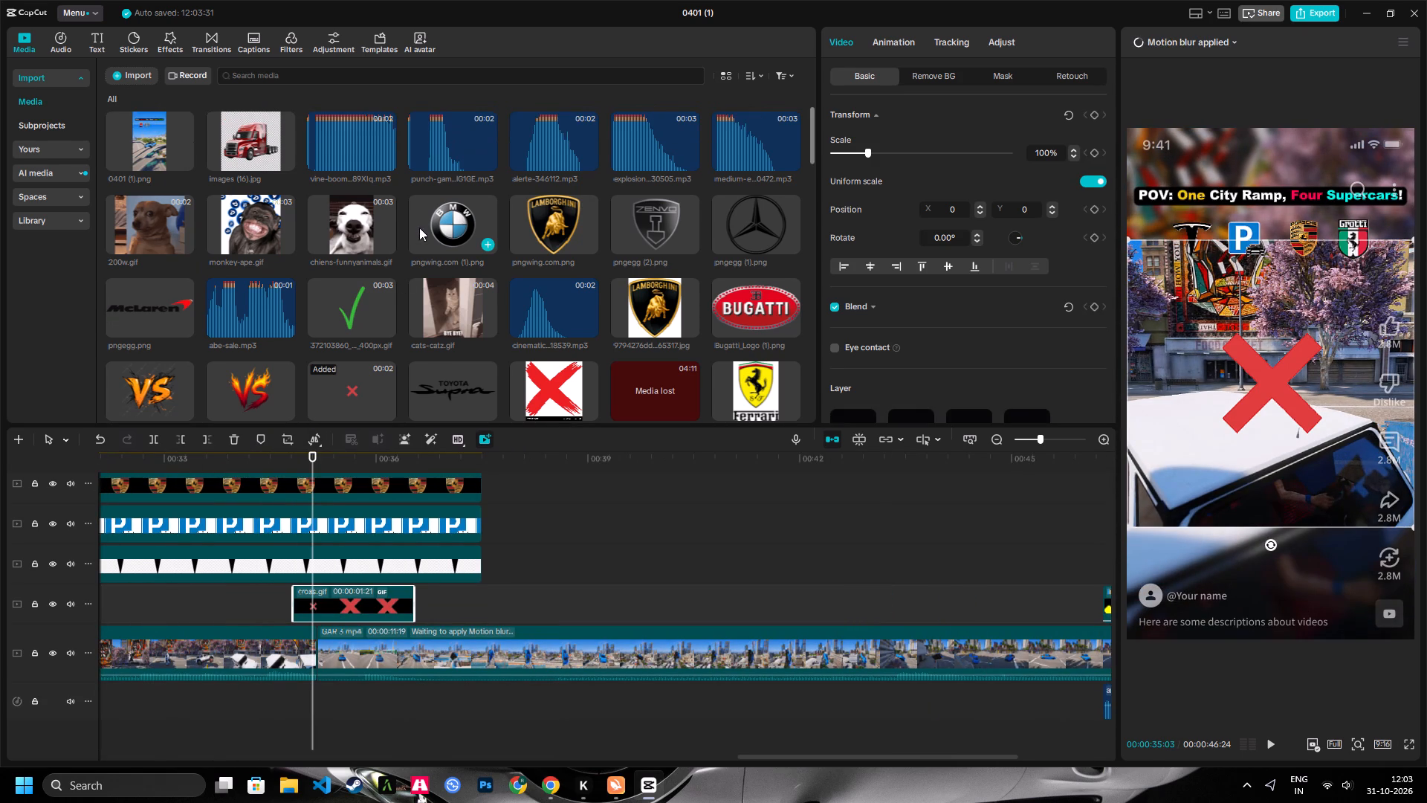
pyautogui.scroll(4, 440, 192)
pyautogui.scroll(-8, 447, 226)
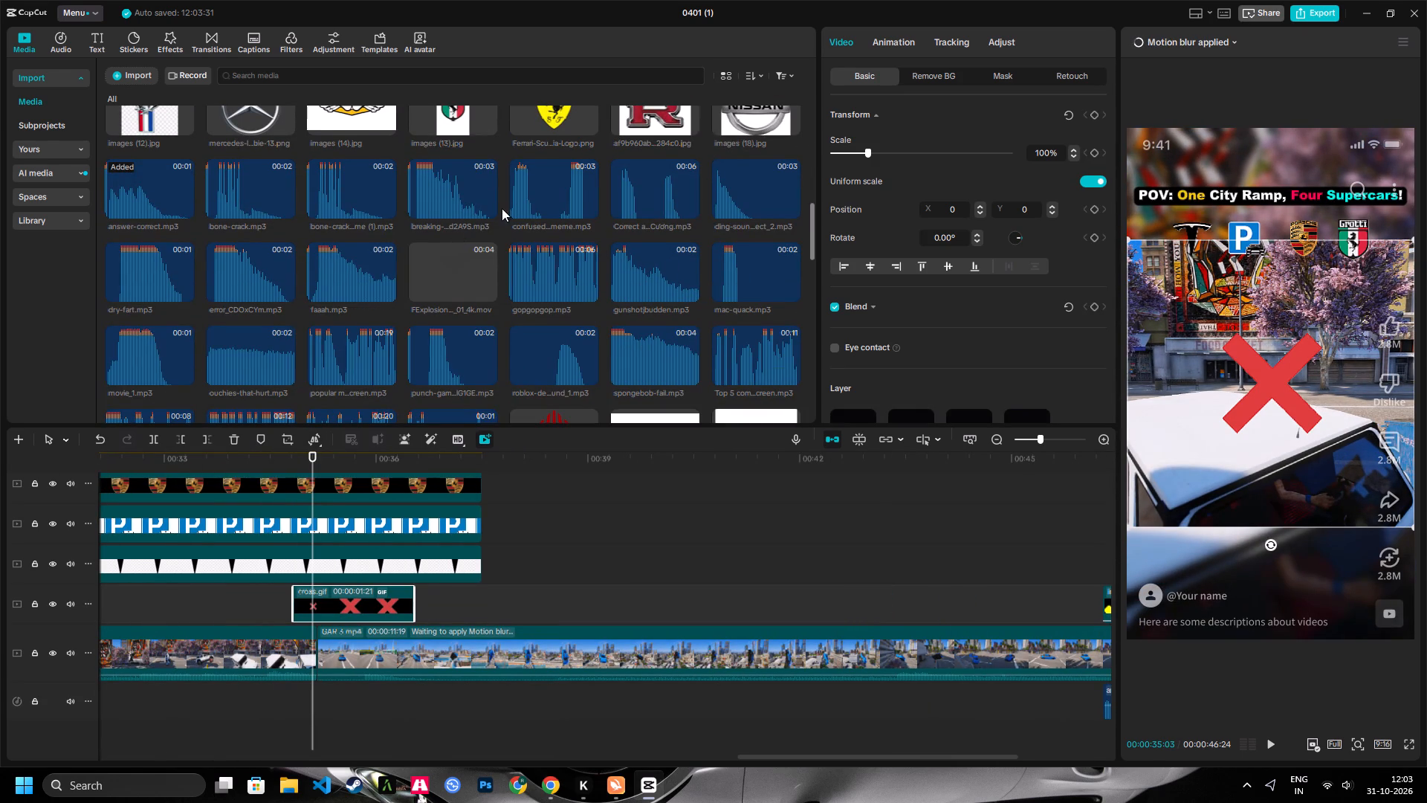
pyautogui.click(625, 190)
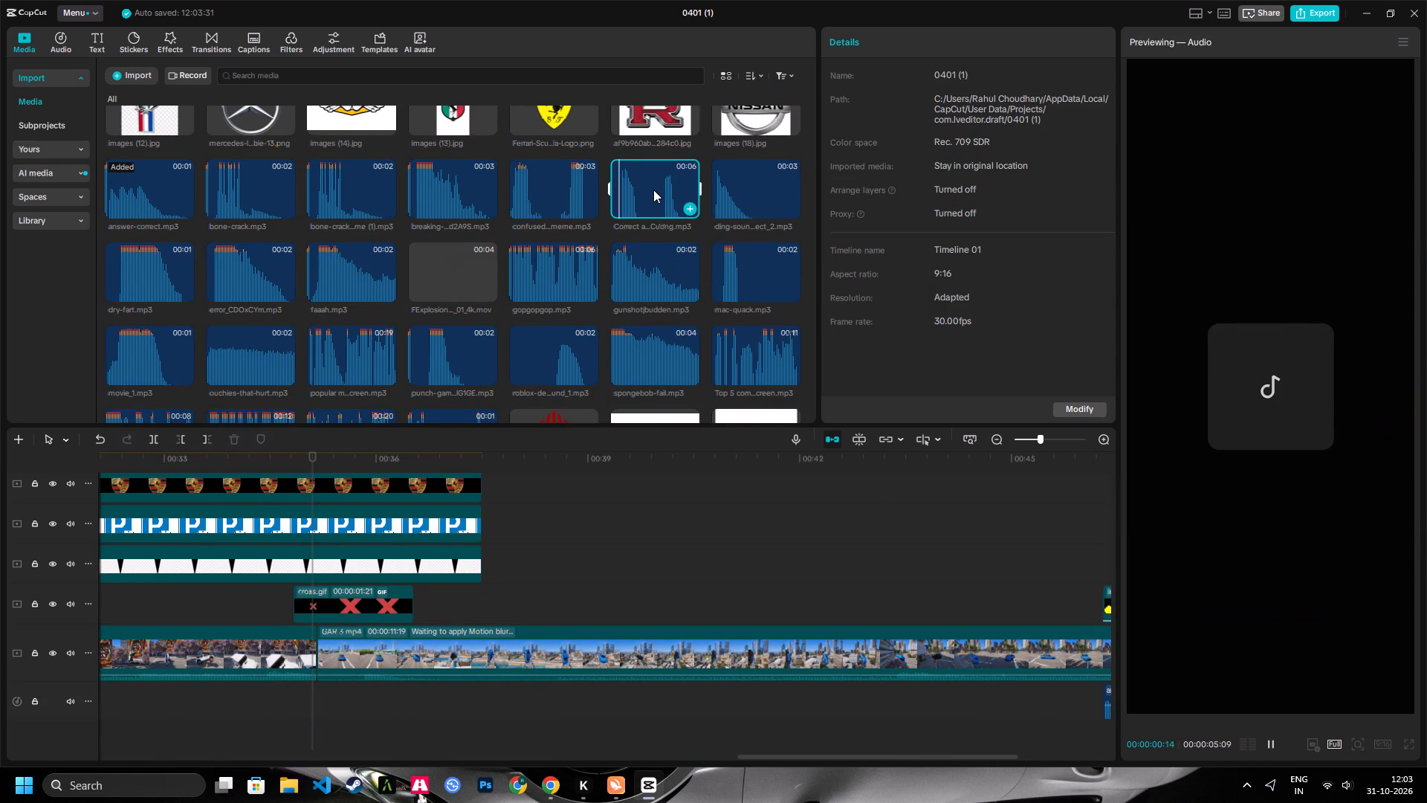
pyautogui.moveTo(653, 190); pyautogui.dragTo(337, 688)
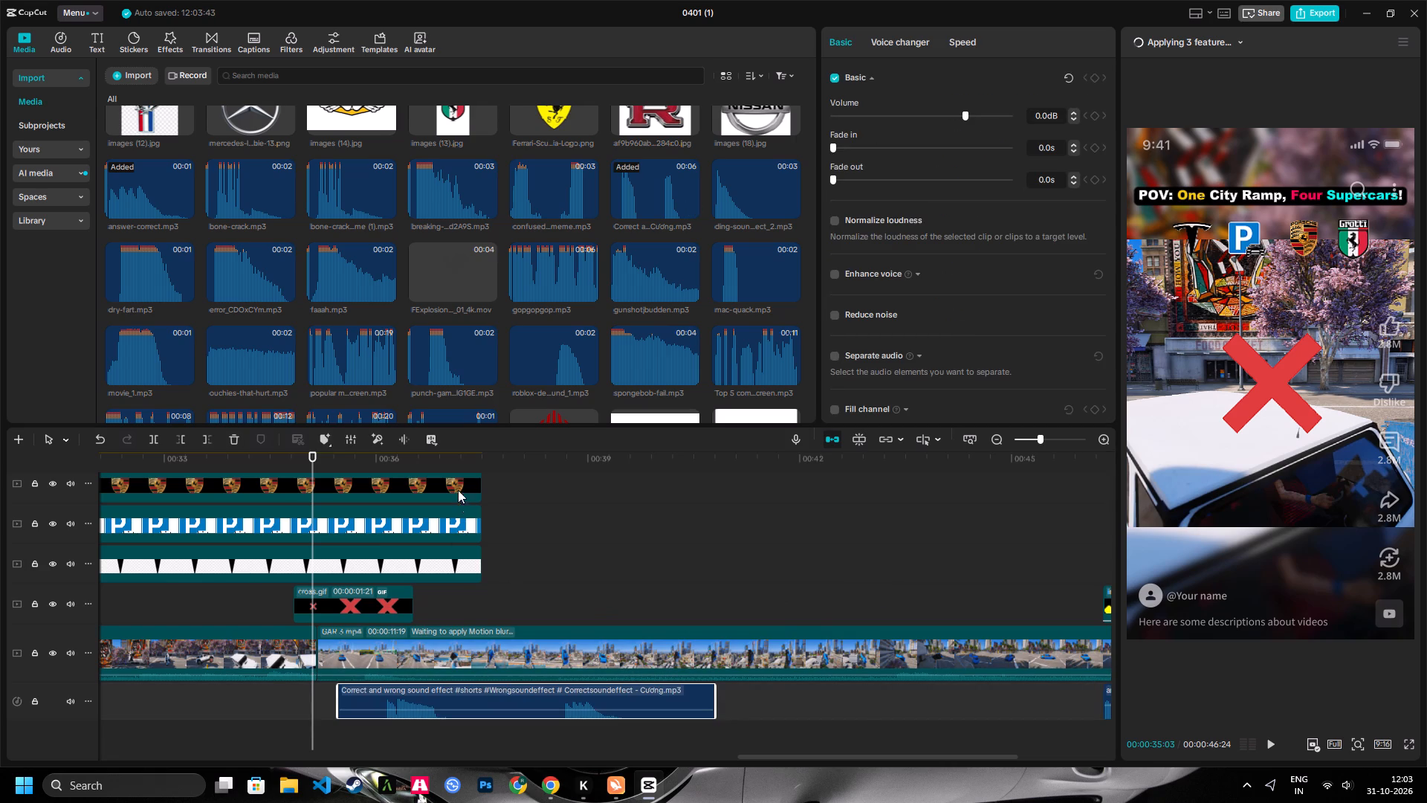
# Trim the added sound effect to the section from 00:00:36:03 to about 00:00:36:28.
pyautogui.moveTo(459, 455); pyautogui.dragTo(441, 477)
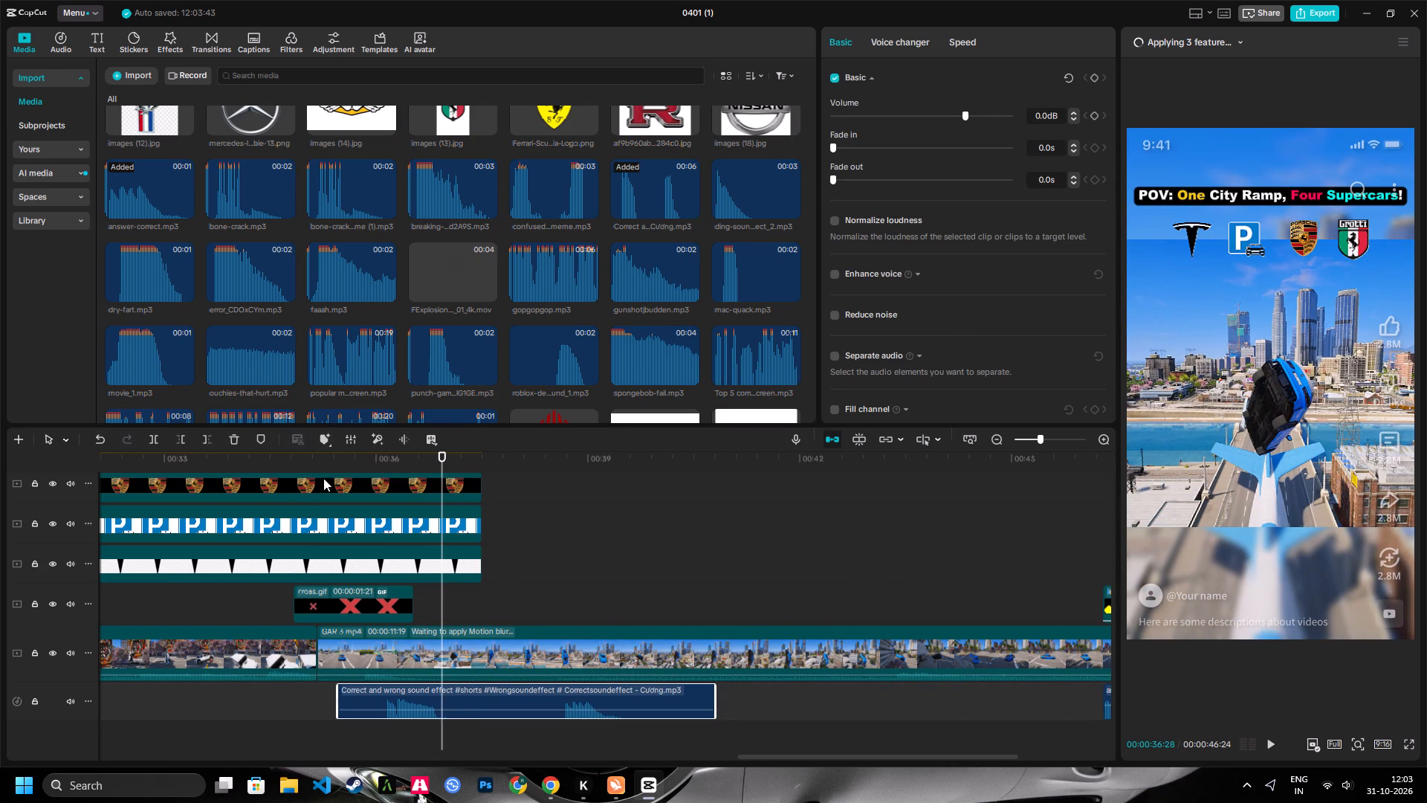
pyautogui.click(209, 435)
pyautogui.moveTo(395, 458); pyautogui.dragTo(381, 471)
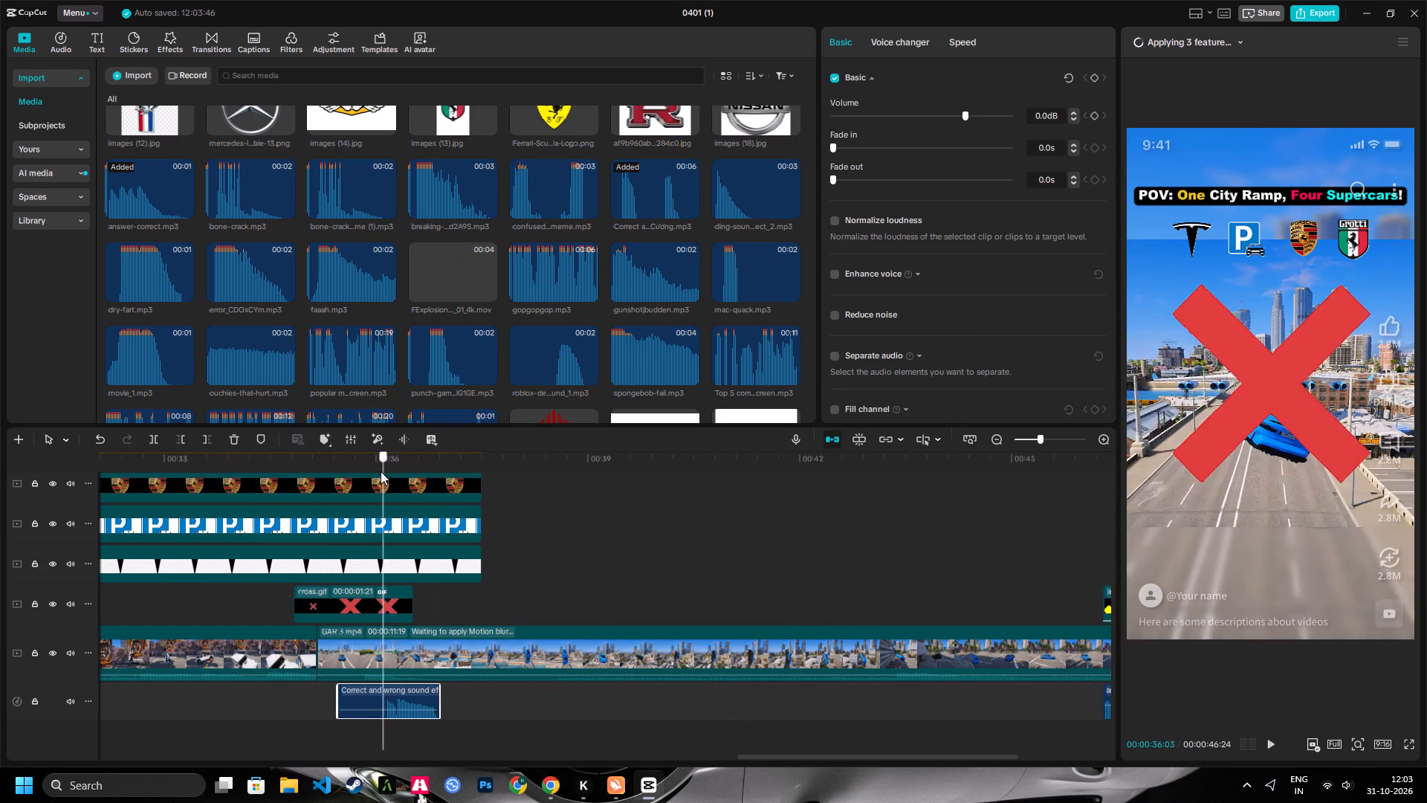
pyautogui.moveTo(381, 471); pyautogui.dragTo(385, 468)
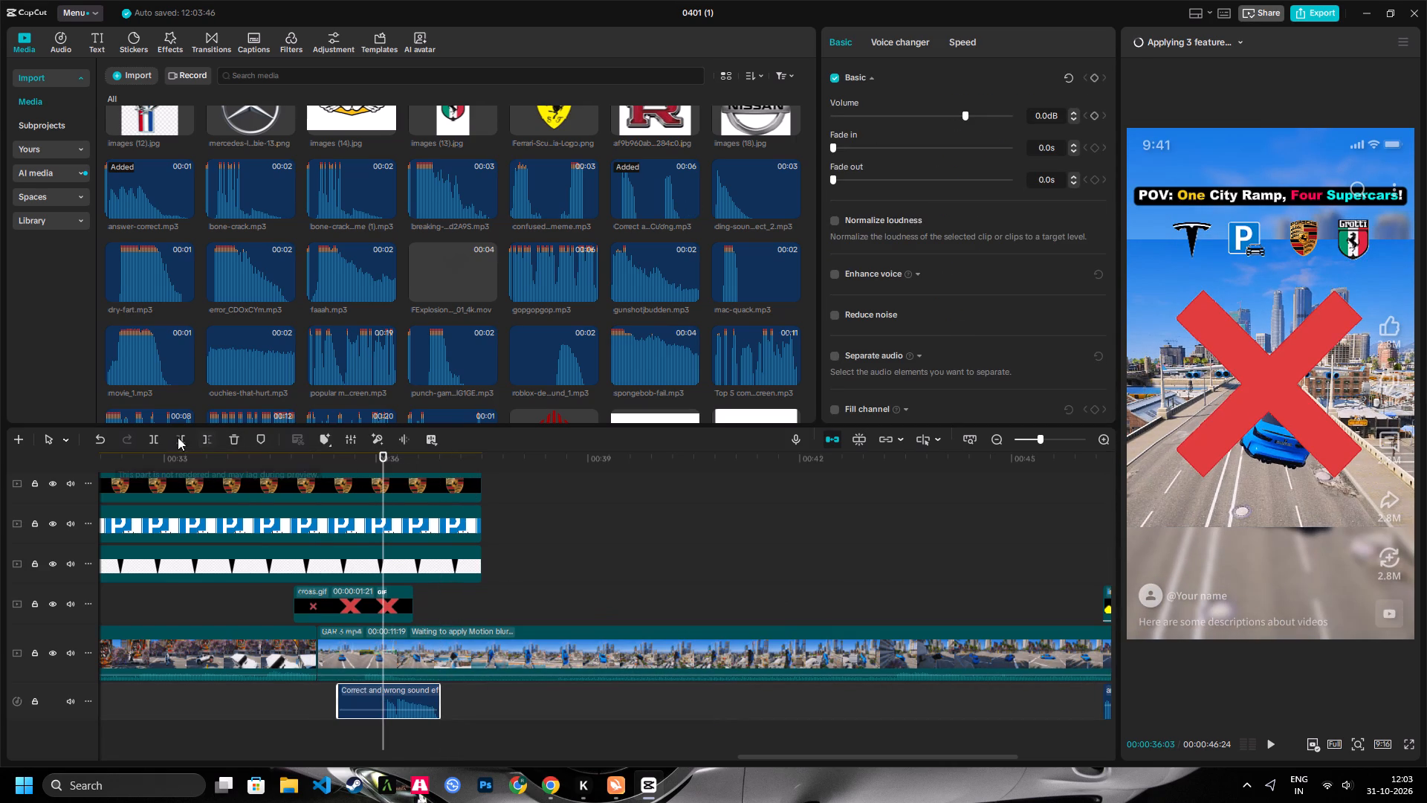
pyautogui.click(181, 435)
# Slide the trimmed sound effect back to about 00:00:34:21 and align the start of the cross animation with it.
pyautogui.click(376, 597)
pyautogui.moveTo(415, 694); pyautogui.dragTo(323, 695)
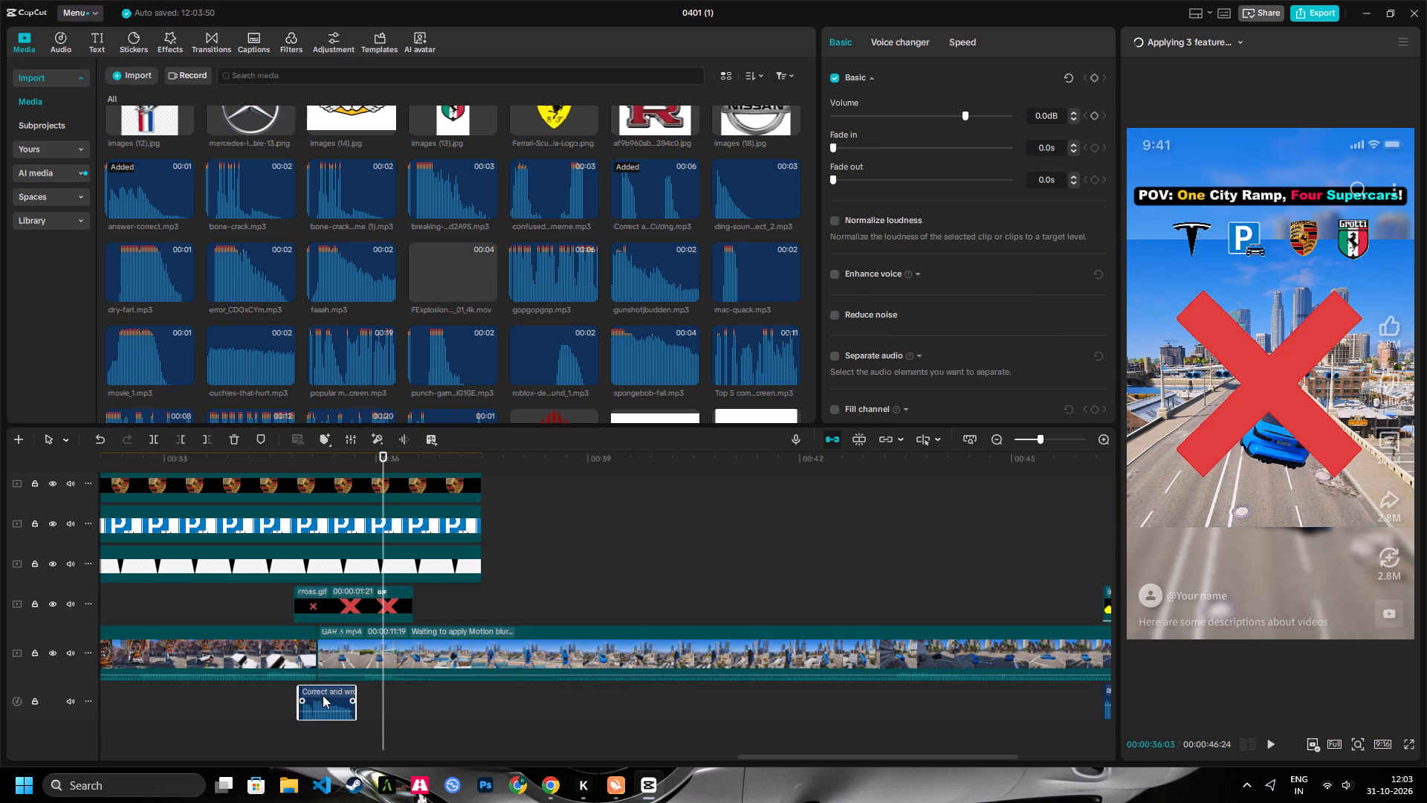
pyautogui.moveTo(323, 695); pyautogui.dragTo(317, 692)
pyautogui.click(290, 454)
pyautogui.click(311, 465)
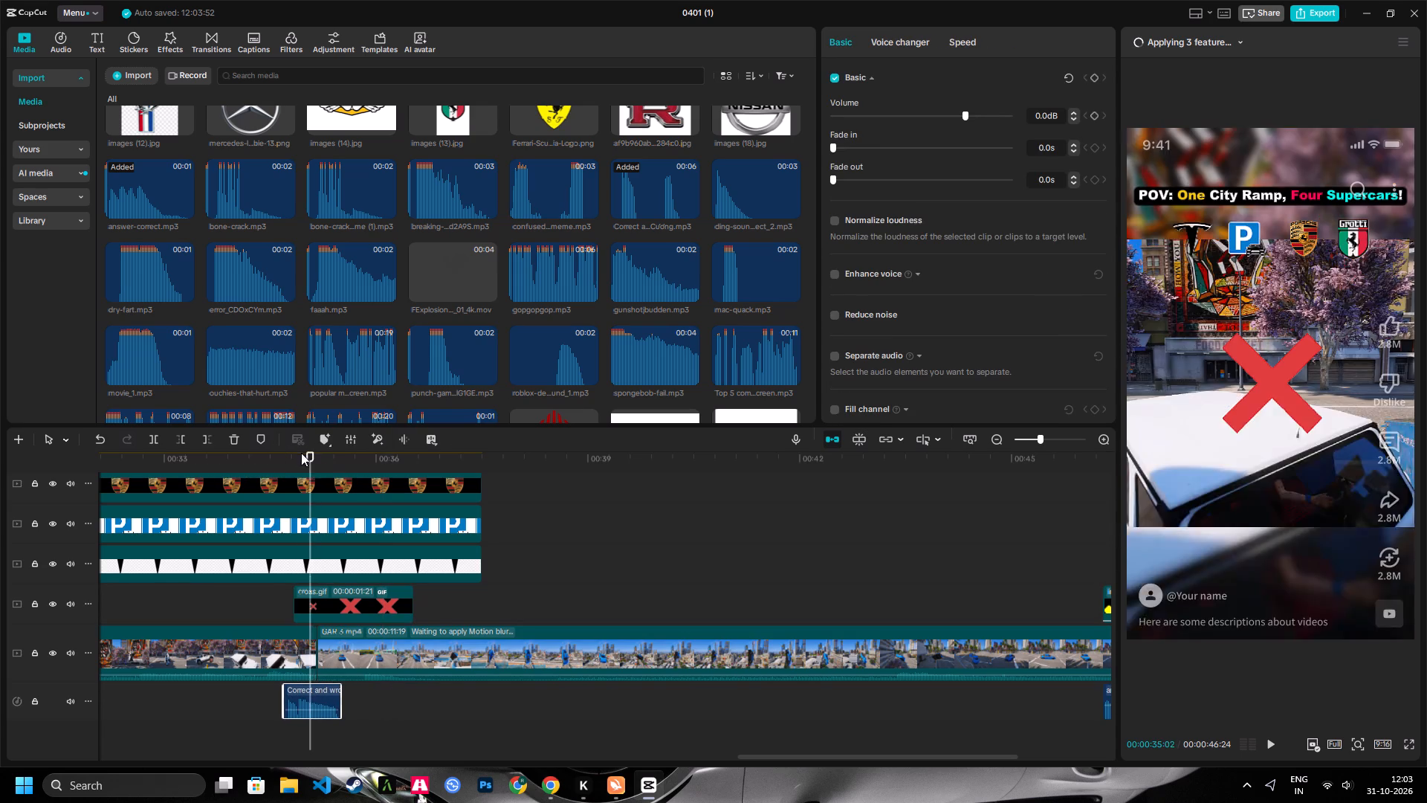
pyautogui.moveTo(301, 452); pyautogui.dragTo(292, 460)
pyautogui.moveTo(1043, 439); pyautogui.dragTo(1050, 439)
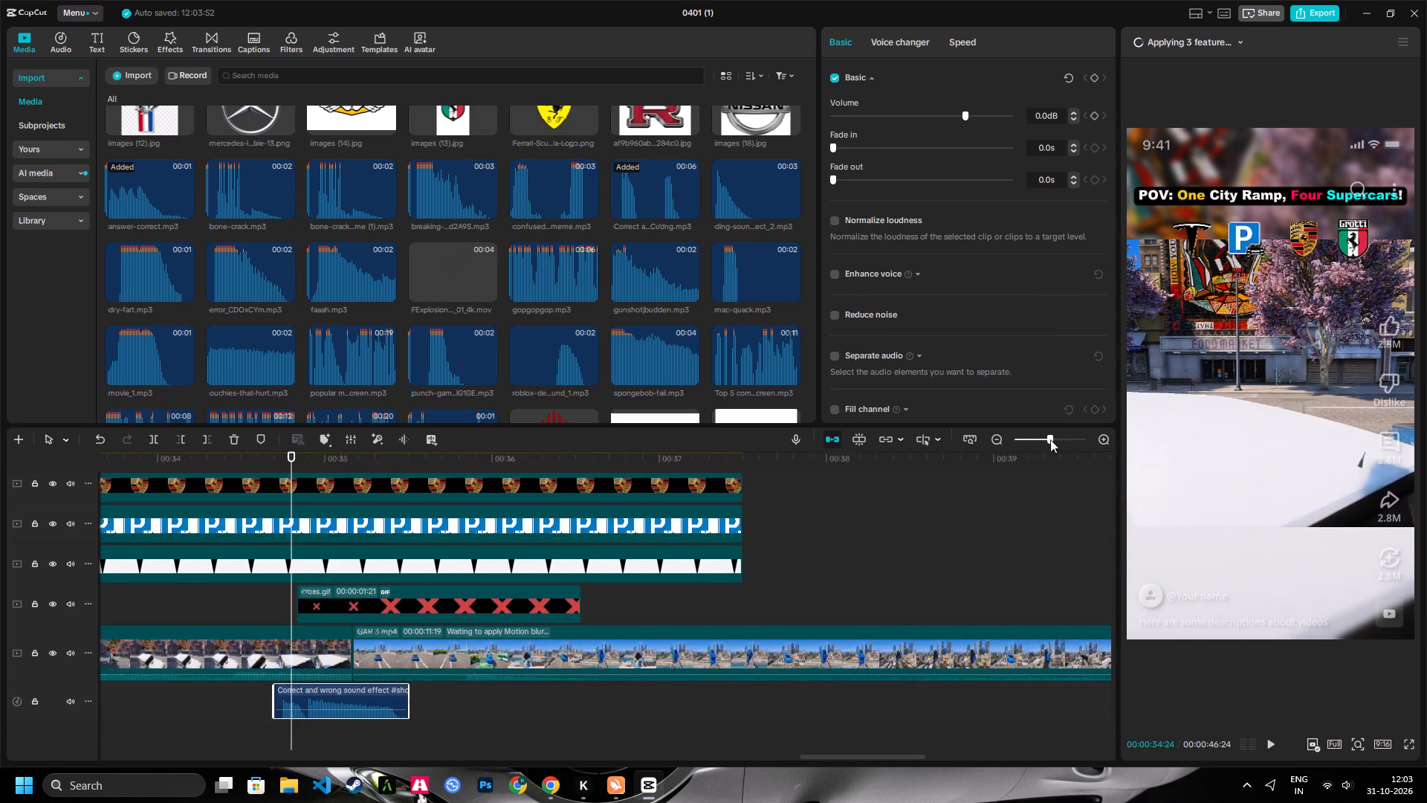
pyautogui.moveTo(1050, 439); pyautogui.dragTo(1064, 442)
pyautogui.moveTo(334, 602); pyautogui.dragTo(293, 607)
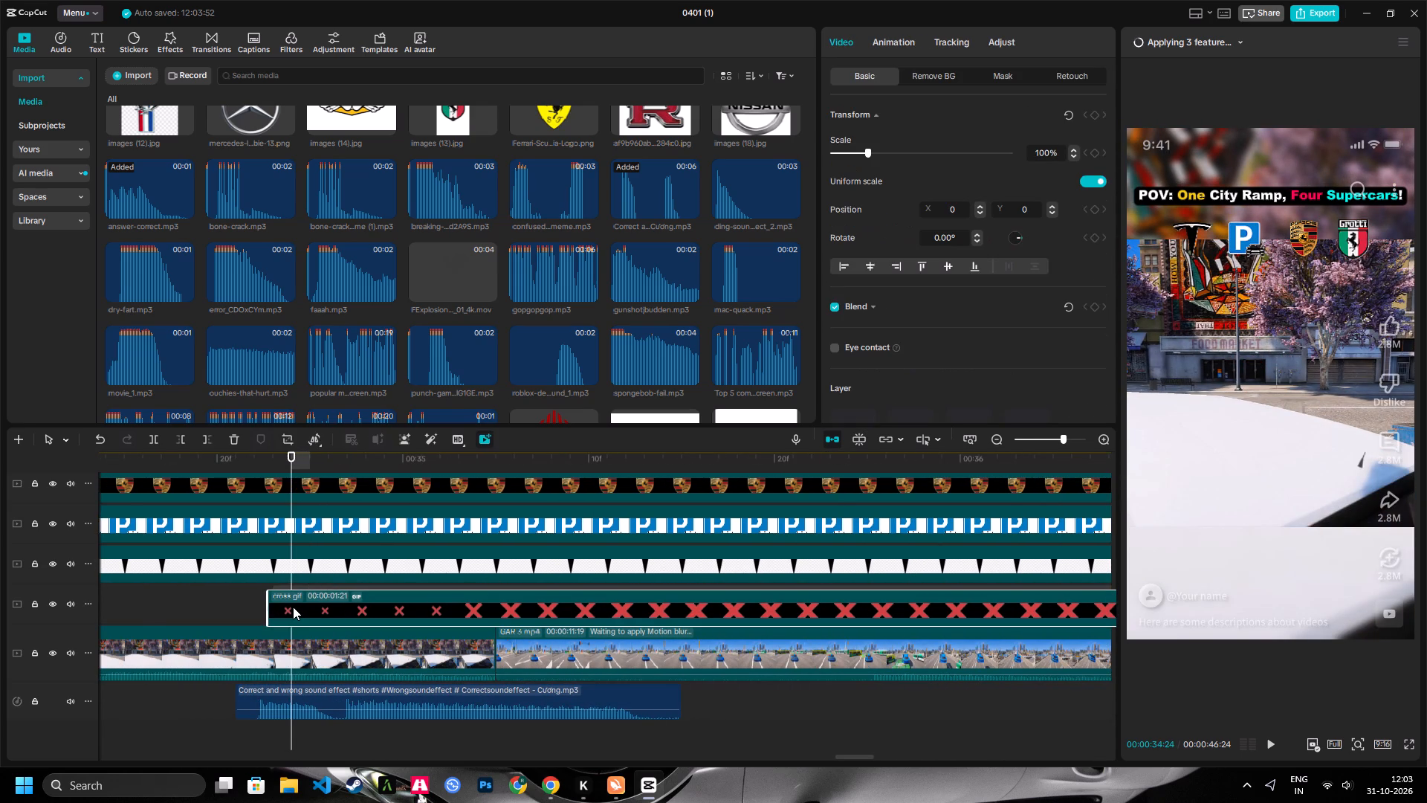
pyautogui.moveTo(293, 607); pyautogui.dragTo(263, 609)
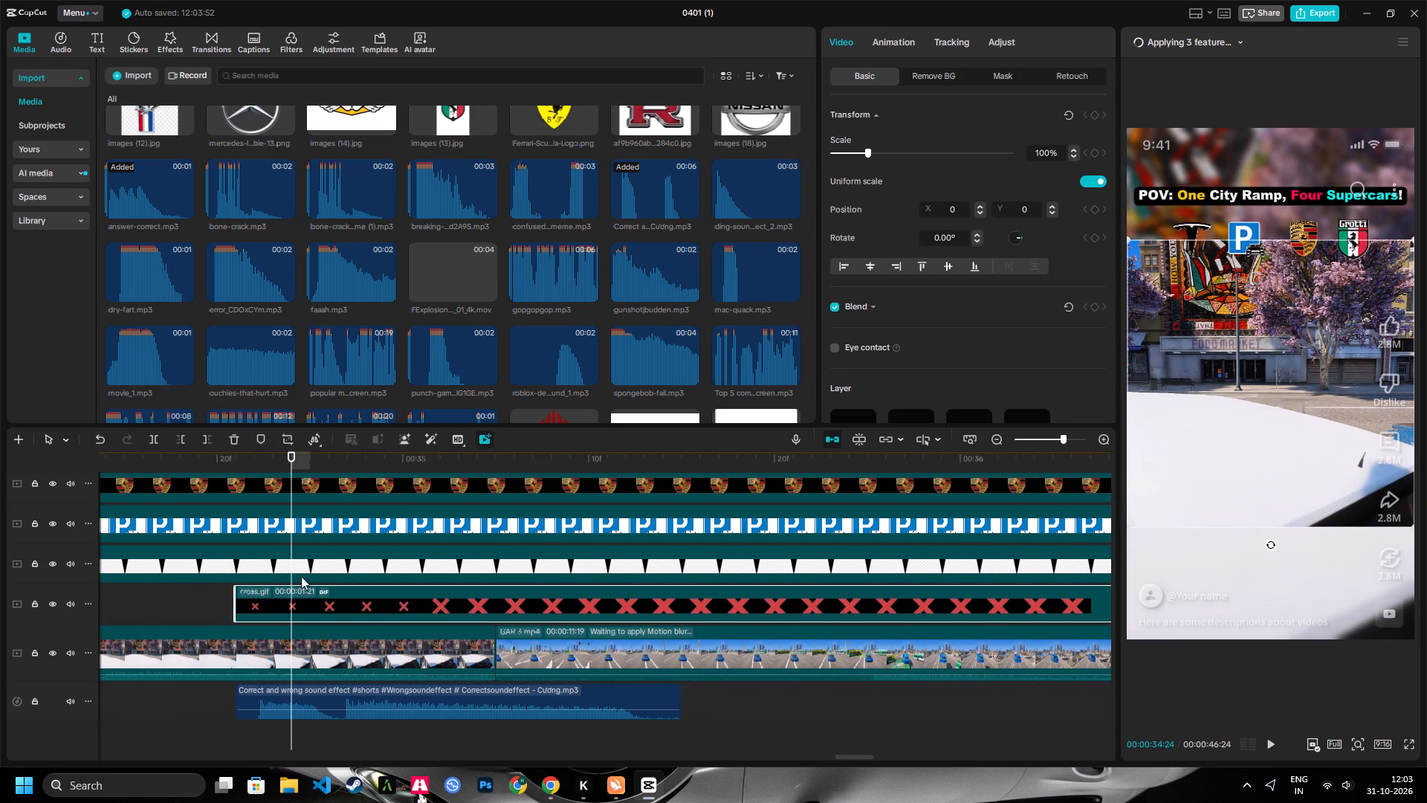
# Trim the end of the cross animation to 00:00:35:15, where its sound ends, and play back the result.
pyautogui.moveTo(673, 461); pyautogui.dragTo(675, 471)
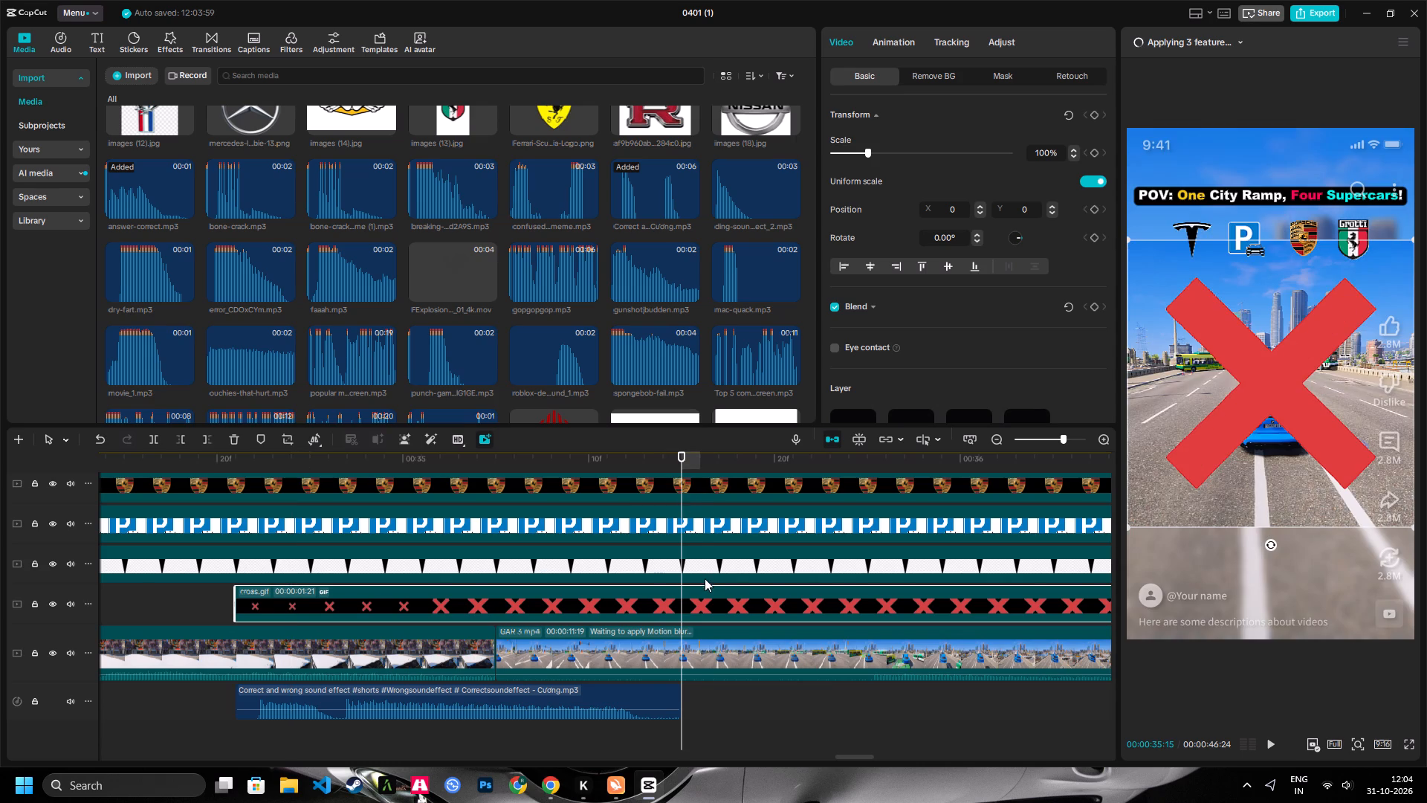
pyautogui.click(700, 584)
pyautogui.click(693, 609)
pyautogui.moveTo(685, 459); pyautogui.dragTo(677, 467)
pyautogui.click(635, 586)
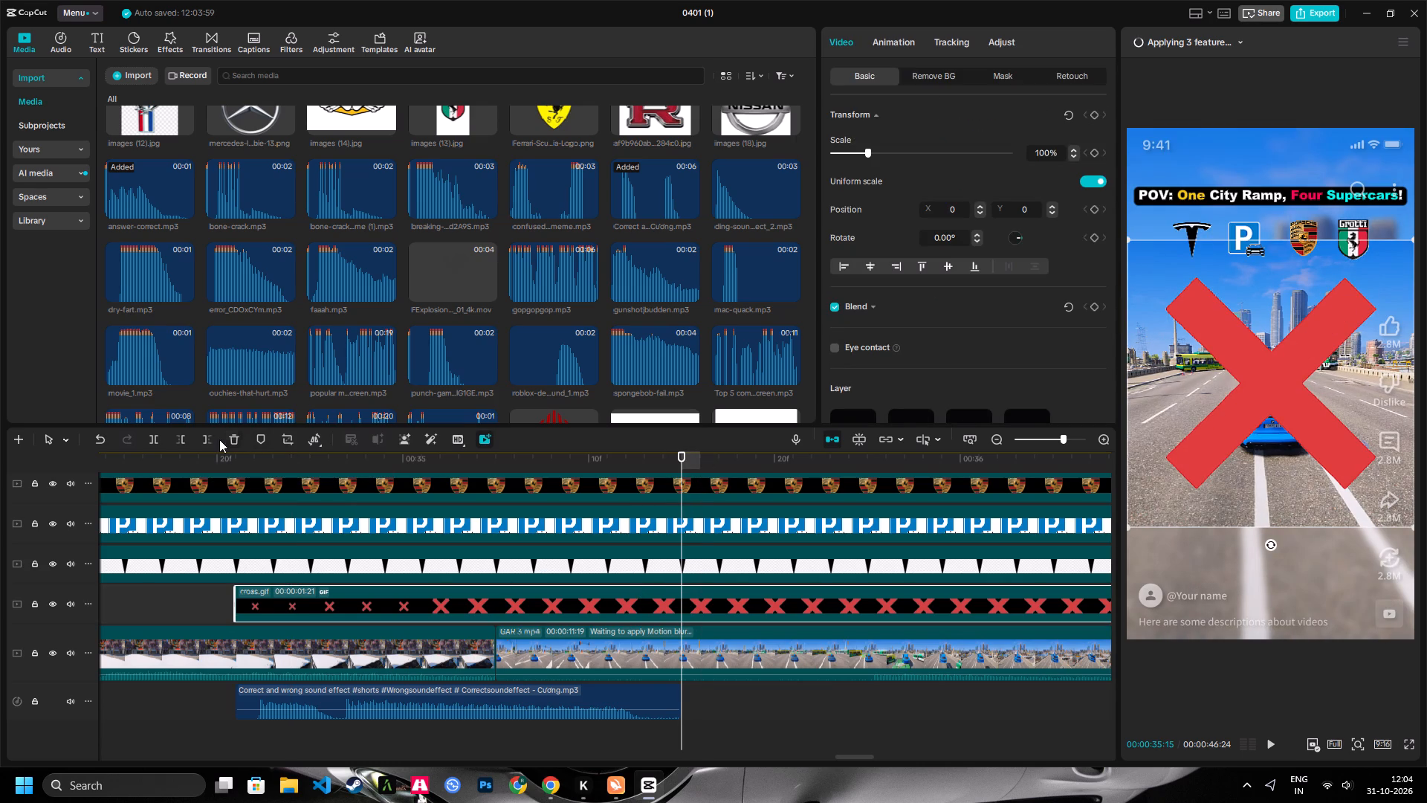
pyautogui.click(207, 436)
pyautogui.hotkey('shift', 'z')
pyautogui.hotkey('shift', 'space')
pyautogui.press('space')
pyautogui.press('space')
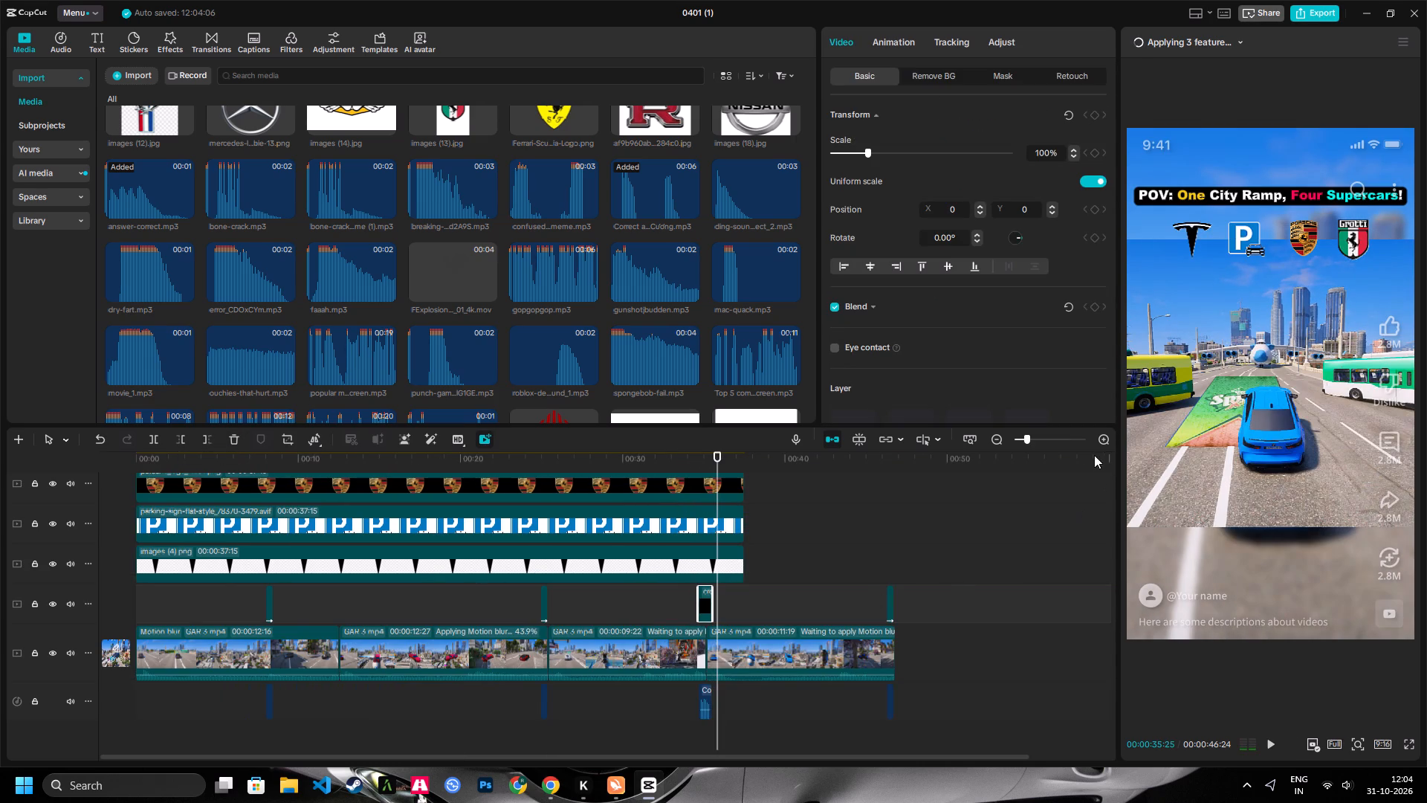
# Move the cross animation and its sound together about ten frames earlier, near the end of the white SUV's clip.
pyautogui.moveTo(1034, 439); pyautogui.dragTo(1053, 435)
pyautogui.click(531, 704)
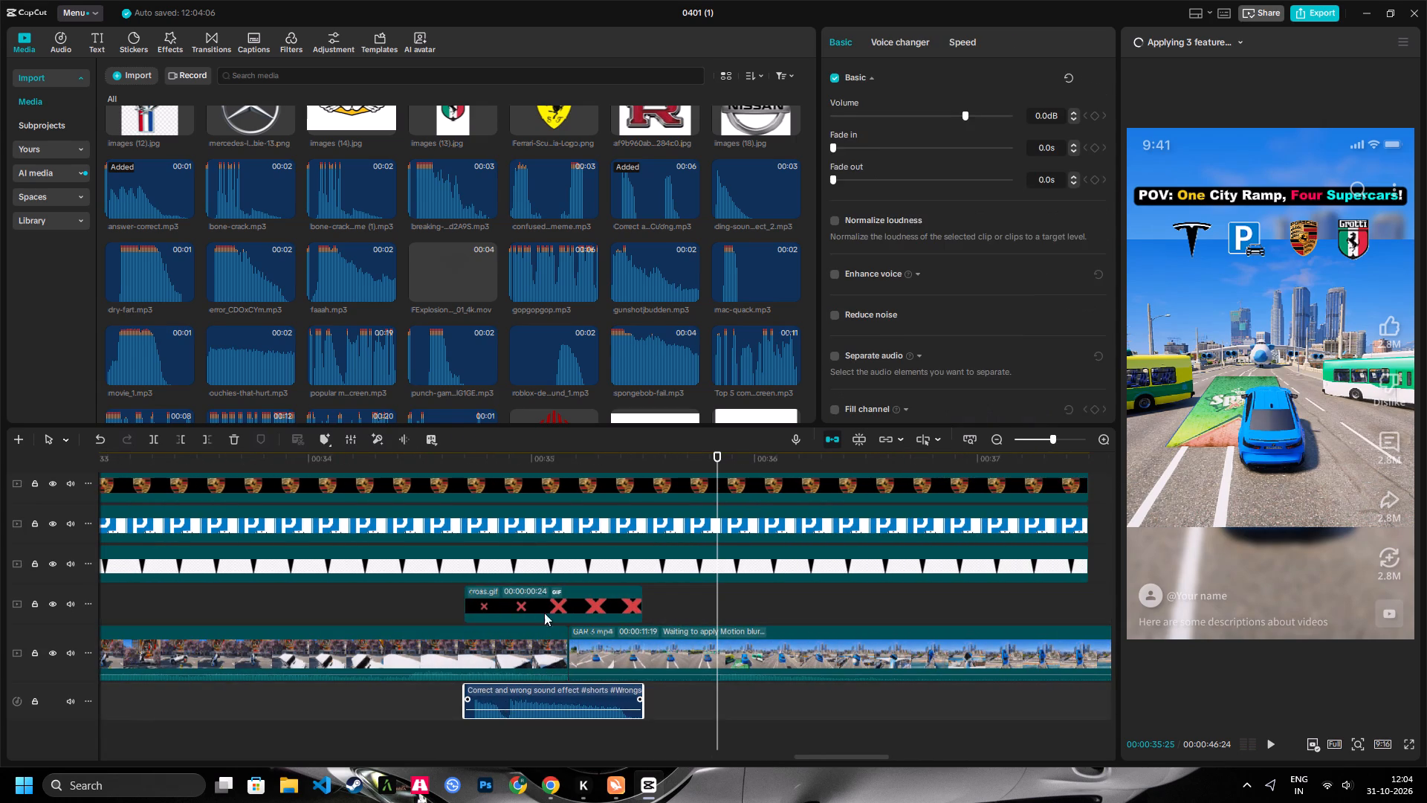
pyautogui.keyDown('ctrl'); pyautogui.click(543, 592); pyautogui.keyUp('ctrl')
pyautogui.hotkey('ctrl', 'c')
pyautogui.moveTo(541, 608); pyautogui.dragTo(511, 609)
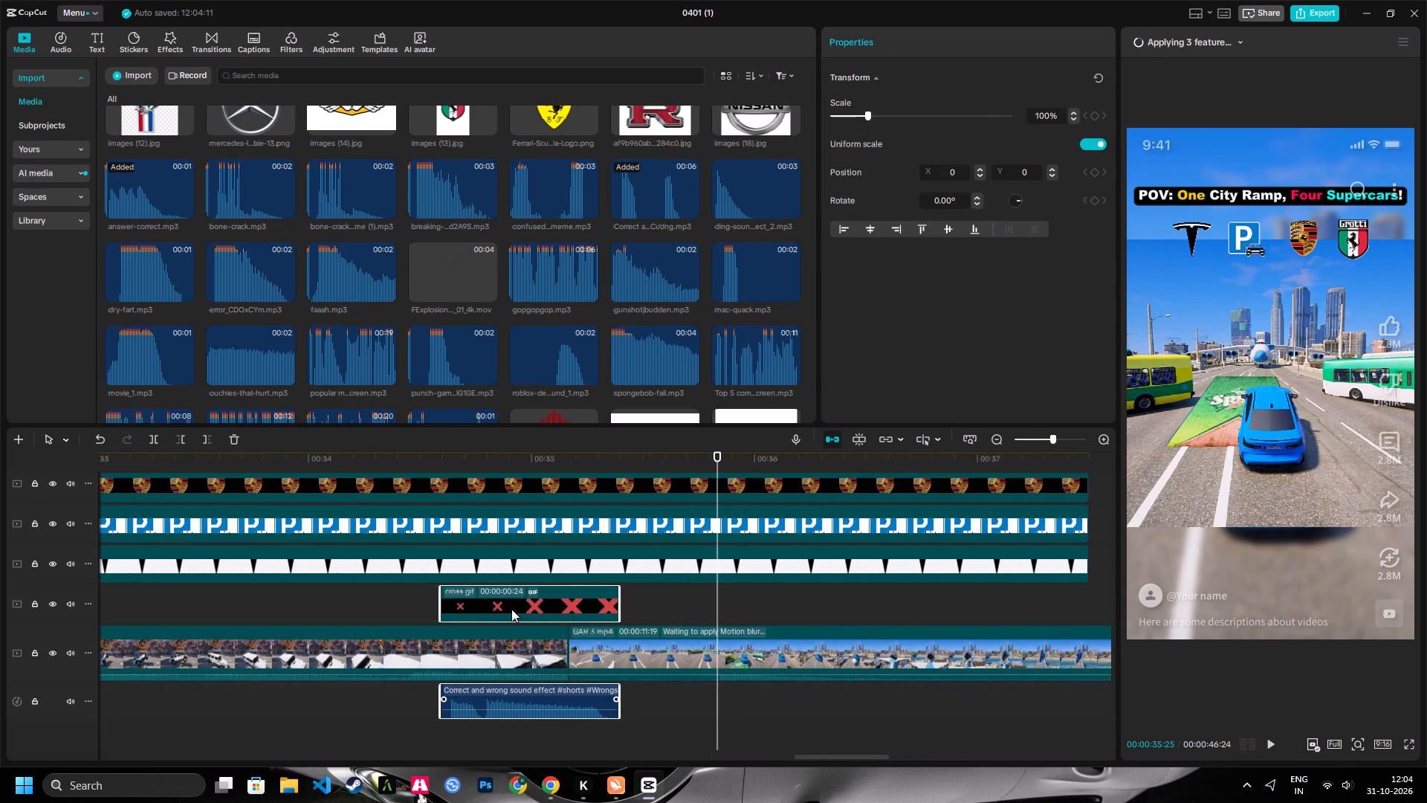
pyautogui.moveTo(511, 609); pyautogui.dragTo(463, 610)
pyautogui.hotkey('shift', 'z')
pyautogui.press('space')
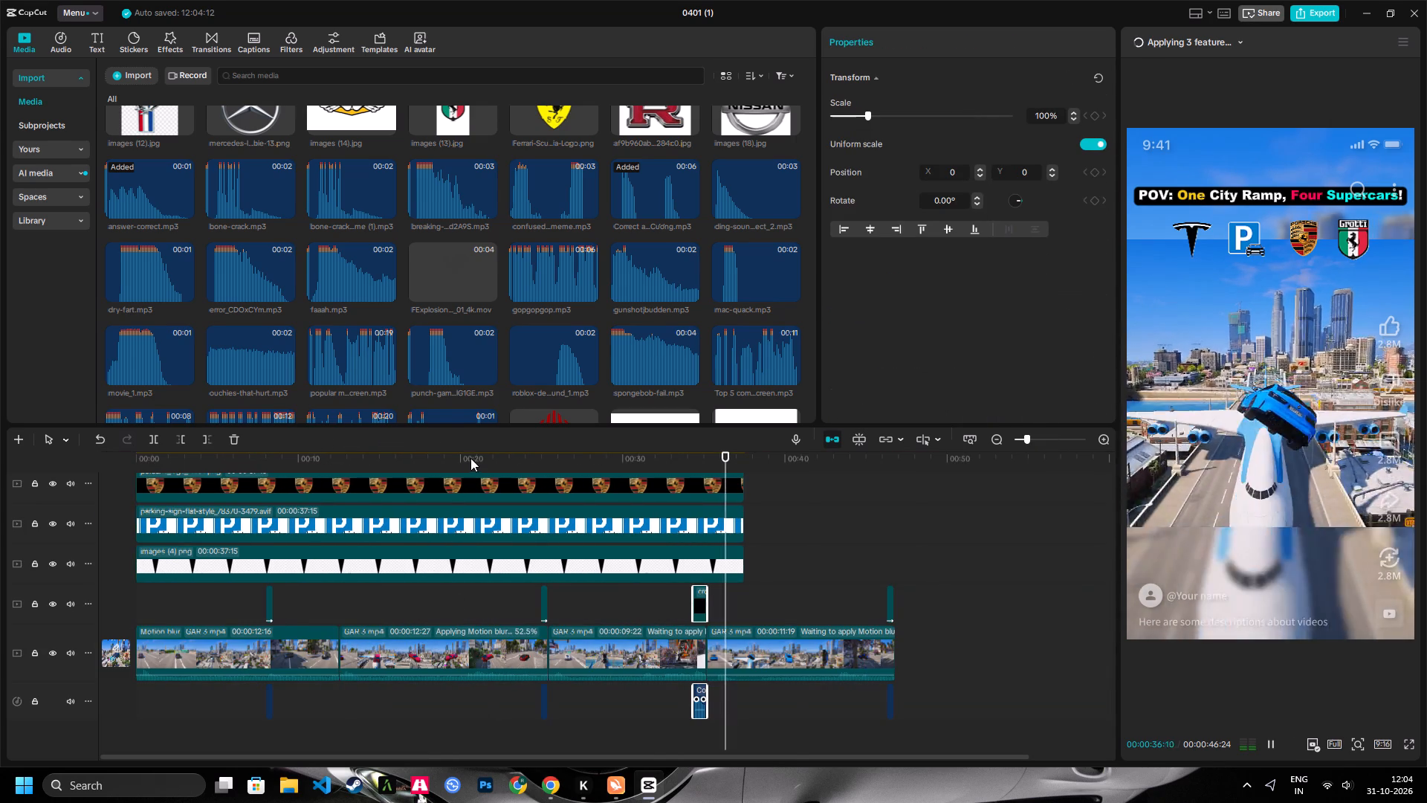
# Delete the four old logo layers: Tesla, the parking sign, Porsche and Grotti.
pyautogui.moveTo(470, 458); pyautogui.dragTo(24, 474)
pyautogui.press('space')
pyautogui.press('space')
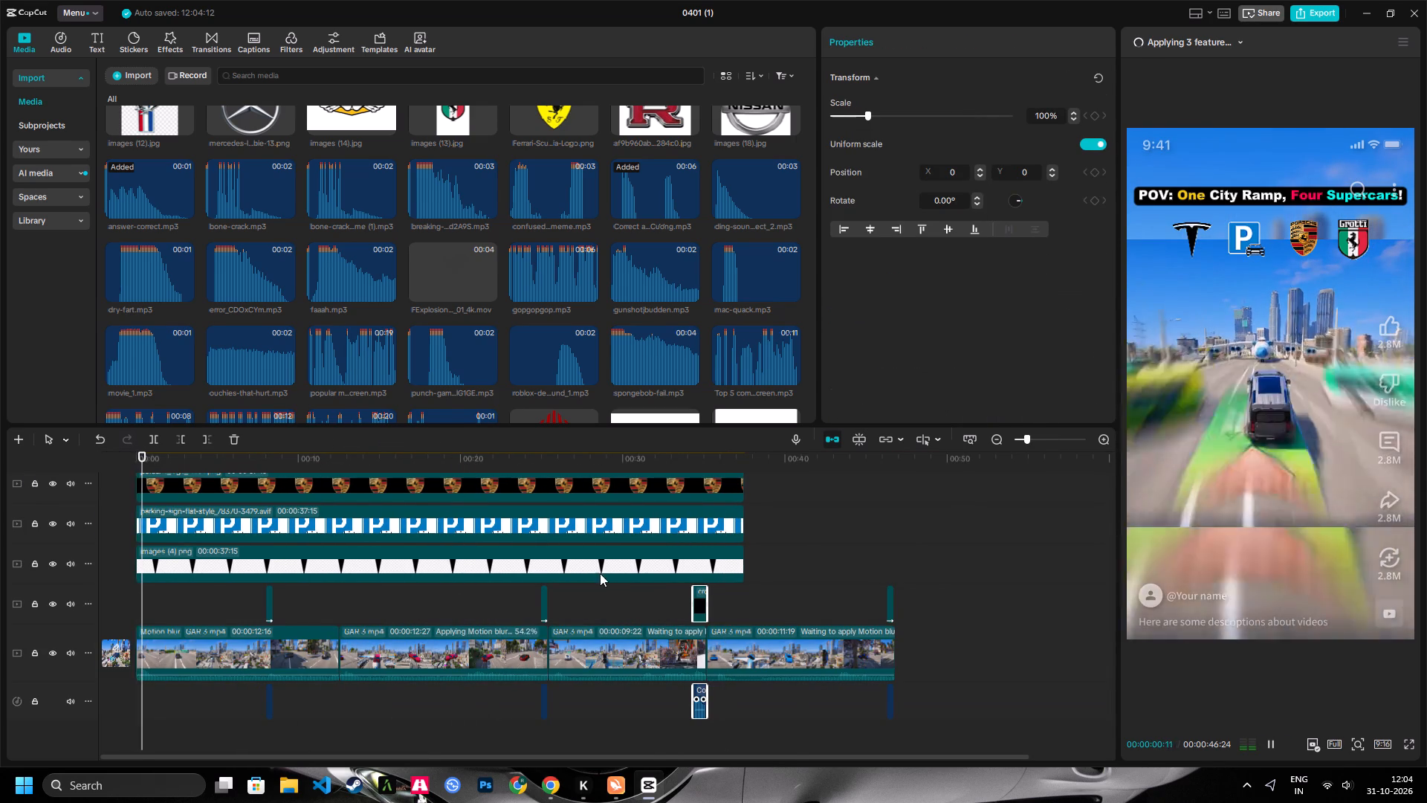
pyautogui.scroll(3, 607, 572)
pyautogui.press('space')
pyautogui.click(561, 611)
pyautogui.press('Delete')
pyautogui.click(528, 567)
pyautogui.press('Delete')
pyautogui.scroll(3, 528, 568)
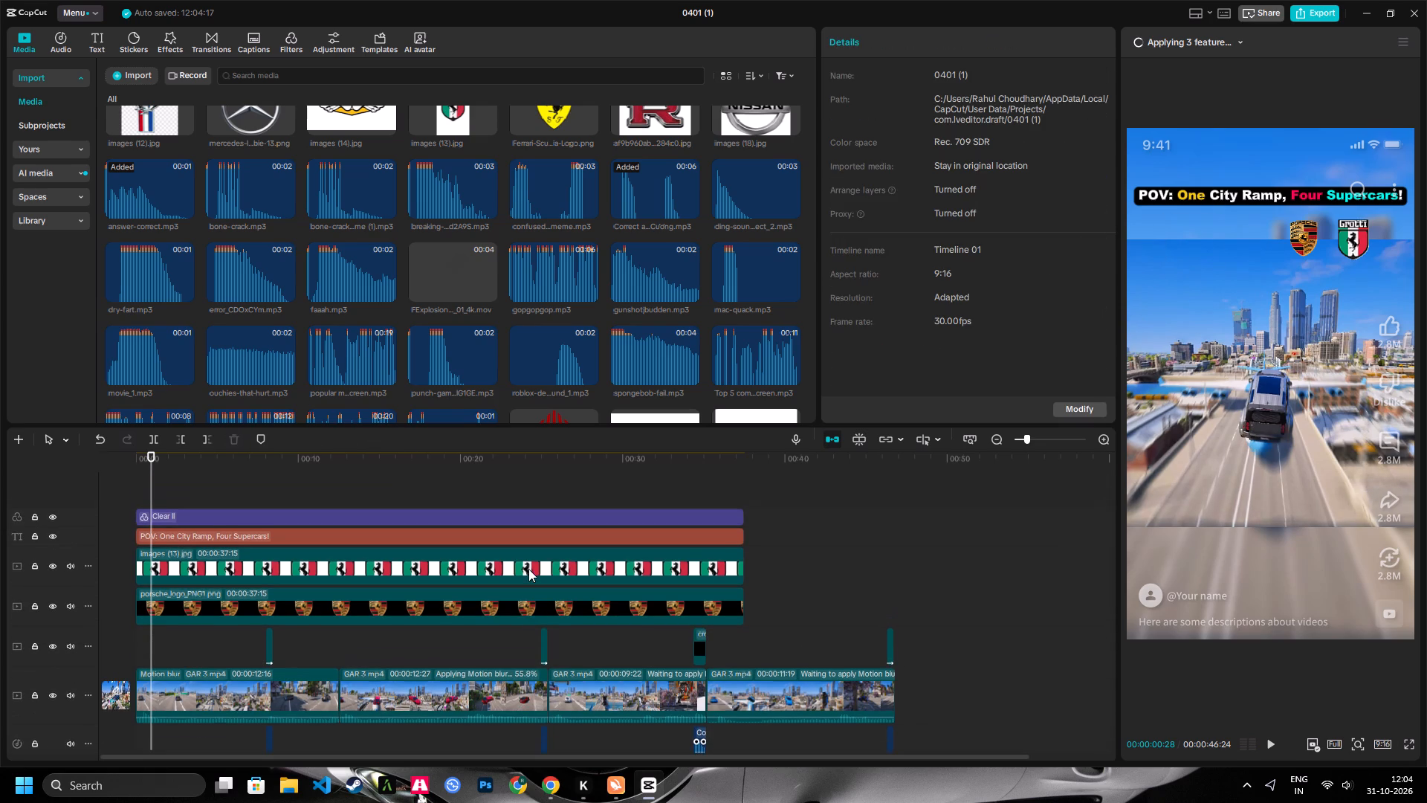
pyautogui.click(507, 601)
pyautogui.press('Delete')
pyautogui.click(507, 565)
pyautogui.press('Delete')
# Add the Defender logo over the video from the start to 00:00:47:18 and remove its background.
pyautogui.scroll(5, 607, 328)
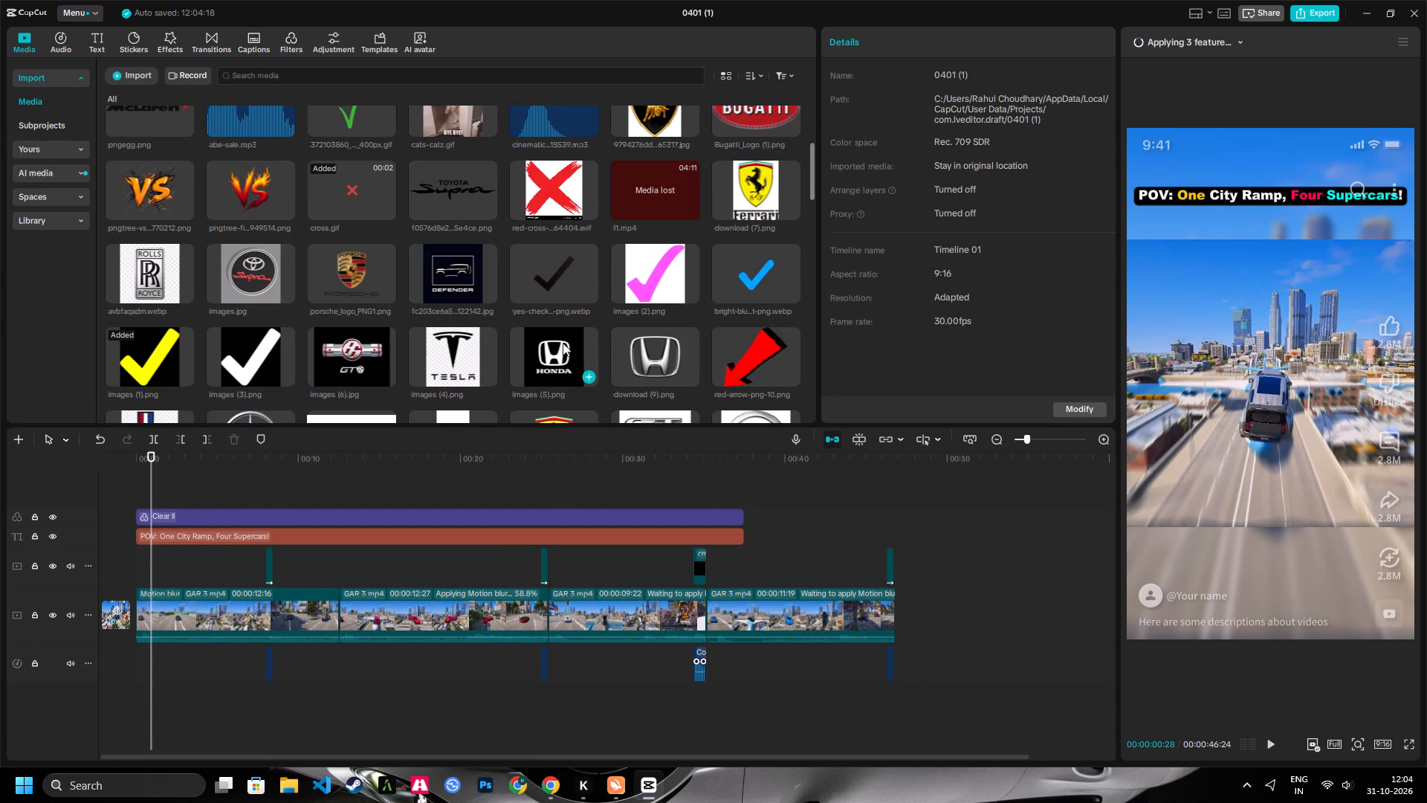
pyautogui.moveTo(448, 273); pyautogui.dragTo(59, 486)
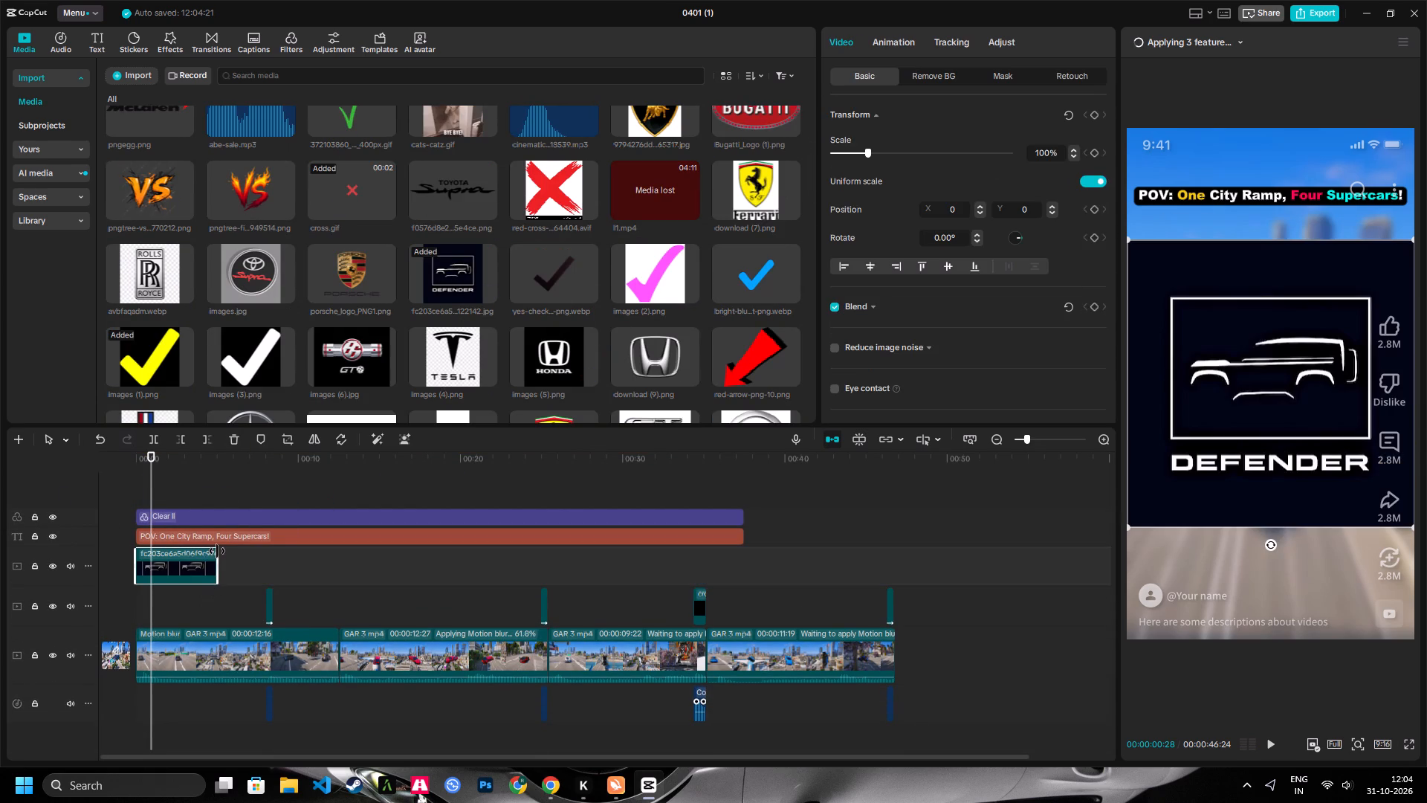
pyautogui.moveTo(217, 551); pyautogui.dragTo(905, 555)
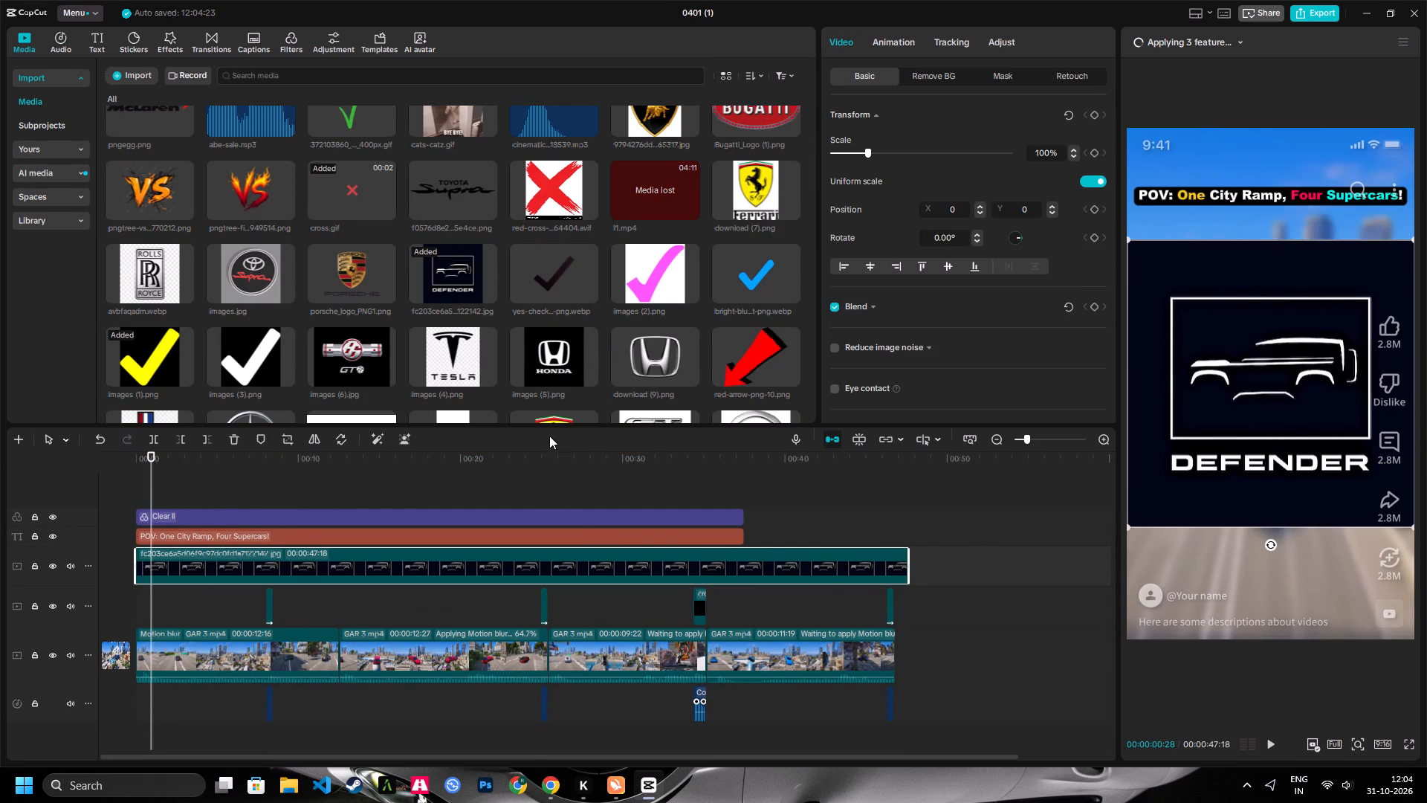
pyautogui.click(409, 438)
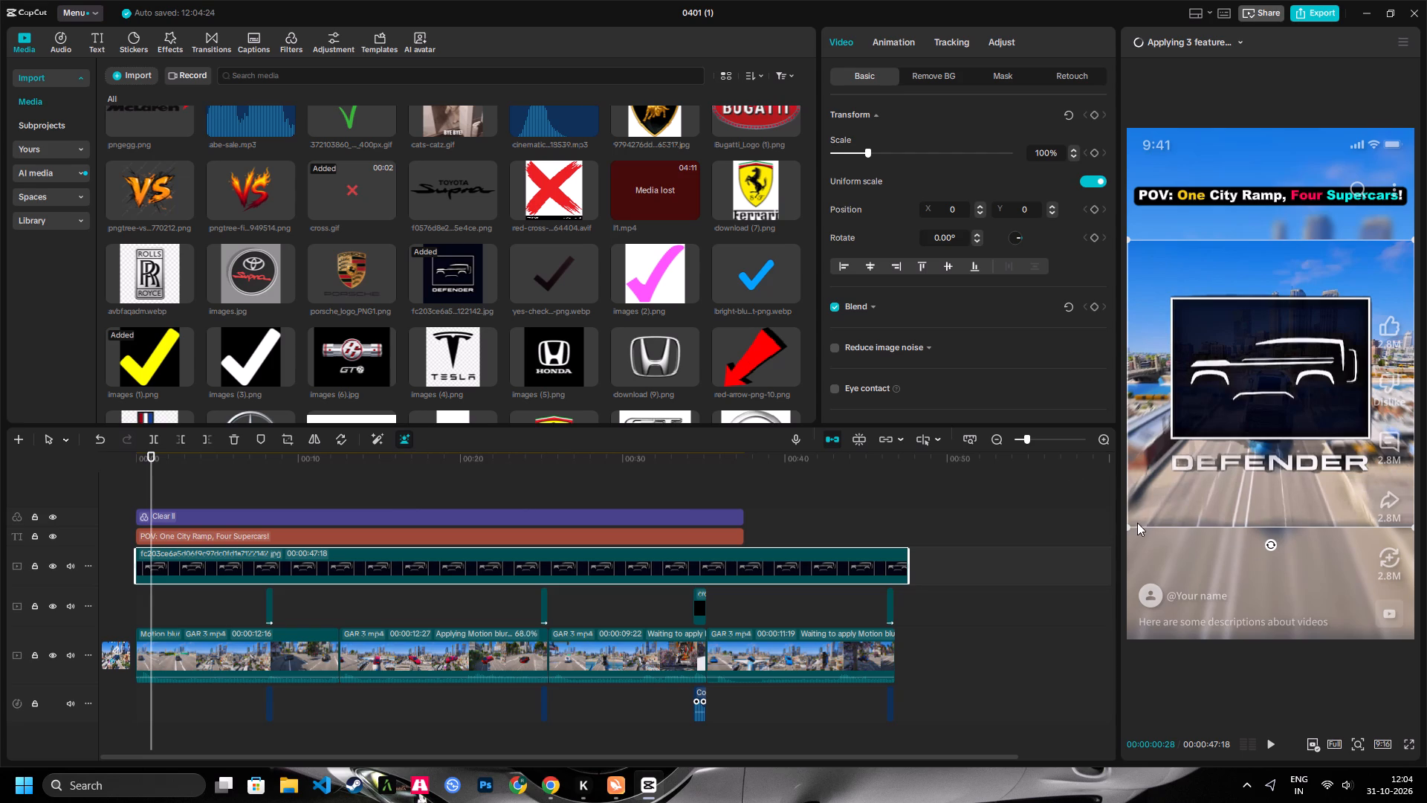
# Scale the Defender logo to 29% and place it below the start of the title at X -636, Y 1013.
pyautogui.click(1125, 523)
pyautogui.moveTo(1127, 528); pyautogui.dragTo(1295, 428)
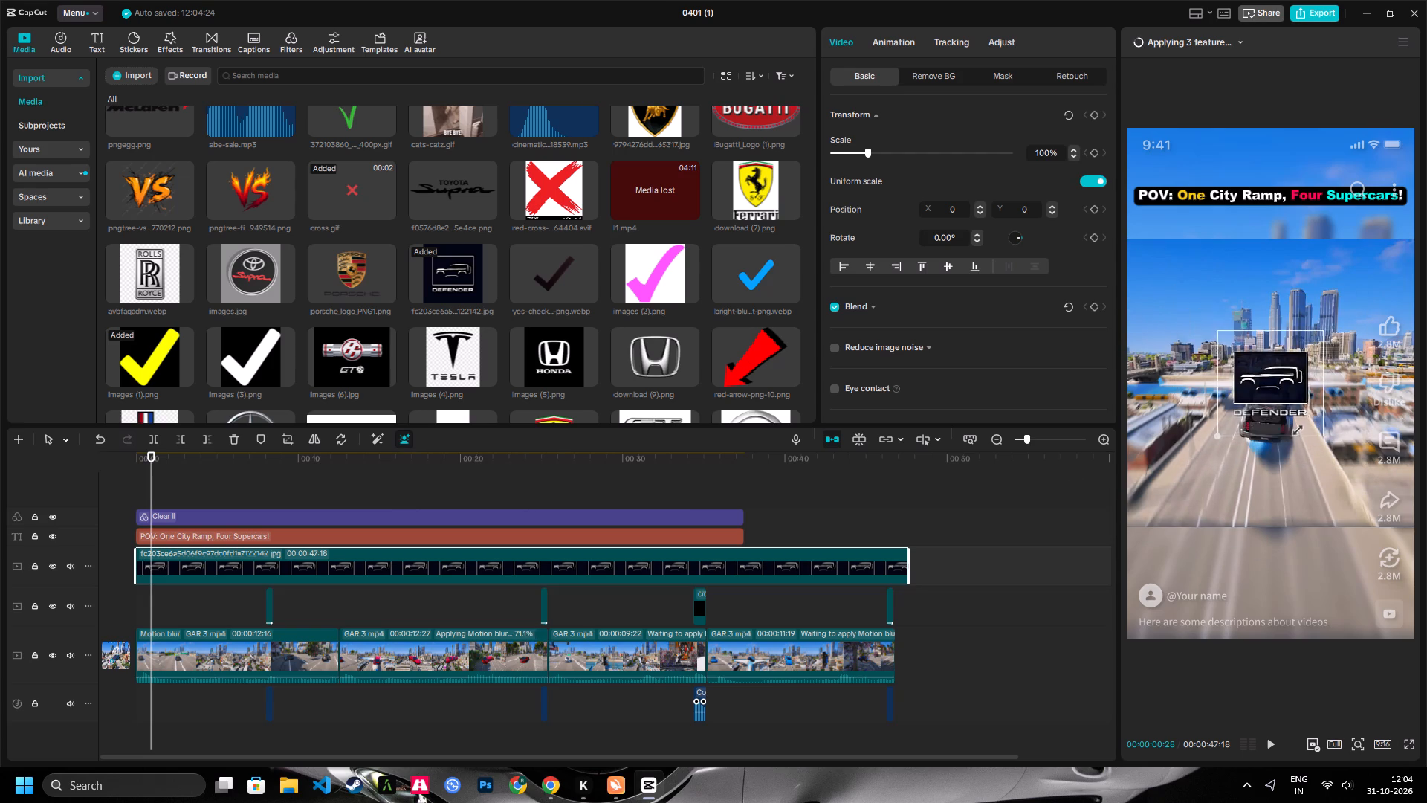
pyautogui.moveTo(1295, 428); pyautogui.dragTo(1307, 411)
pyautogui.moveTo(1277, 405); pyautogui.dragTo(1198, 273)
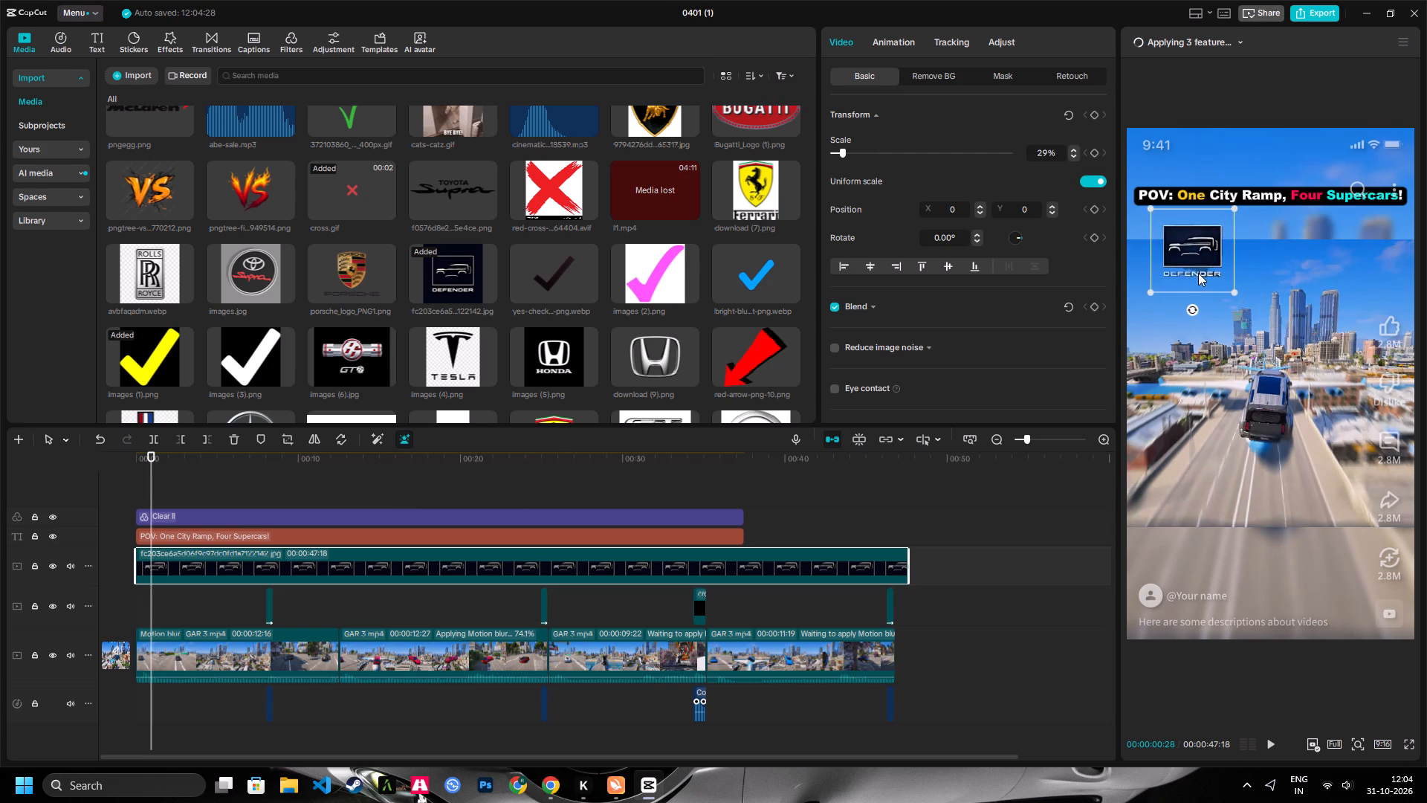
pyautogui.moveTo(1198, 273); pyautogui.dragTo(1192, 271)
# Add the Mustang logo on a new layer from the start to 00:00:48:20 and remove its background.
pyautogui.click(422, 467)
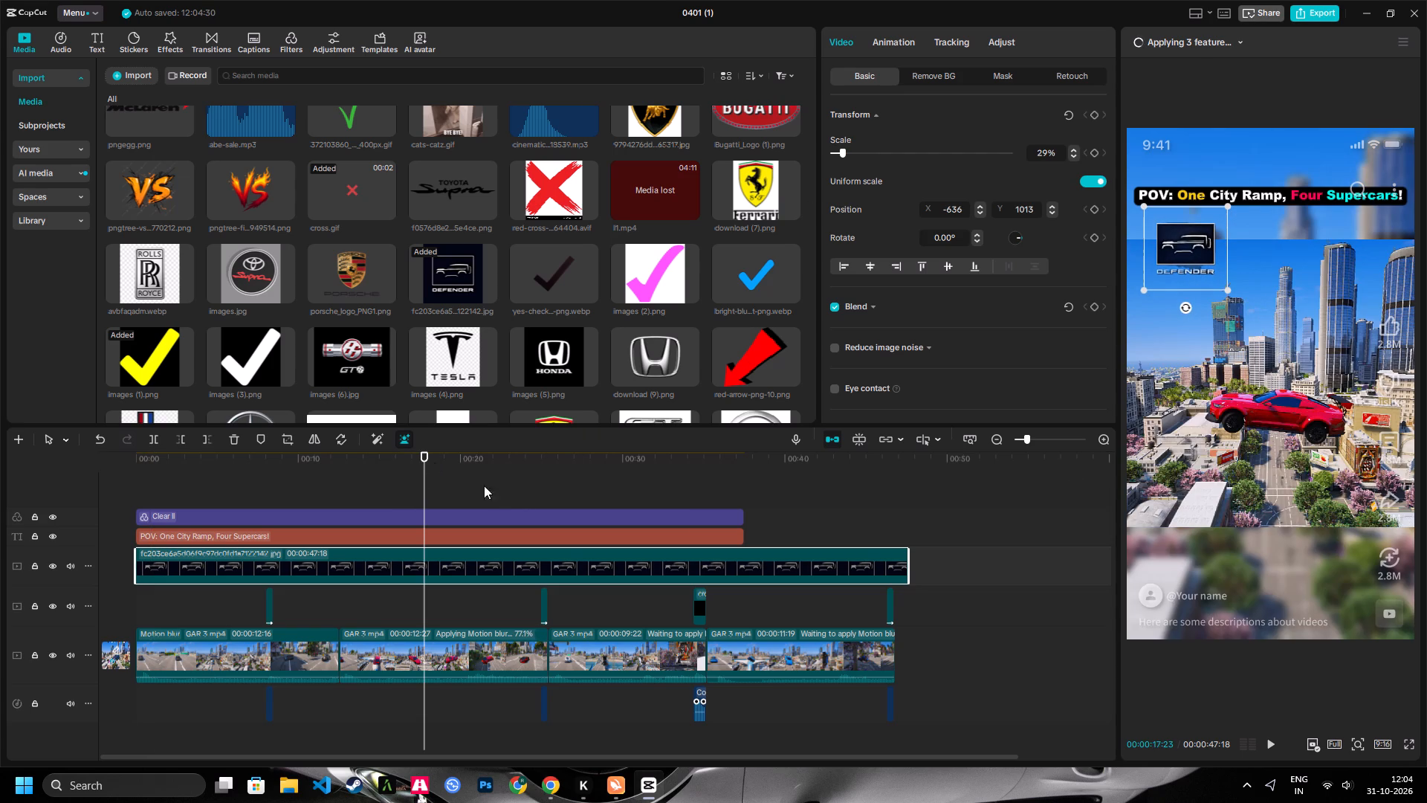
pyautogui.scroll(3, 659, 253)
pyautogui.scroll(3, 578, 268)
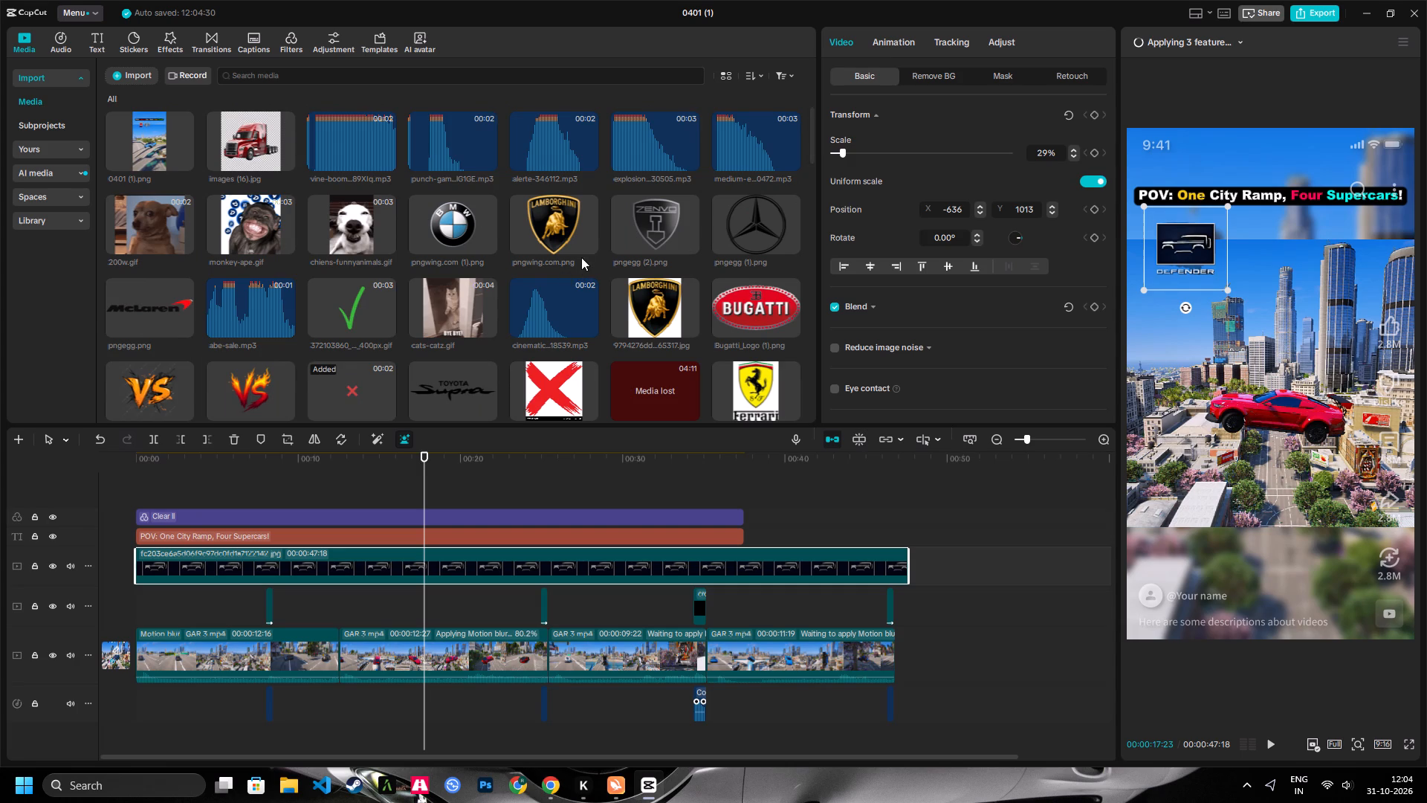
pyautogui.scroll(1, 581, 257)
pyautogui.scroll(-6, 581, 258)
pyautogui.scroll(-8, 427, 312)
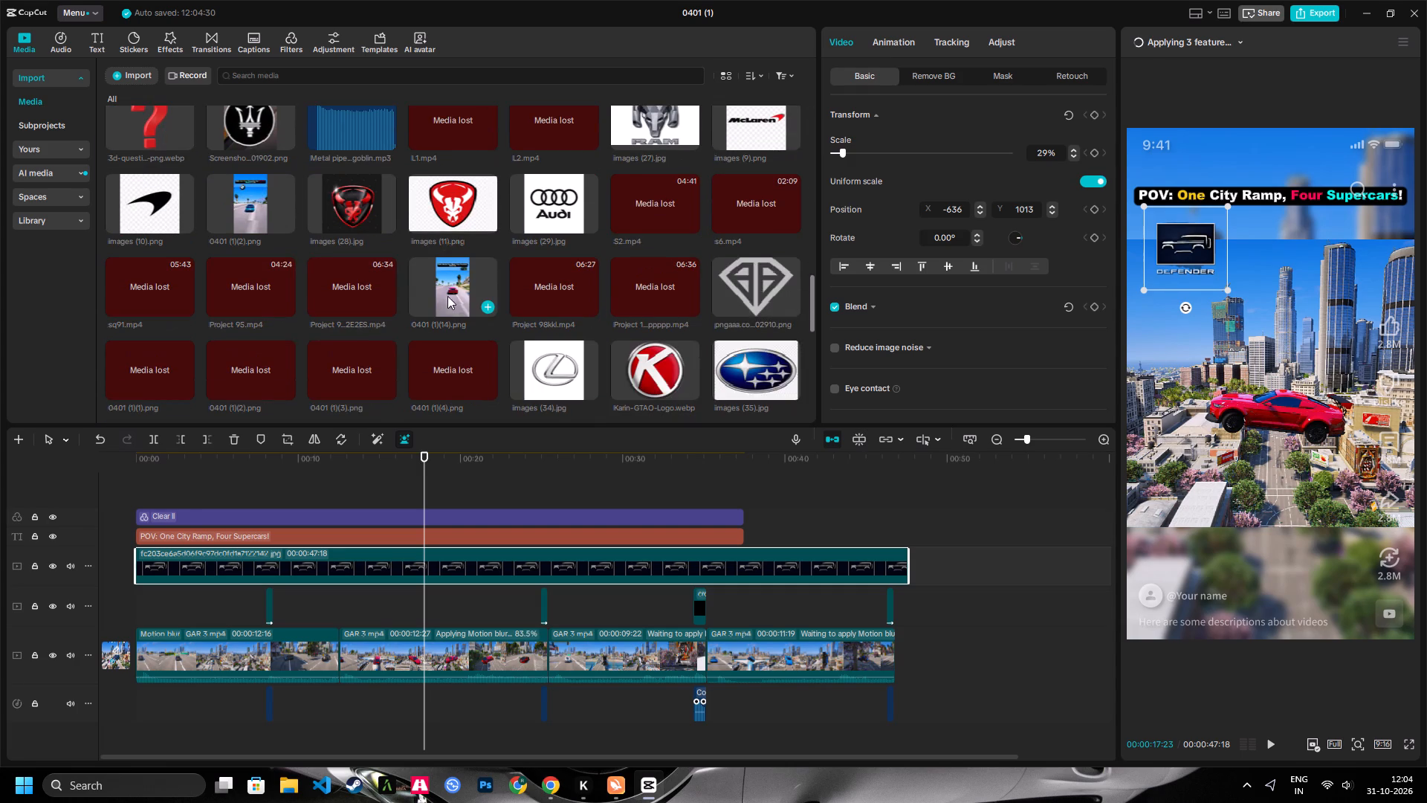
pyautogui.scroll(-9, 449, 294)
pyautogui.scroll(2, 454, 319)
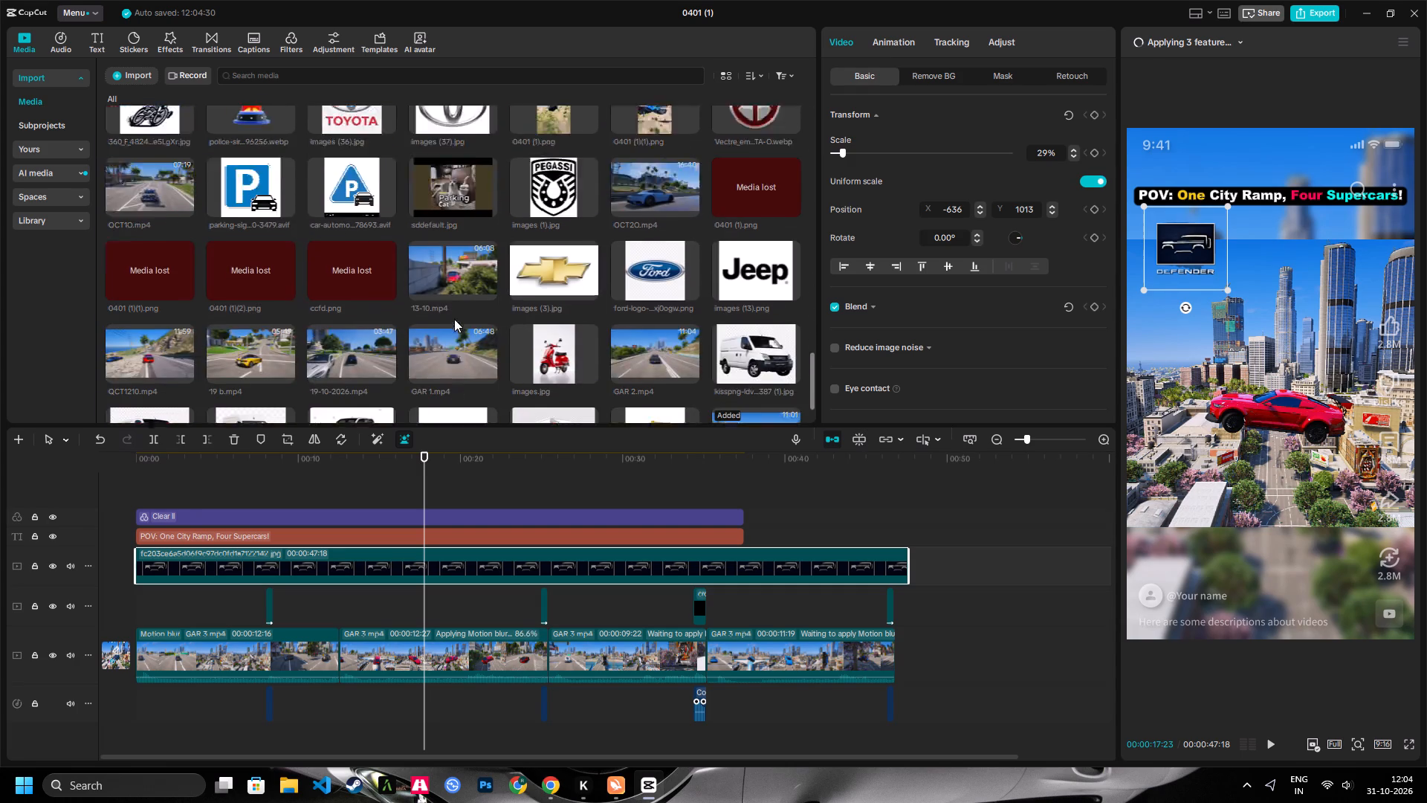
pyautogui.scroll(15, 454, 319)
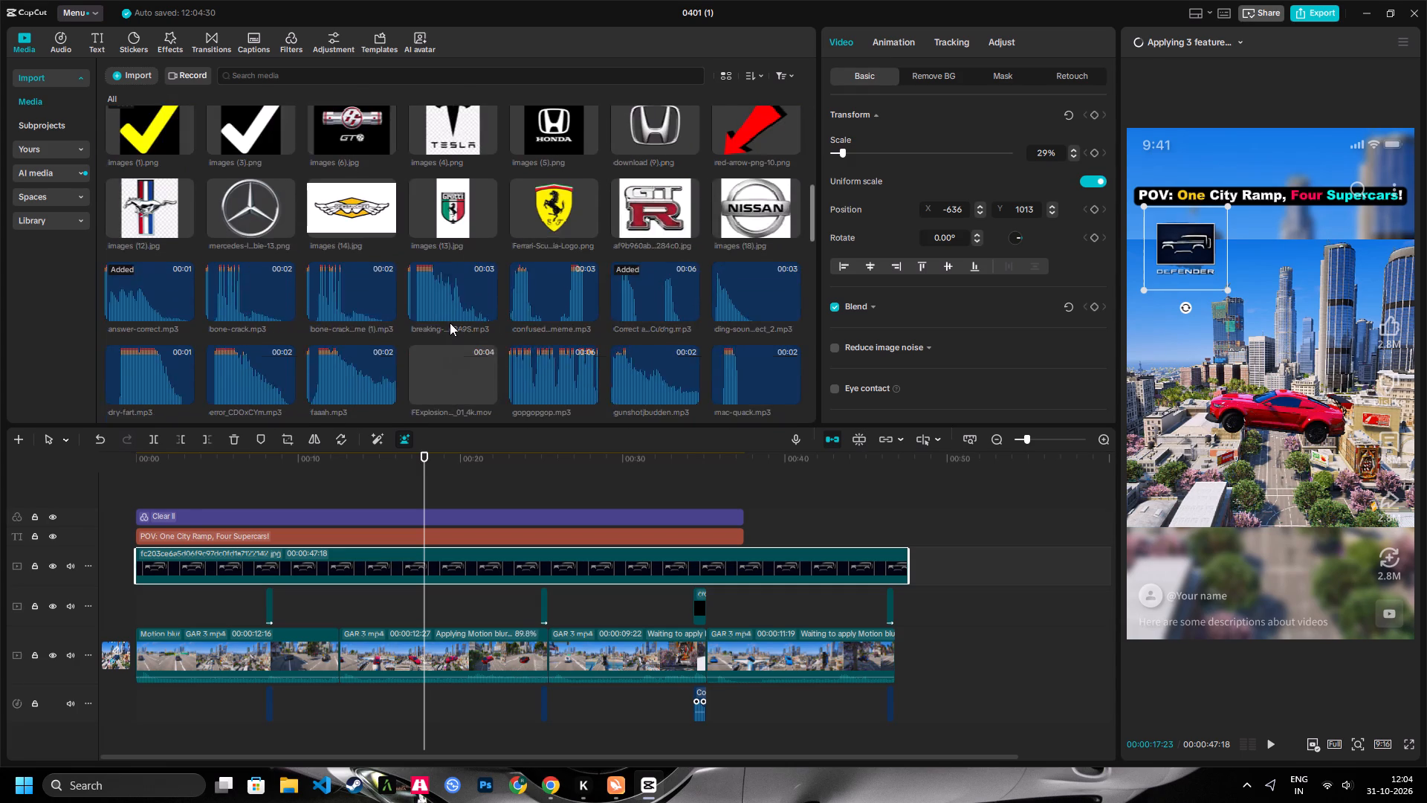
pyautogui.moveTo(144, 333); pyautogui.dragTo(59, 492)
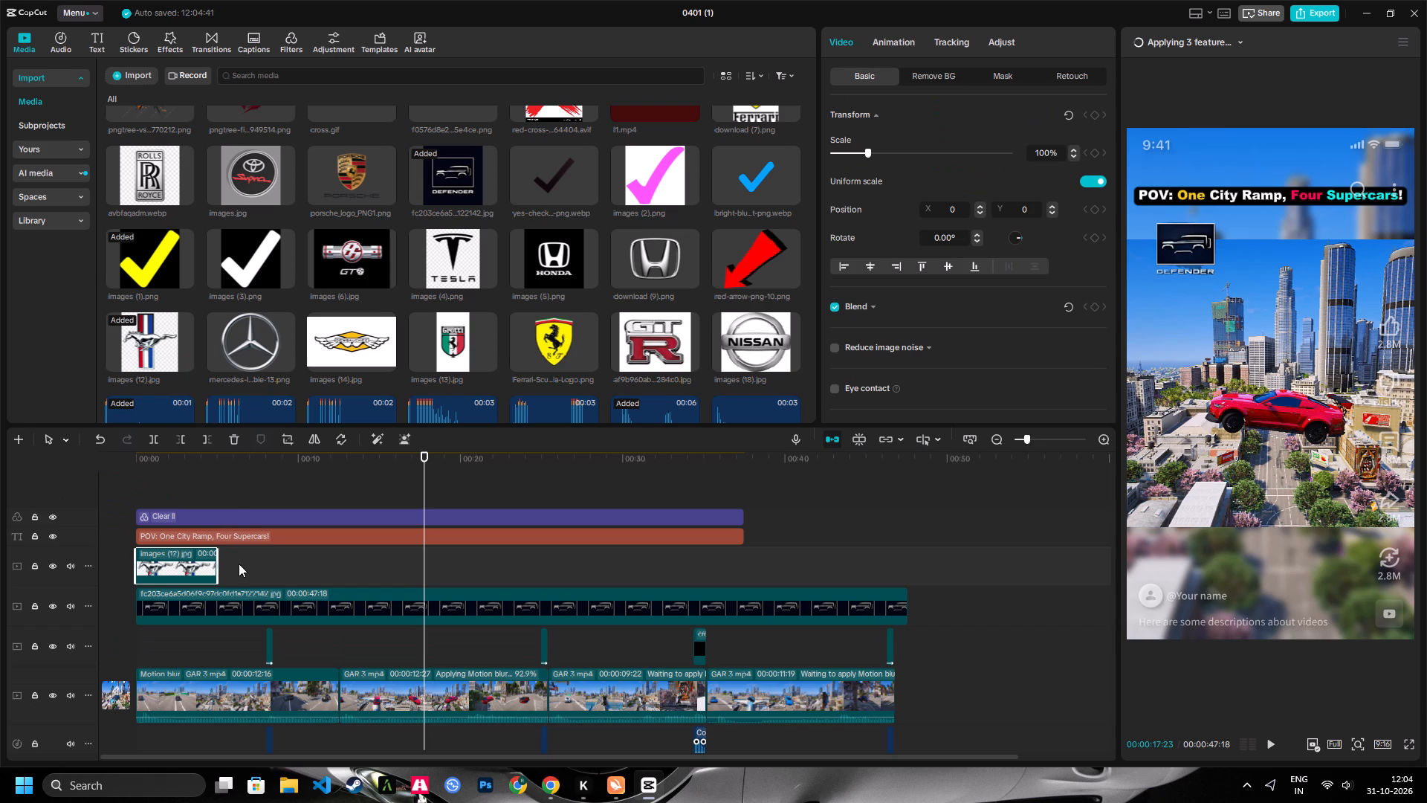
pyautogui.moveTo(221, 552); pyautogui.dragTo(925, 575)
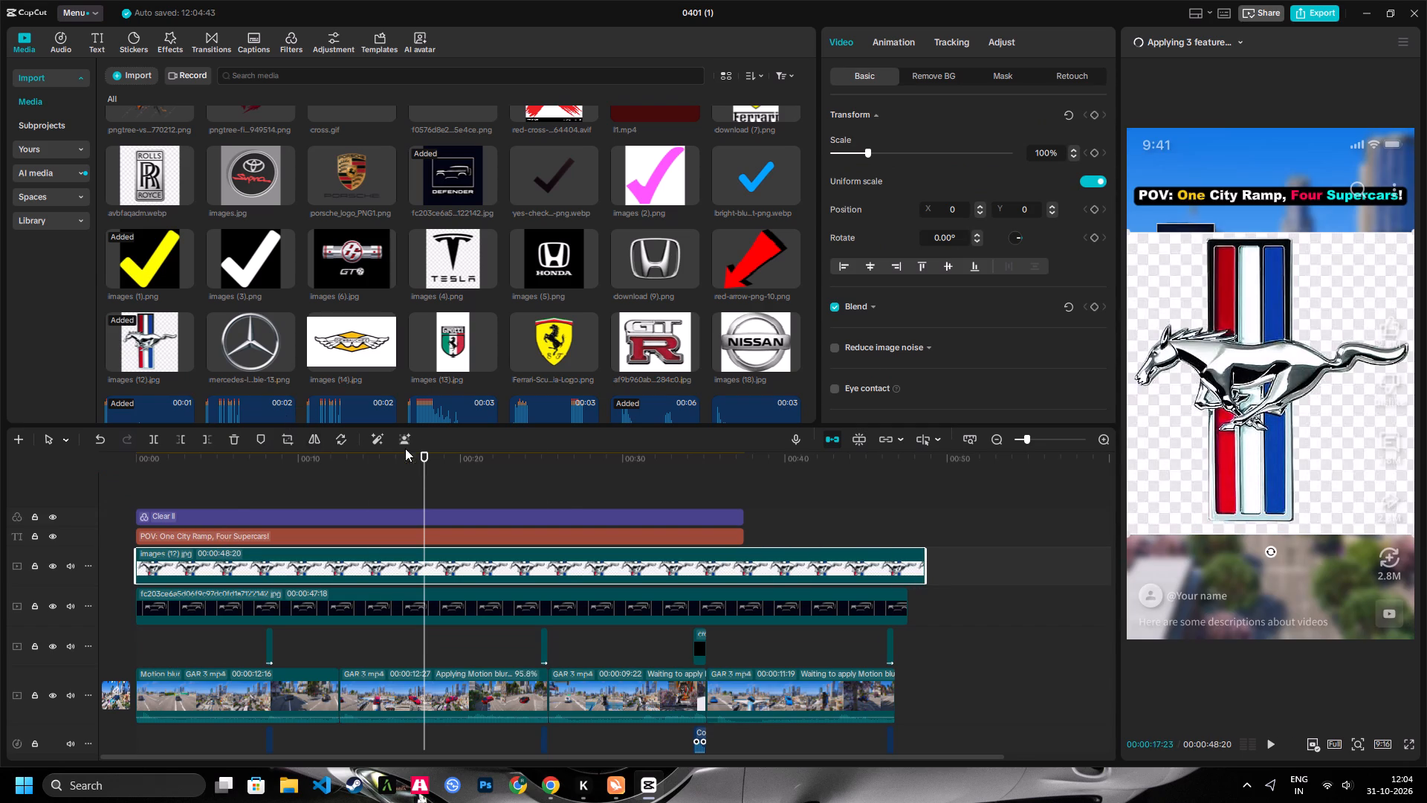
pyautogui.click(418, 437)
pyautogui.click(405, 439)
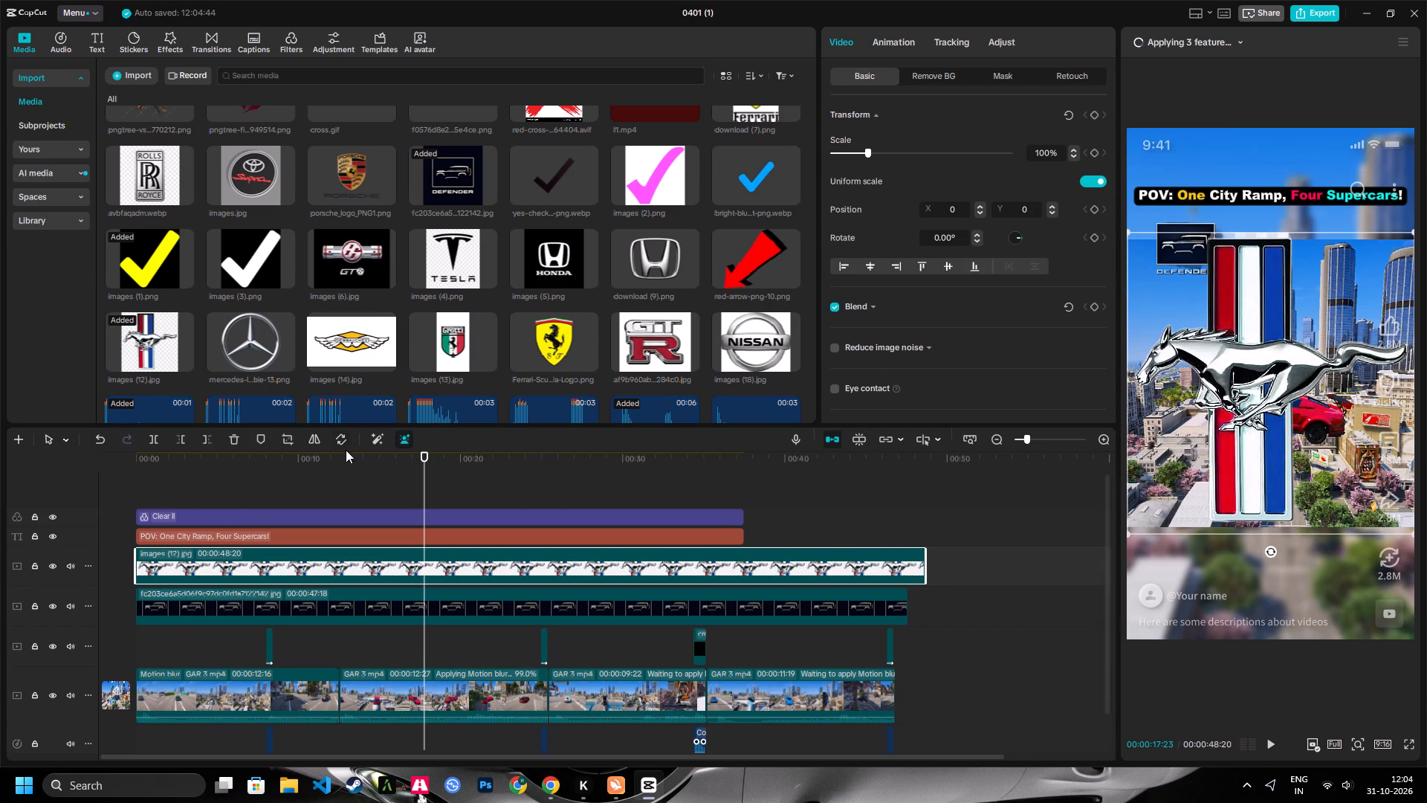
# Crop the Mustang logo's upper and lower parts so the stripes are shorter above and below the horse.
pyautogui.click(285, 436)
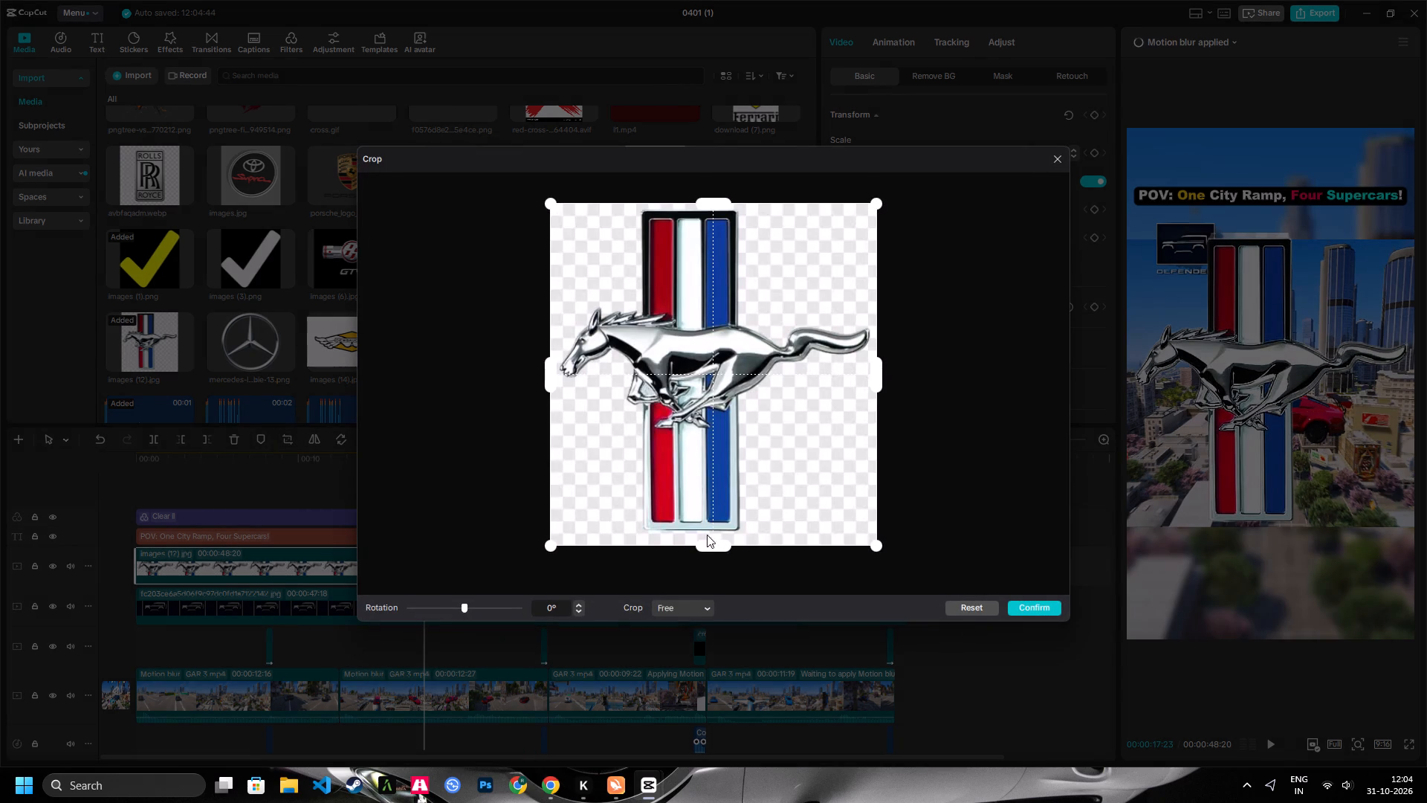
pyautogui.moveTo(716, 543); pyautogui.dragTo(693, 462)
pyautogui.moveTo(714, 209); pyautogui.dragTo(706, 248)
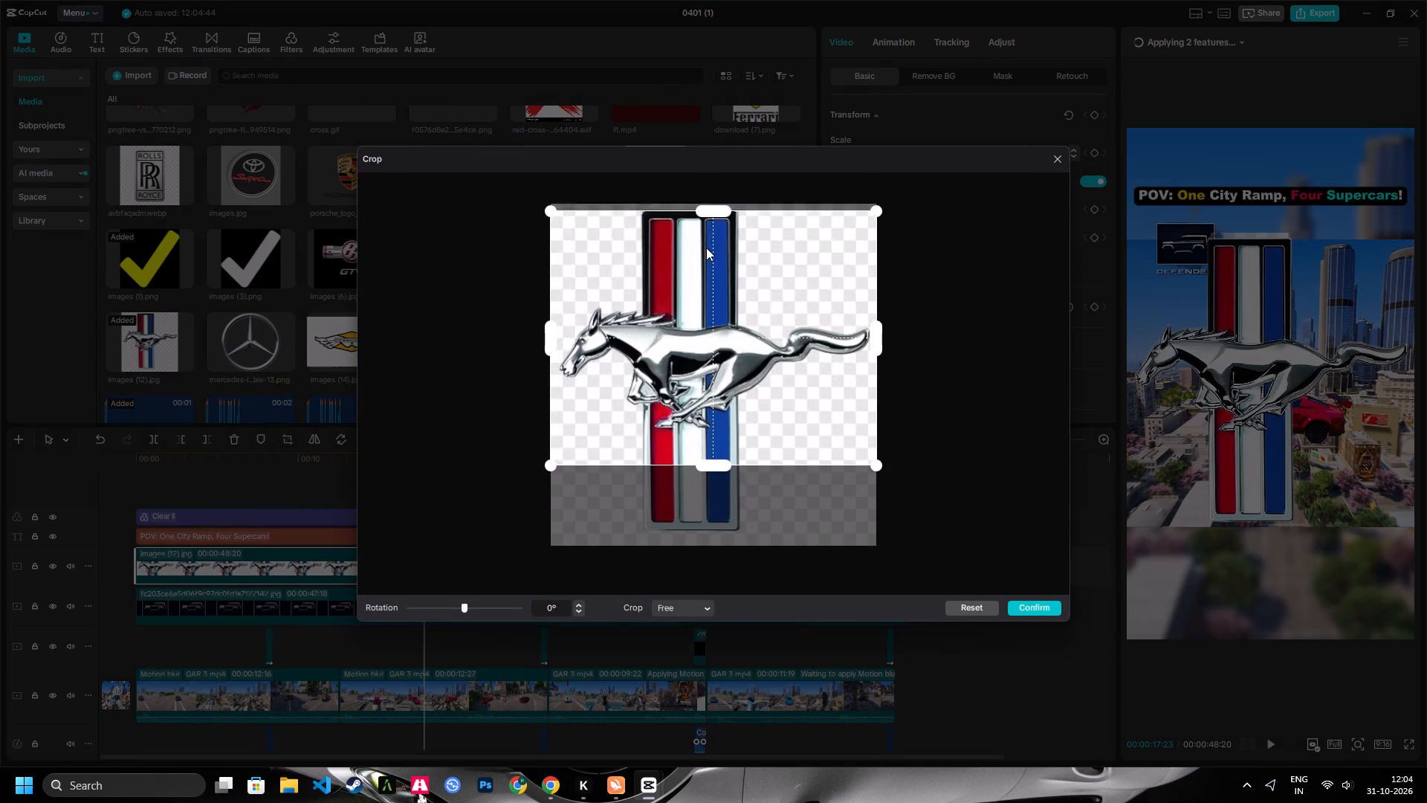
pyautogui.moveTo(706, 248); pyautogui.dragTo(702, 270)
pyautogui.click(1035, 607)
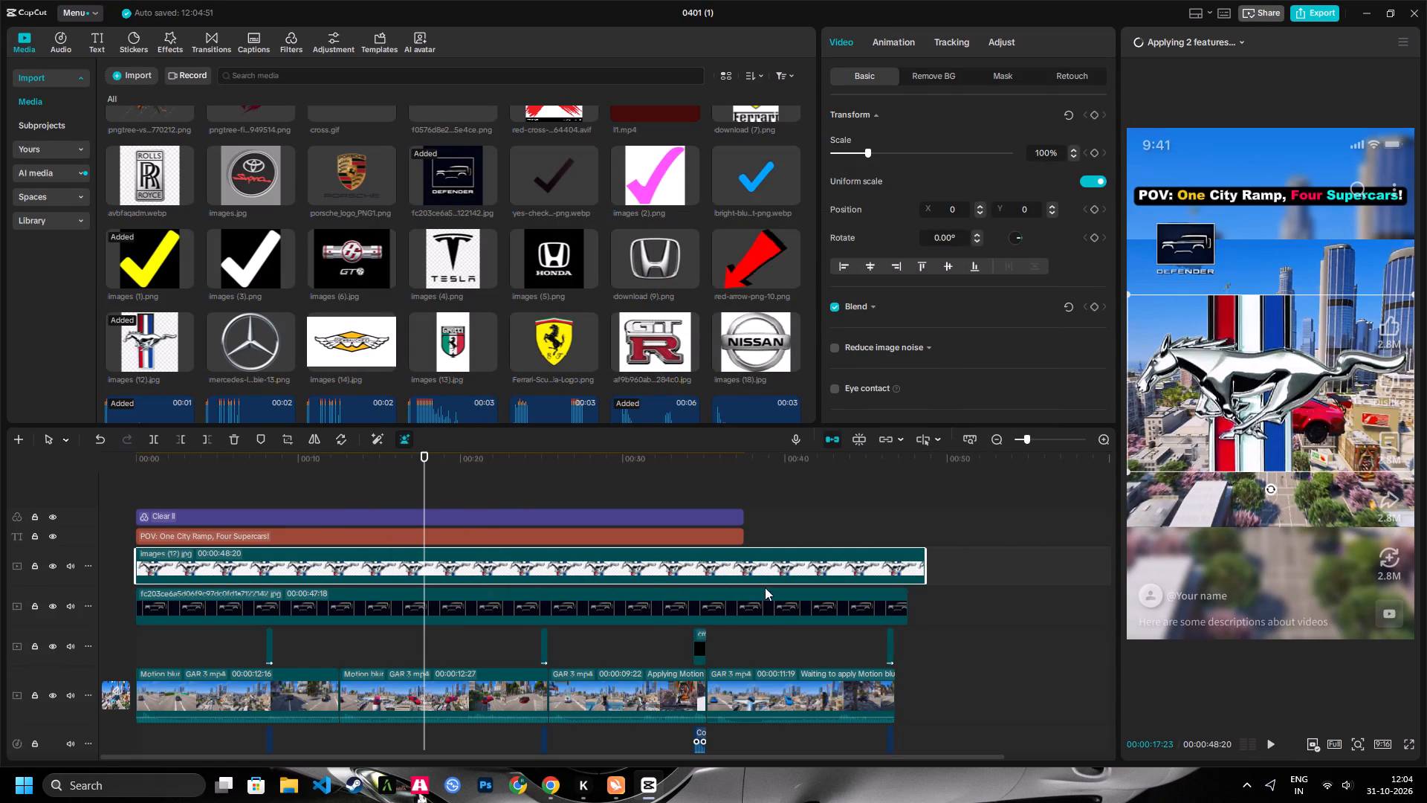
# Scale the Mustang logo to 28% and place it beside the Defender logo at X 42, Y 1038.
pyautogui.moveTo(1131, 470); pyautogui.dragTo(1246, 415)
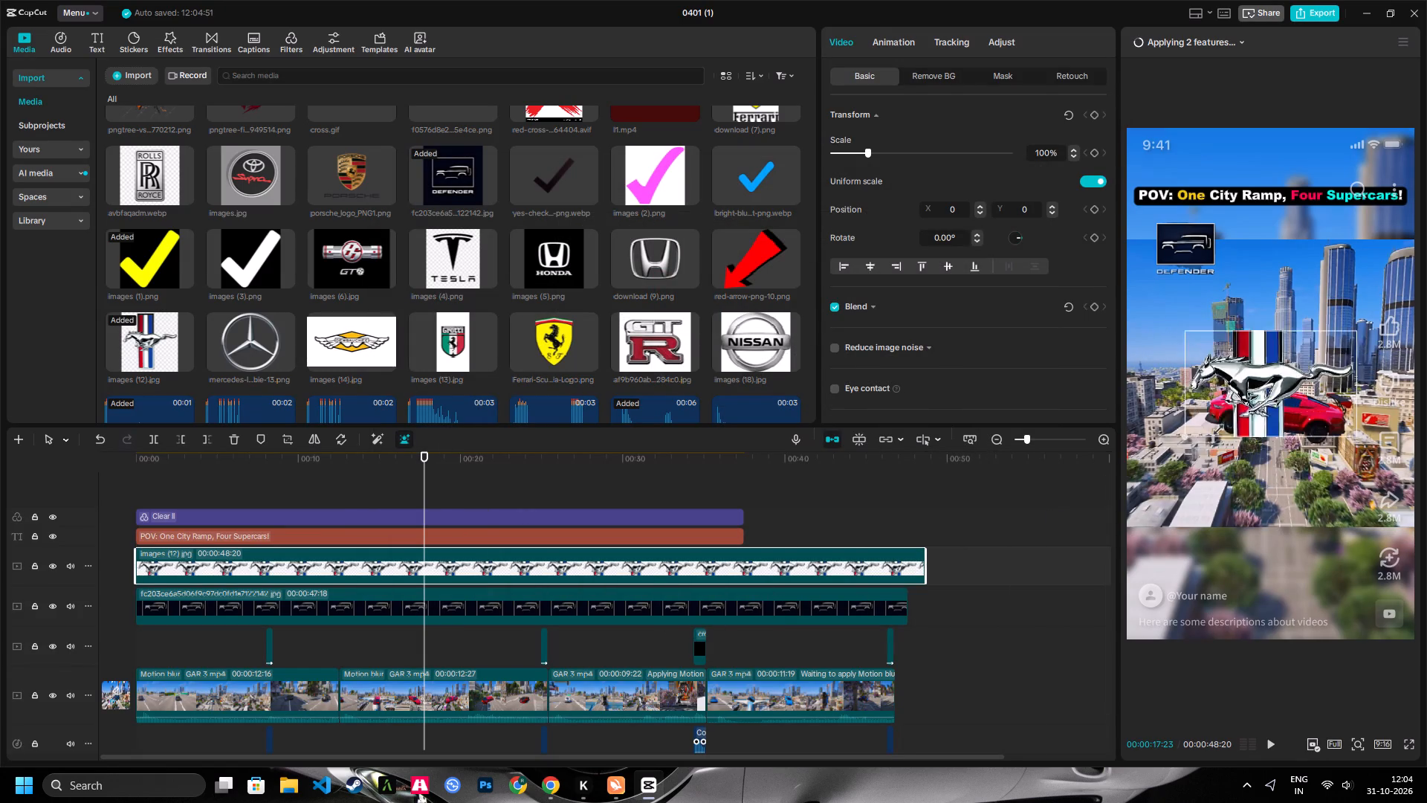
pyautogui.moveTo(1246, 415); pyautogui.dragTo(1286, 401)
pyautogui.moveTo(1275, 387); pyautogui.dragTo(1275, 244)
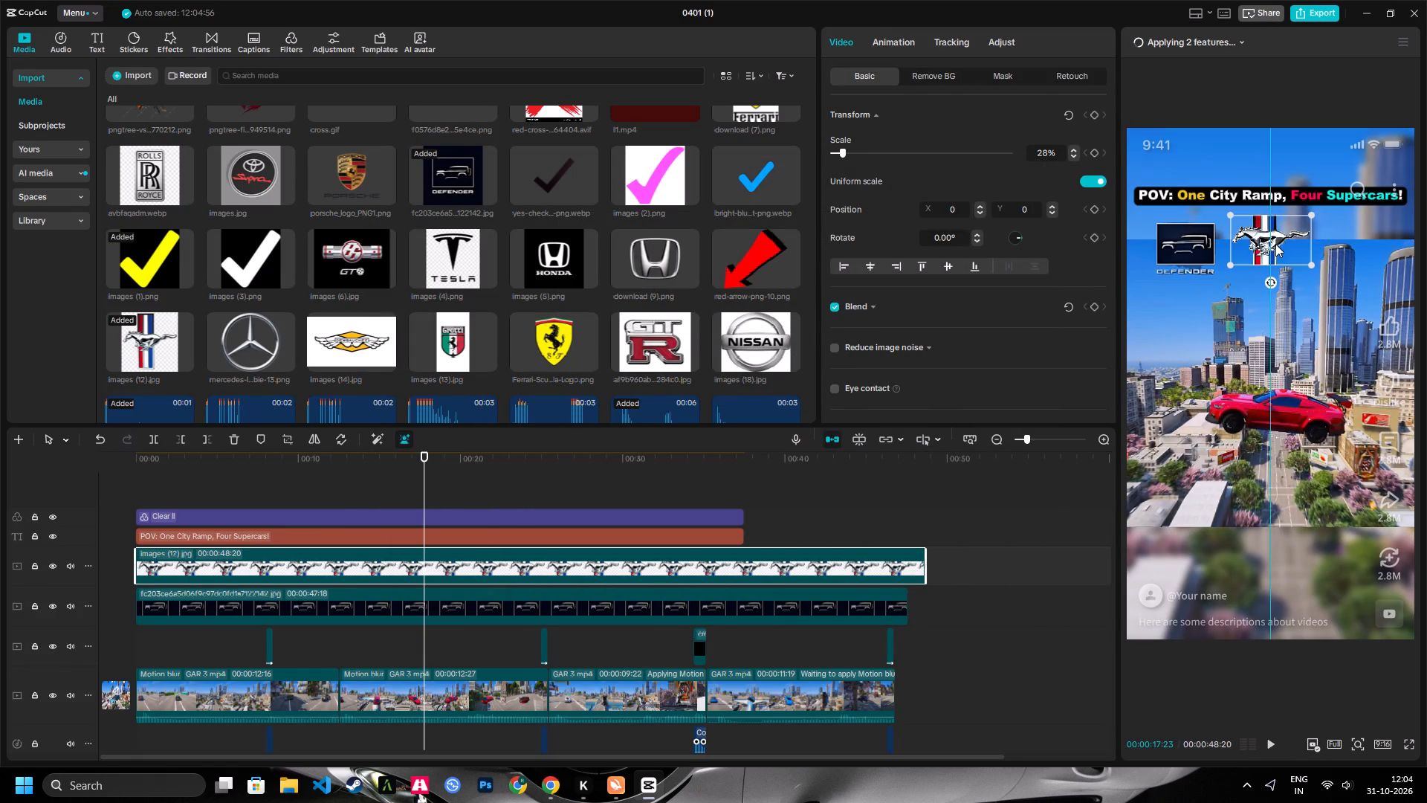
pyautogui.moveTo(1275, 244); pyautogui.dragTo(1280, 249)
pyautogui.click(1197, 248)
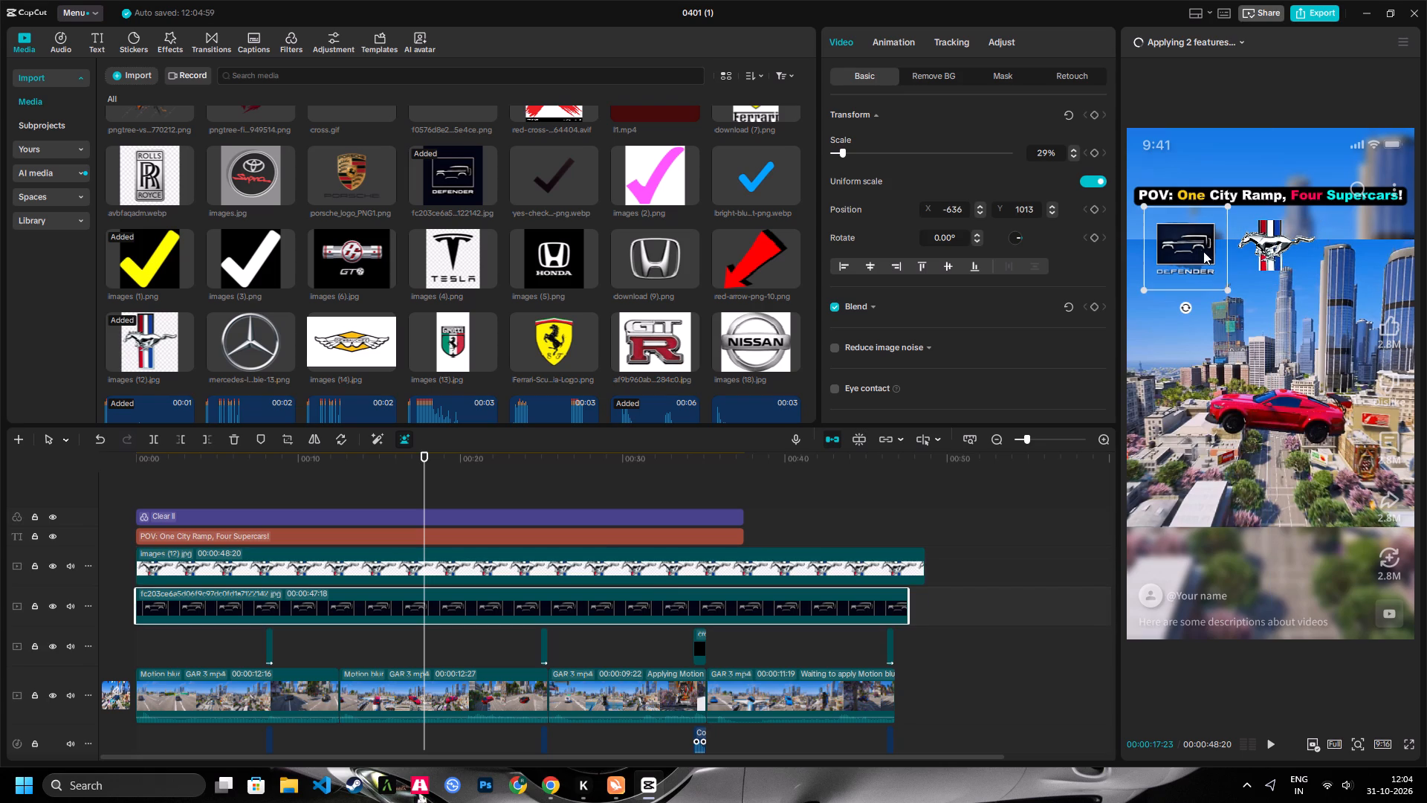
# Add the black Mercedes star logo on a new layer from the start to 00:00:48:29.
pyautogui.click(592, 456)
pyautogui.click(596, 462)
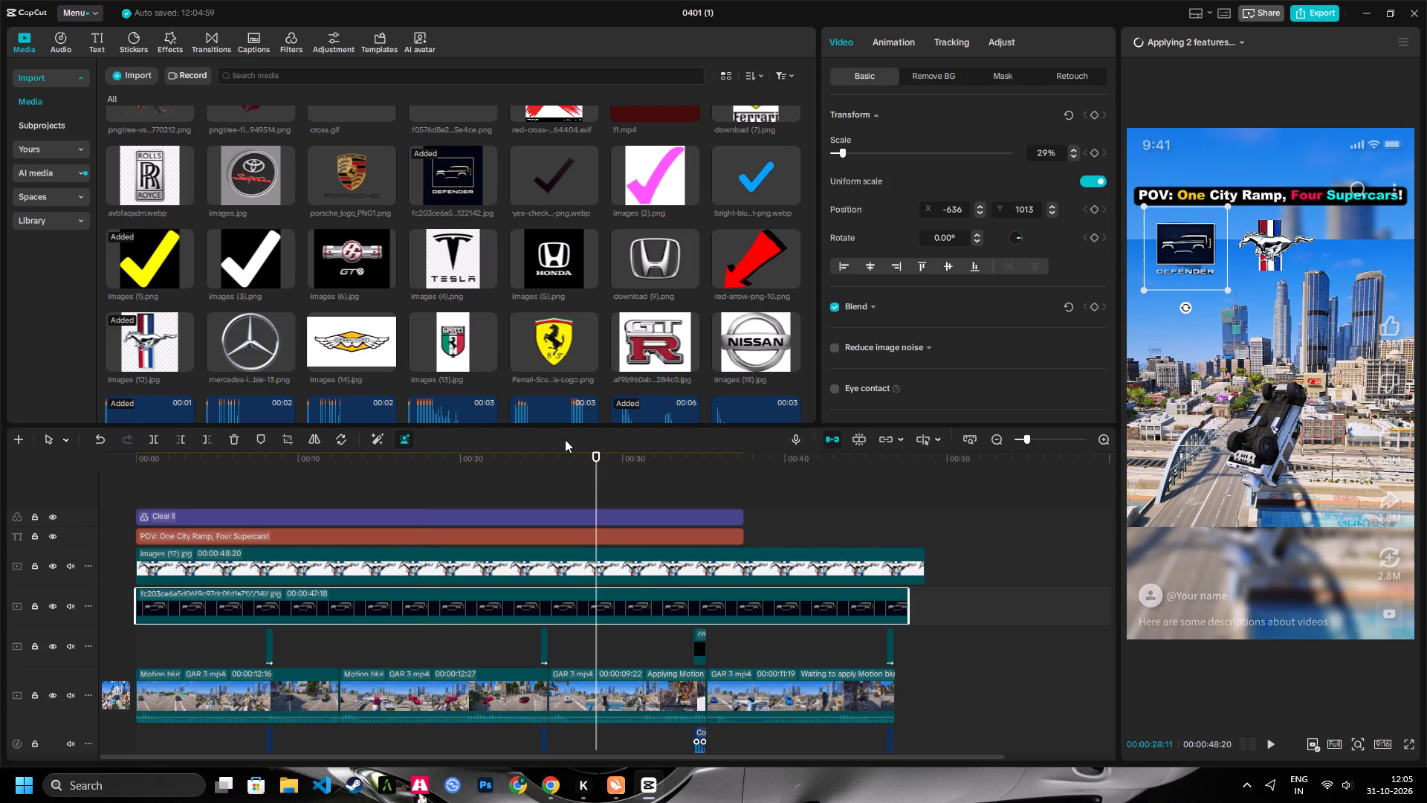
pyautogui.scroll(4, 546, 200)
pyautogui.moveTo(756, 191); pyautogui.dragTo(268, 547)
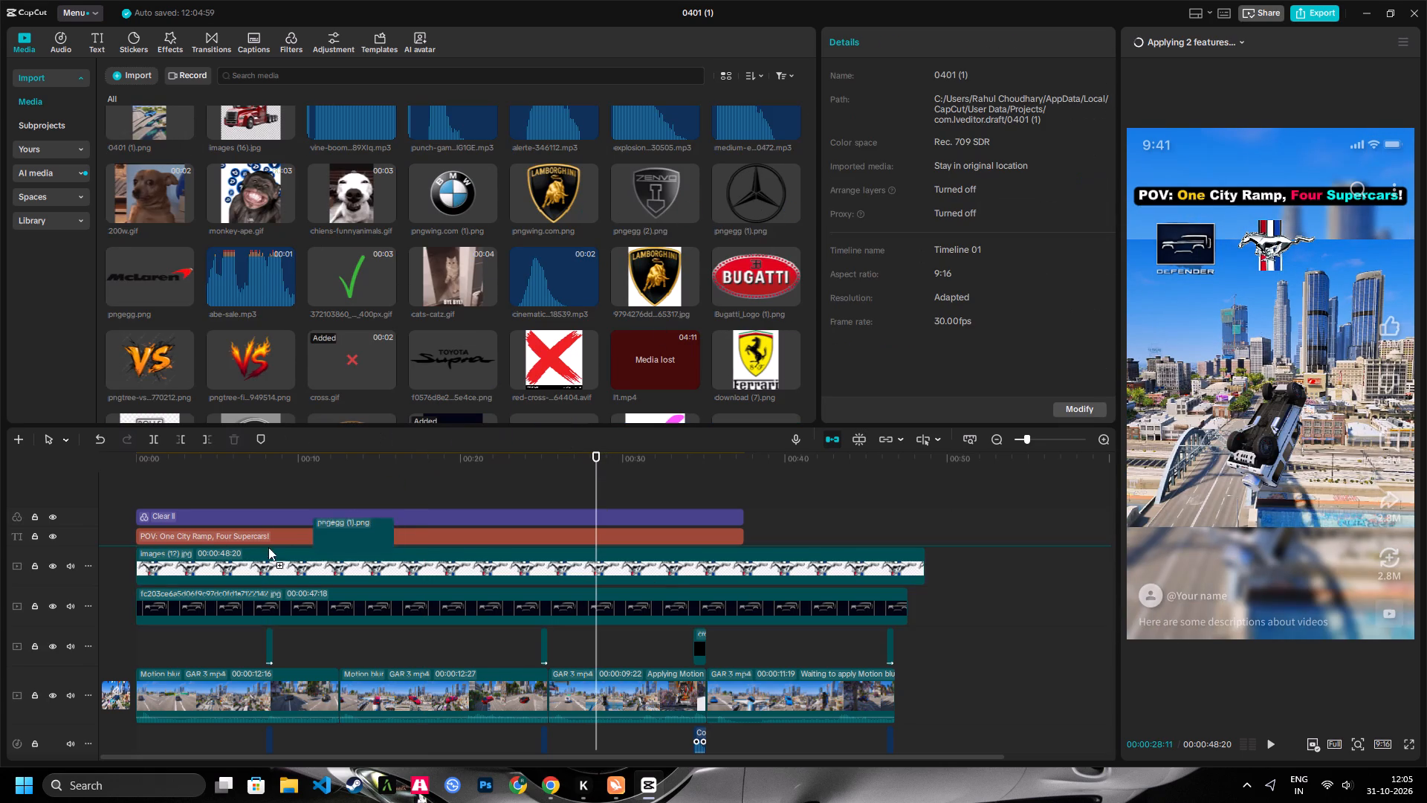
pyautogui.moveTo(268, 547); pyautogui.dragTo(79, 464)
pyautogui.moveTo(219, 560); pyautogui.dragTo(711, 564)
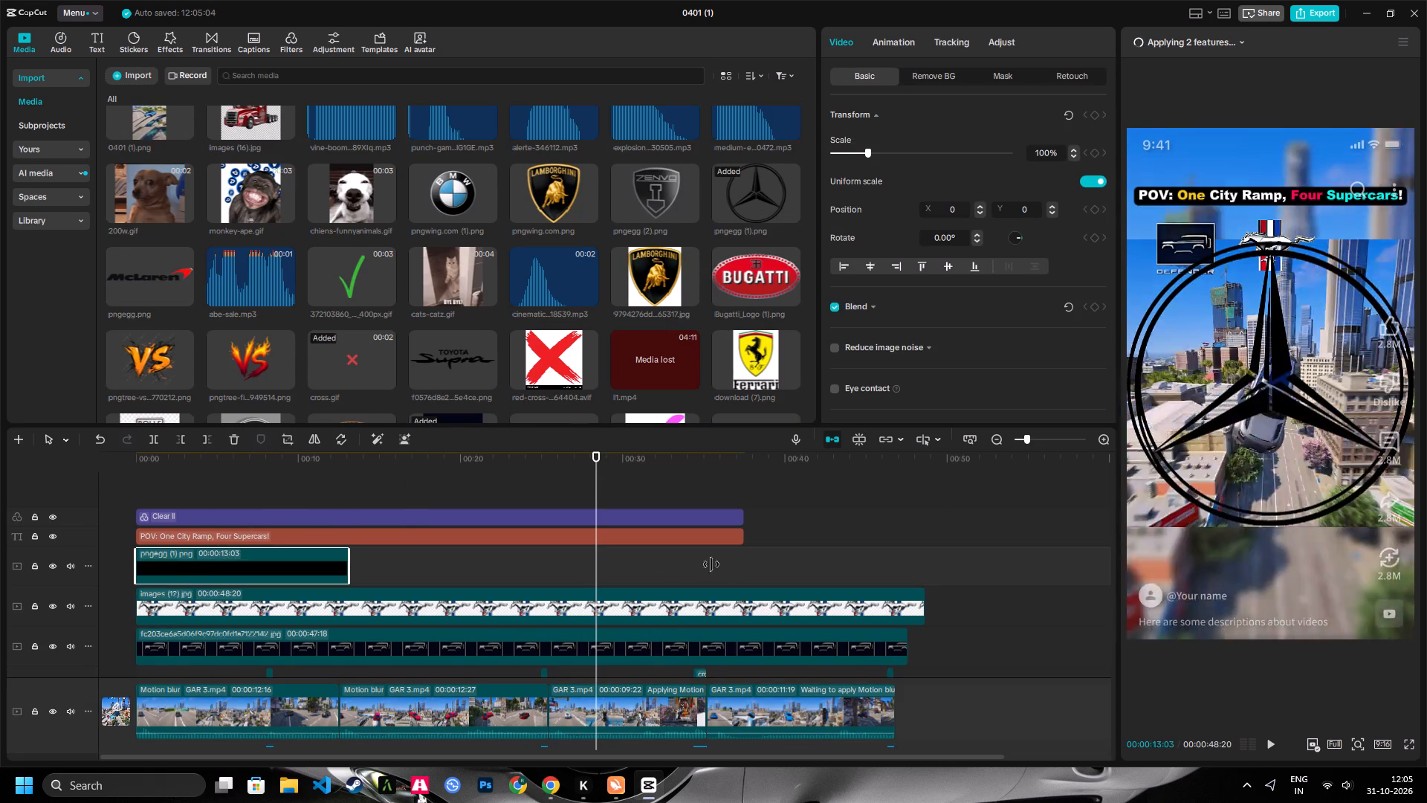
pyautogui.moveTo(711, 564); pyautogui.dragTo(928, 570)
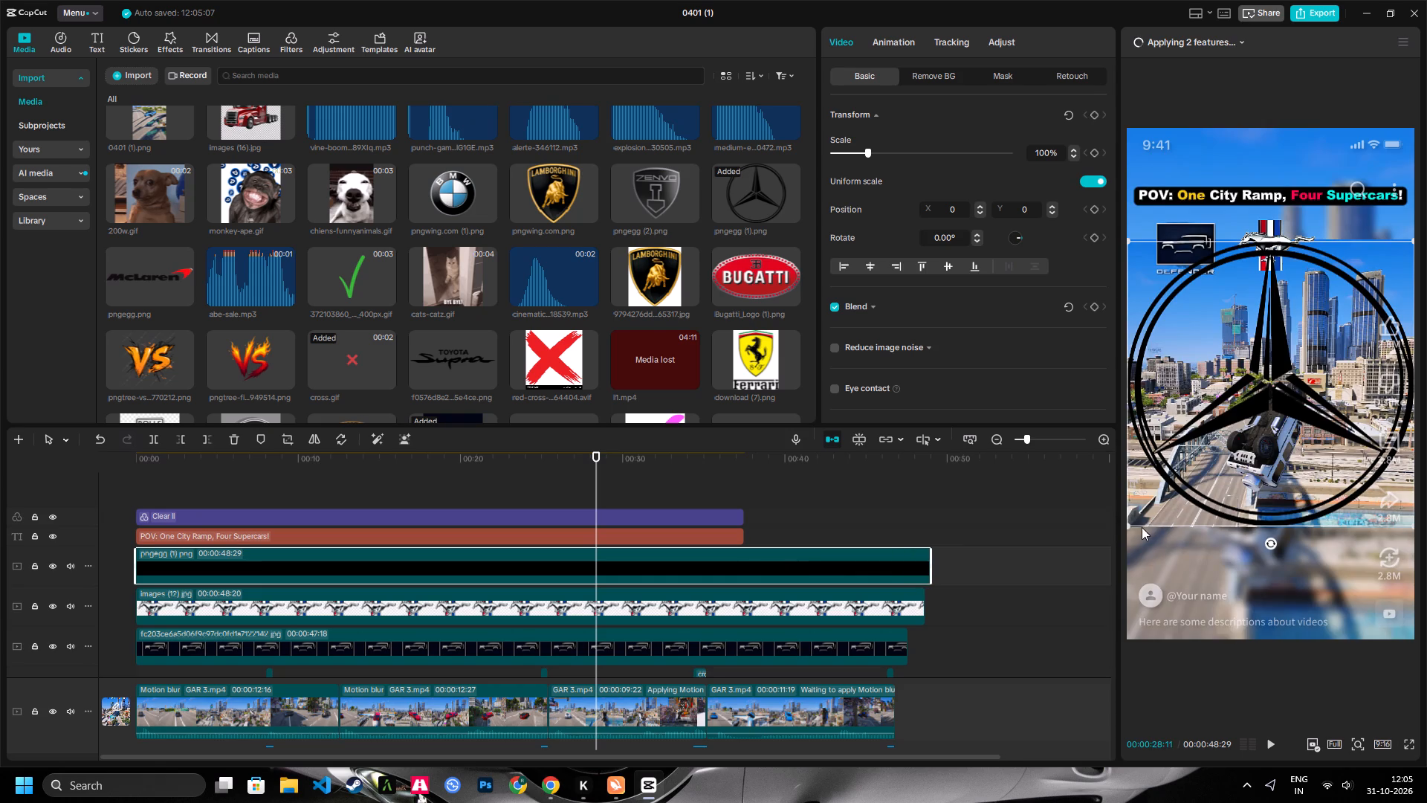
# Scale the Mercedes logo to 16% and place it beside the Mustang logo at X 427, Y 1052.
pyautogui.moveTo(1131, 522); pyautogui.dragTo(1292, 366)
pyautogui.moveTo(1278, 380); pyautogui.dragTo(1335, 240)
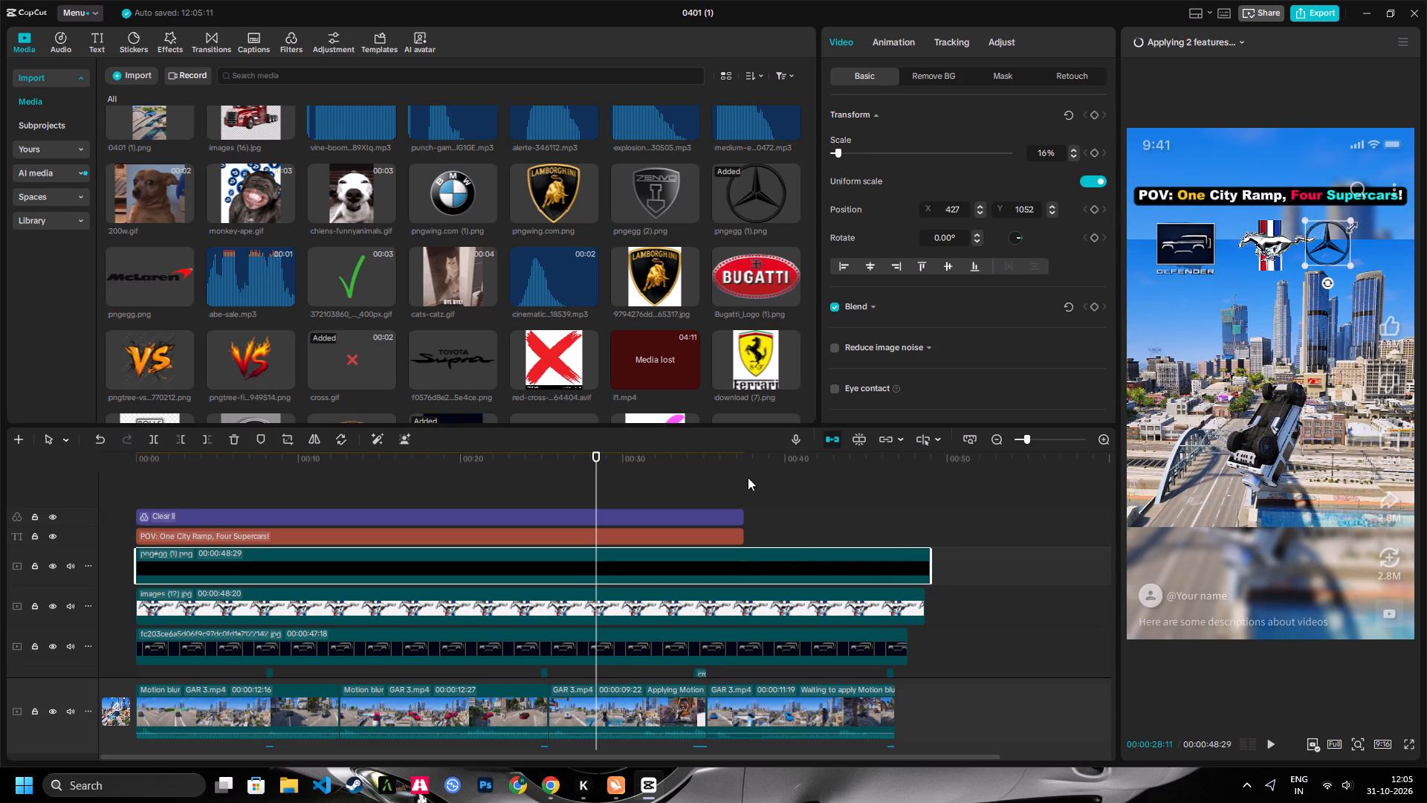
# Add the BMW logo on a new layer from the start to 00:00:49:28.
pyautogui.moveTo(751, 471); pyautogui.dragTo(779, 464)
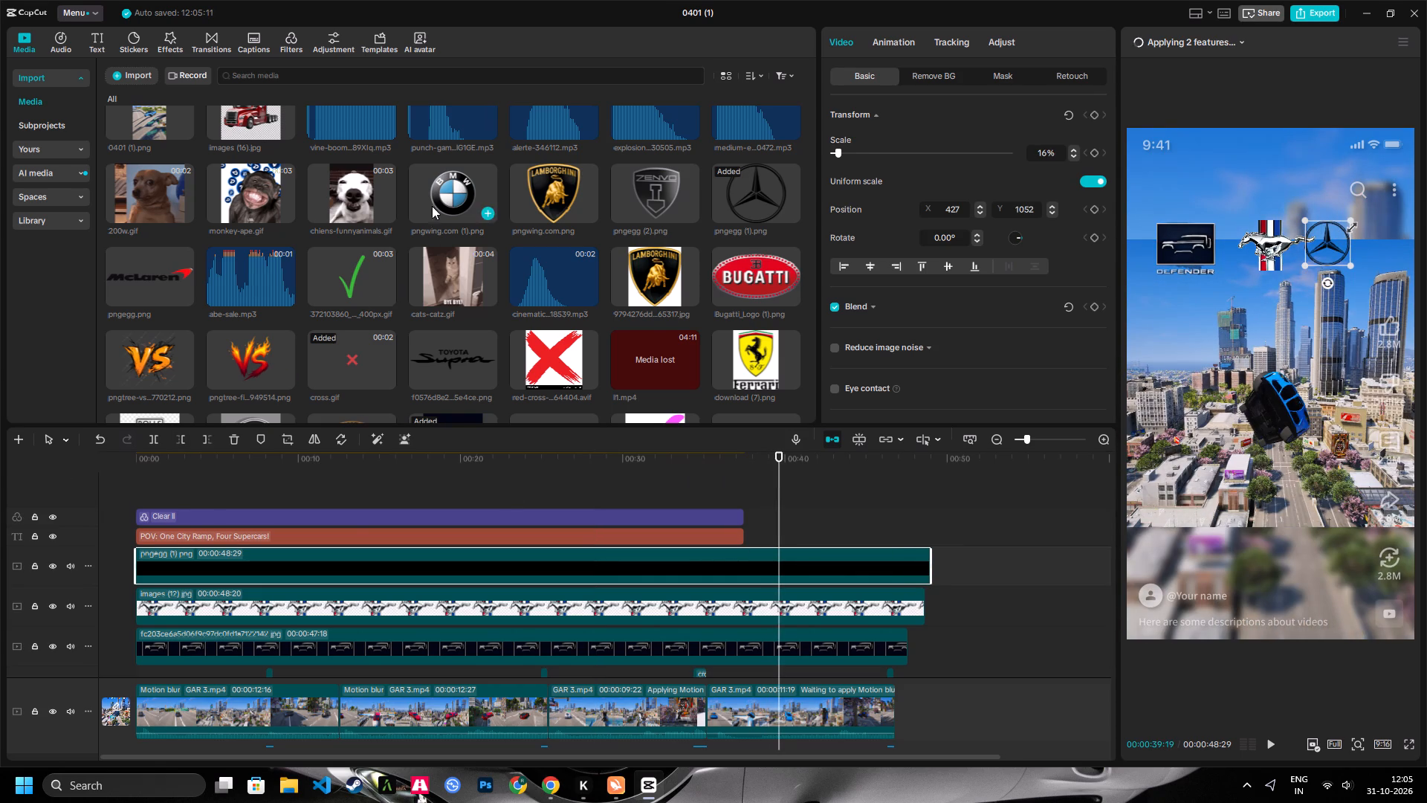
pyautogui.moveTo(439, 197); pyautogui.dragTo(114, 491)
pyautogui.moveTo(221, 565); pyautogui.dragTo(946, 578)
# Trim all four logo layers and the last GAR 3 clip to end together at 00:00:46:23.
pyautogui.scroll(-5, 954, 578)
pyautogui.scroll(-3, 905, 506)
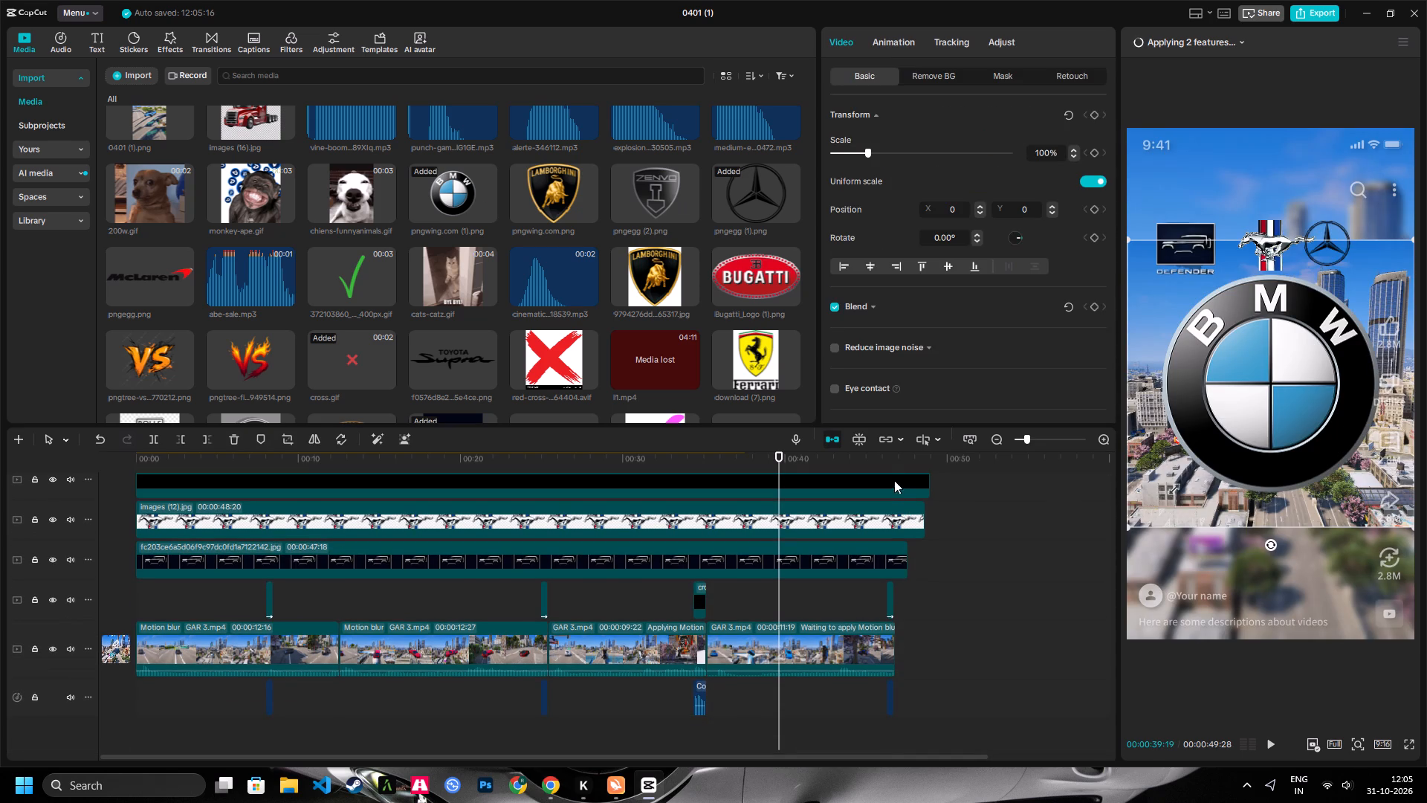
pyautogui.moveTo(890, 454); pyautogui.dragTo(896, 470)
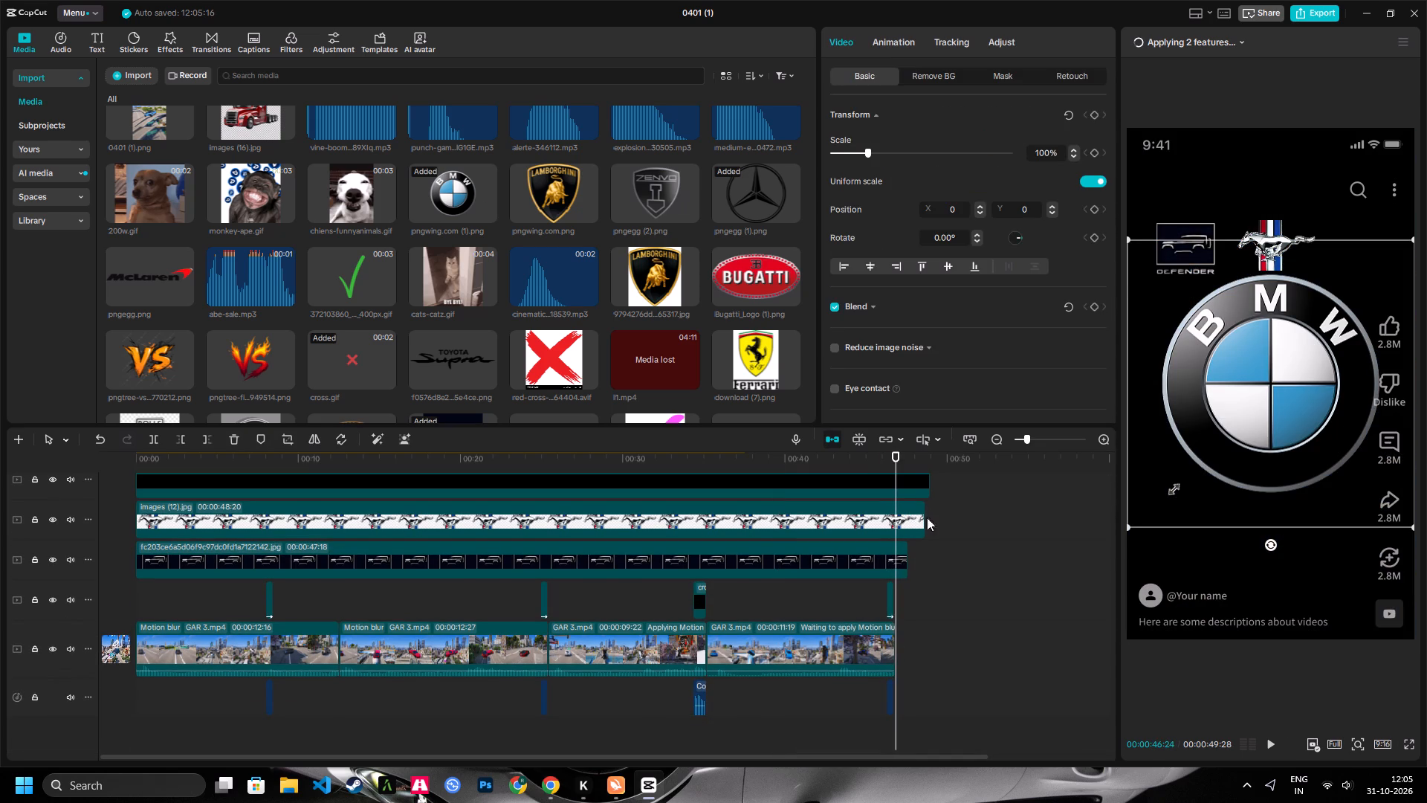
pyautogui.press('Left')
pyautogui.moveTo(931, 647); pyautogui.dragTo(848, 378)
pyautogui.click(210, 438)
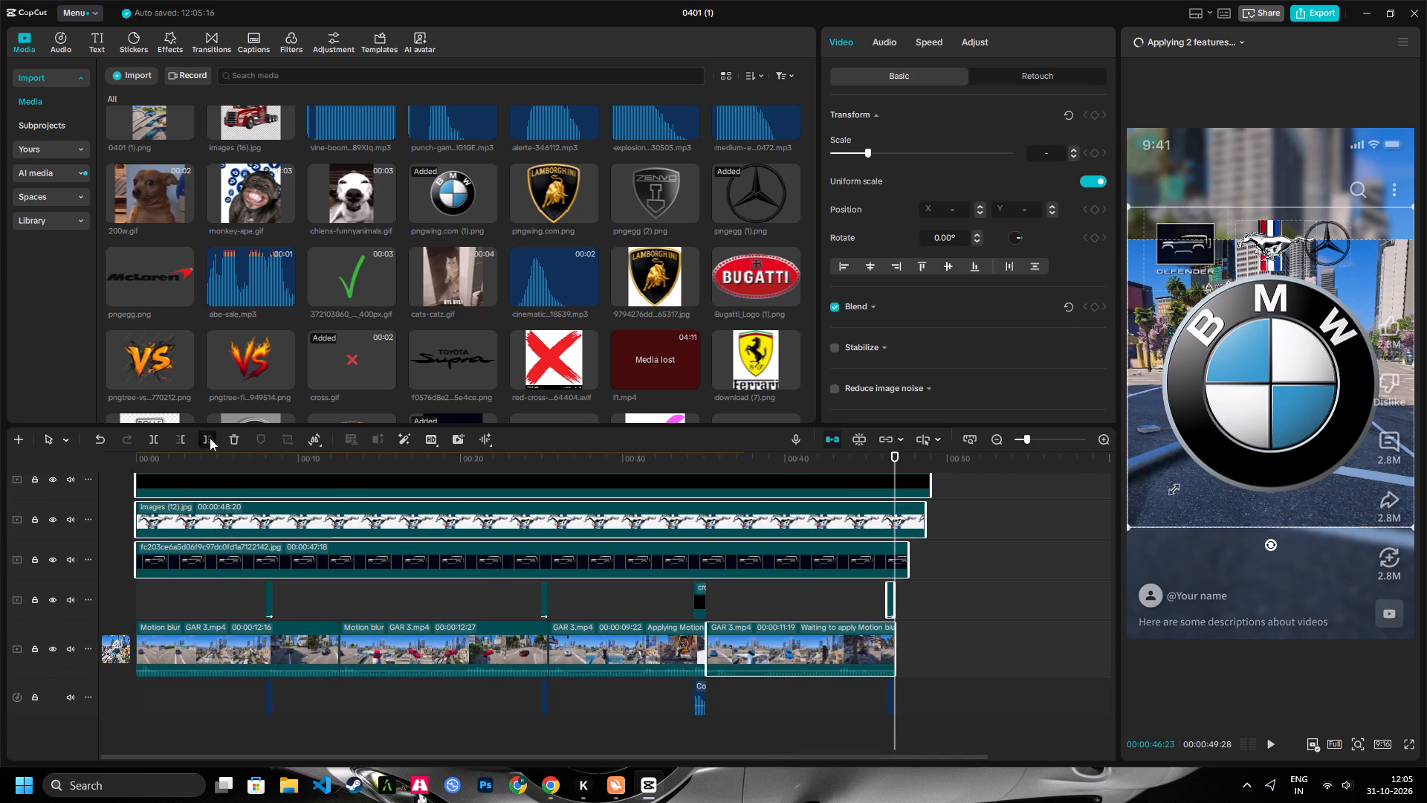
# Scale the BMW logo to 18% and place it beside the Mercedes logo at the end of the logo row.
pyautogui.scroll(8, 484, 578)
pyautogui.click(646, 562)
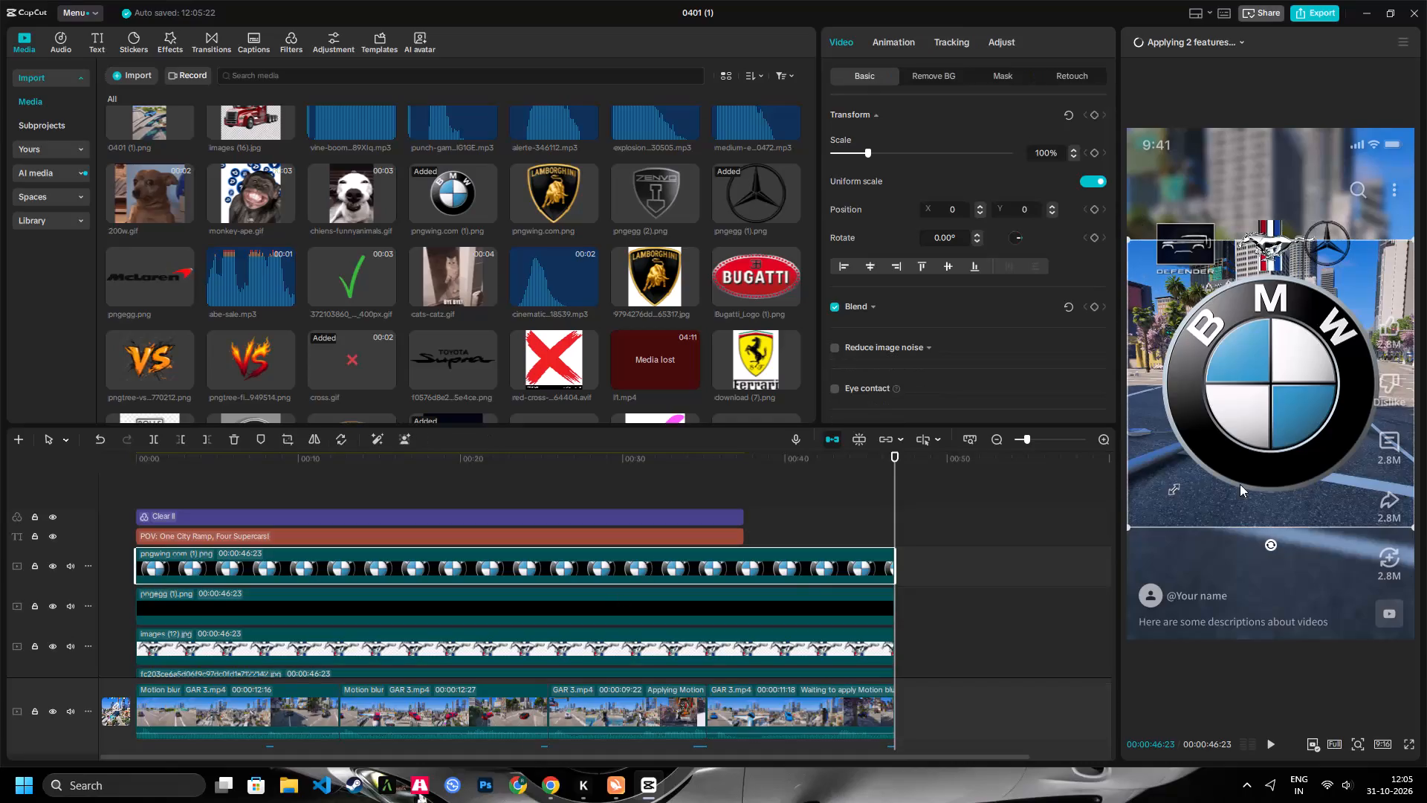
pyautogui.moveTo(1130, 526); pyautogui.dragTo(1203, 462)
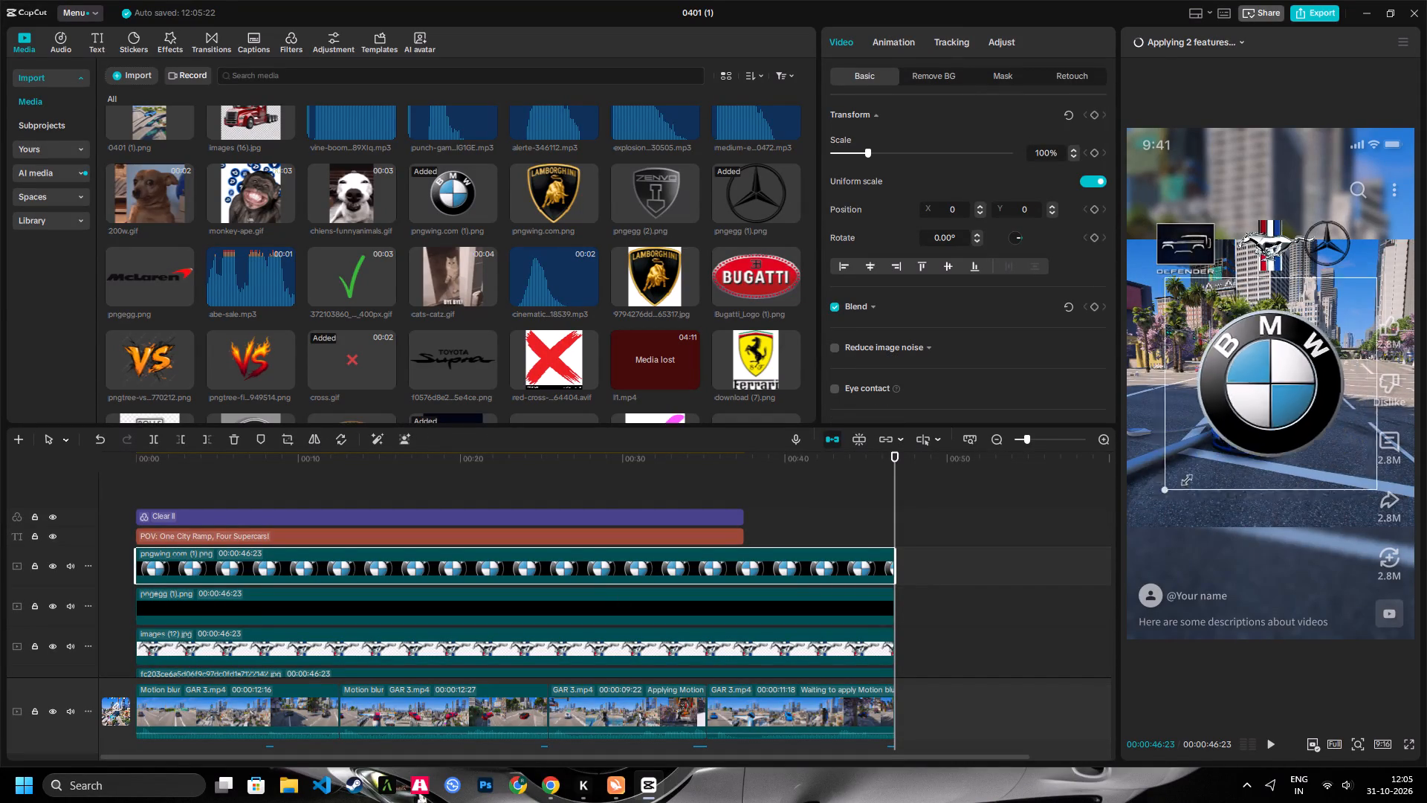
pyautogui.moveTo(1203, 462); pyautogui.dragTo(1310, 379)
pyautogui.moveTo(1274, 382); pyautogui.dragTo(1392, 231)
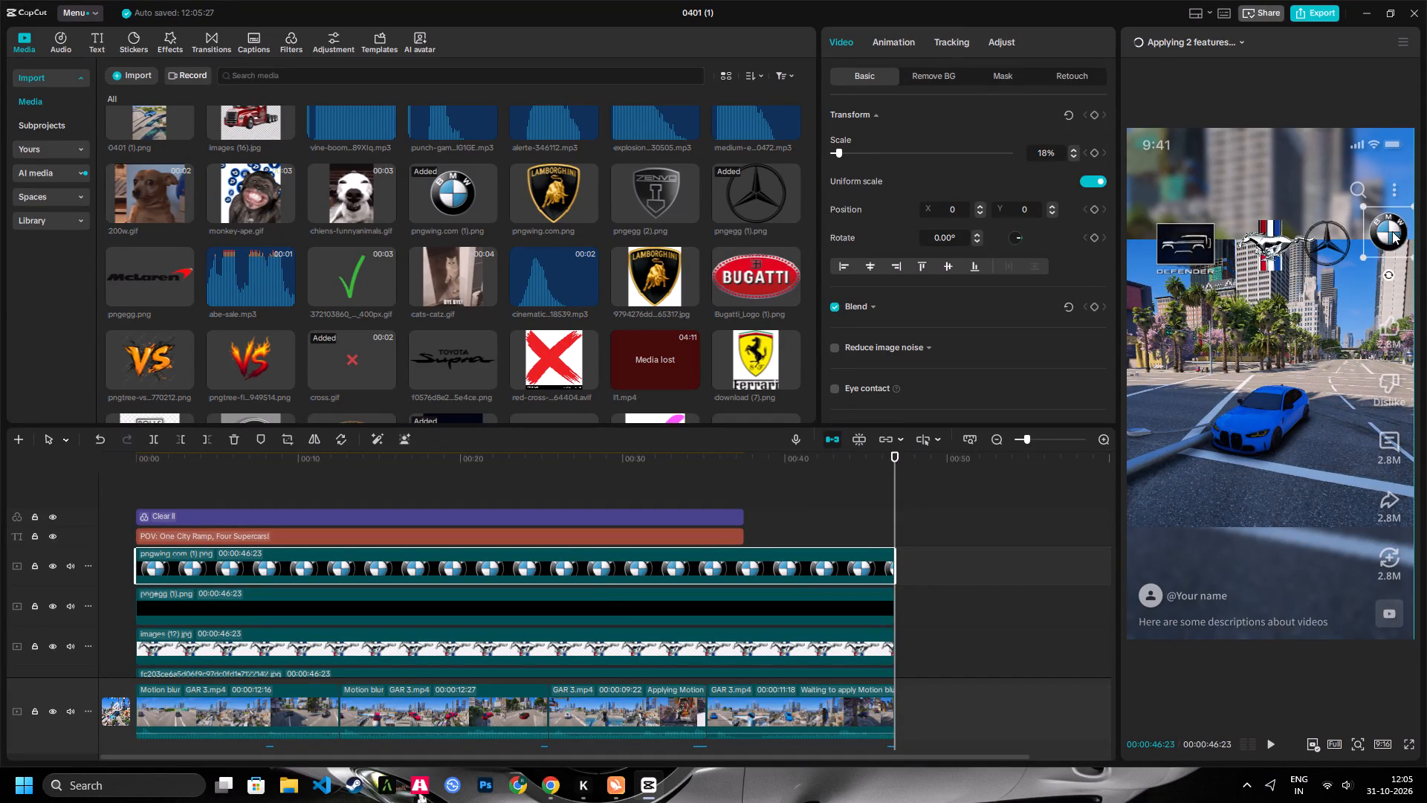
pyautogui.moveTo(1392, 231); pyautogui.dragTo(1384, 239)
# Shrink the Defender logo to 21% and move it outward to X -740, Y 1044.
pyautogui.click(1224, 239)
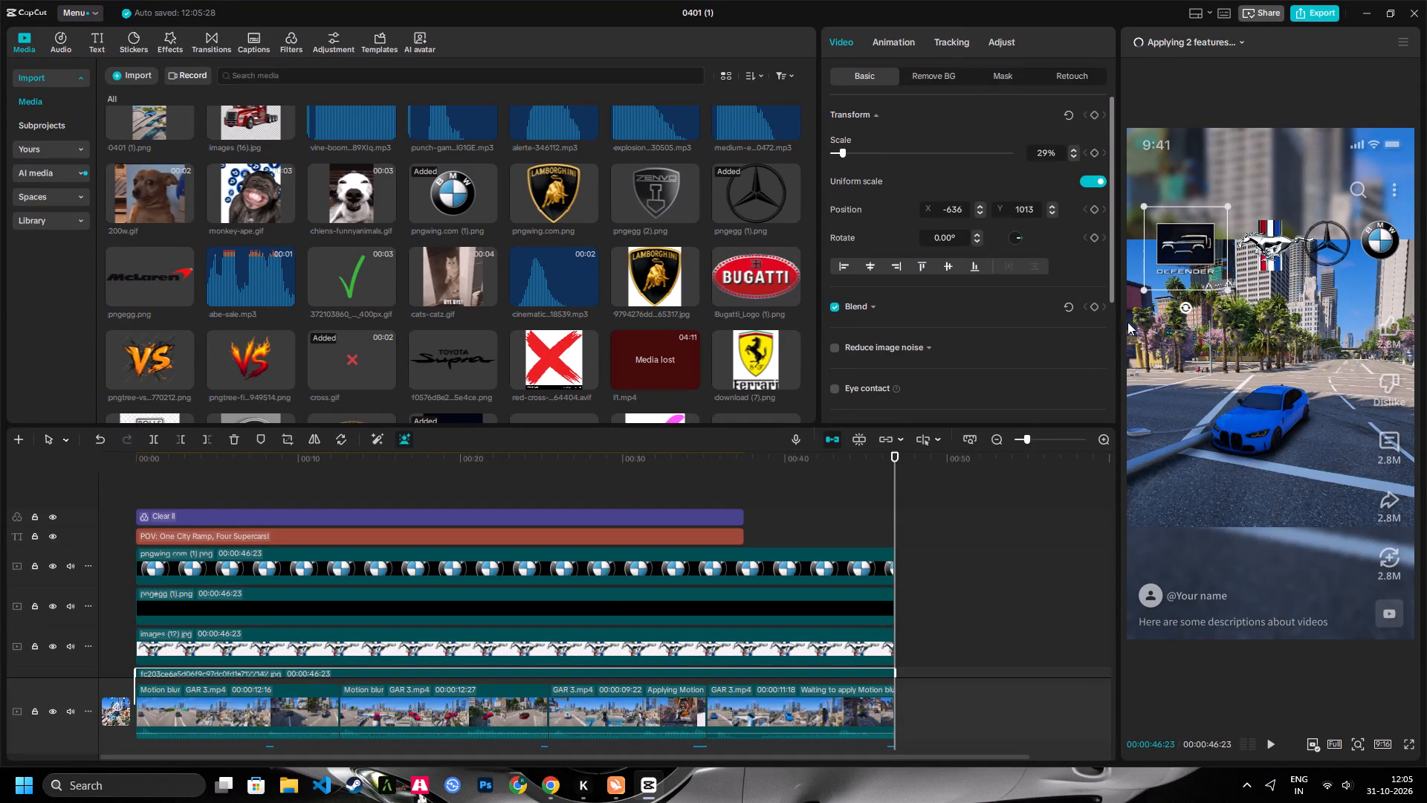
pyautogui.click(1174, 264)
pyautogui.moveTo(1219, 288); pyautogui.dragTo(1208, 266)
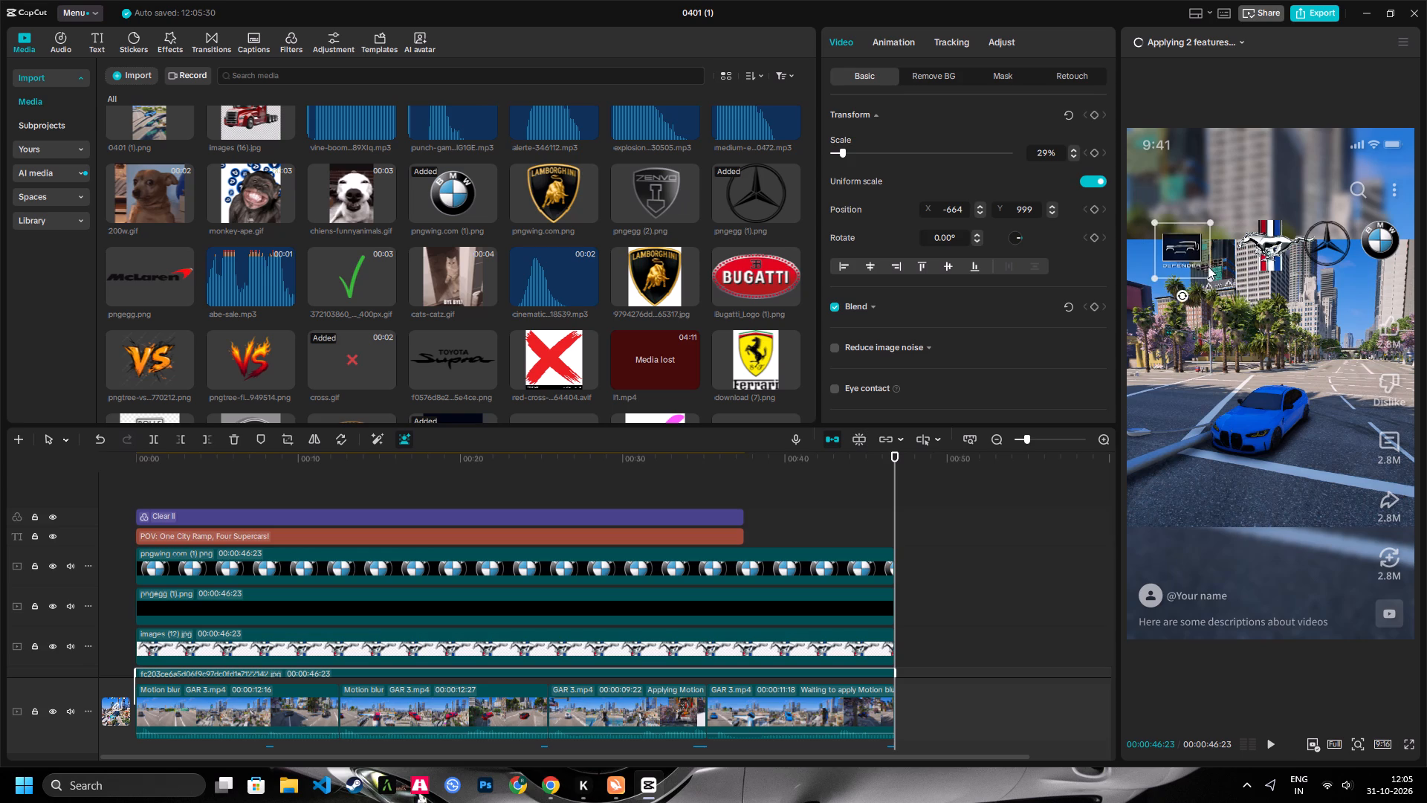
pyautogui.moveTo(1194, 257); pyautogui.dragTo(1184, 251)
# Shrink the Mustang logo to 23% and move it closer to the Defender logo at X -162, Y 1049.
pyautogui.click(1243, 246)
pyautogui.moveTo(1260, 243); pyautogui.dragTo(1245, 248)
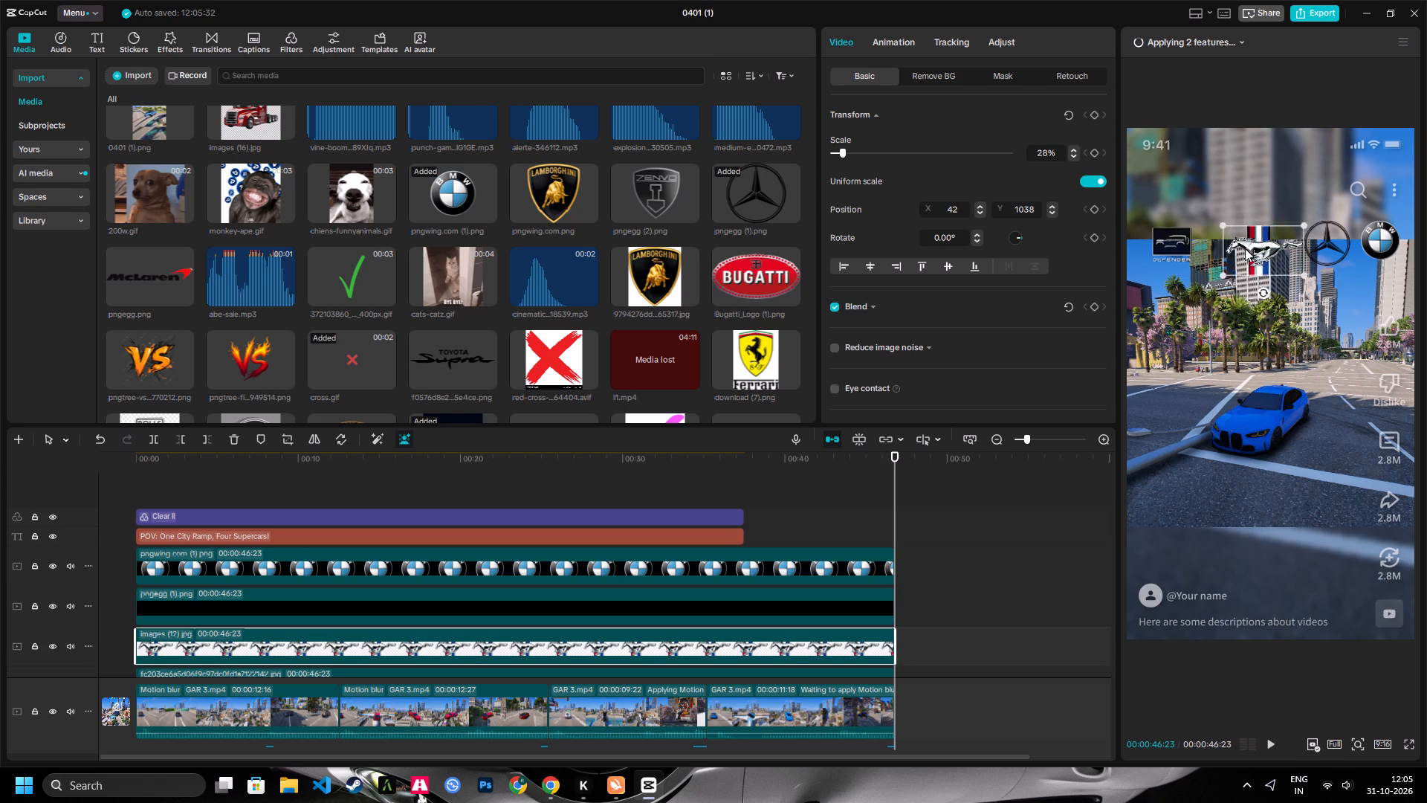
pyautogui.moveTo(1245, 248); pyautogui.dragTo(1232, 242)
pyautogui.moveTo(1290, 268); pyautogui.dragTo(1279, 259)
pyautogui.click(1263, 249)
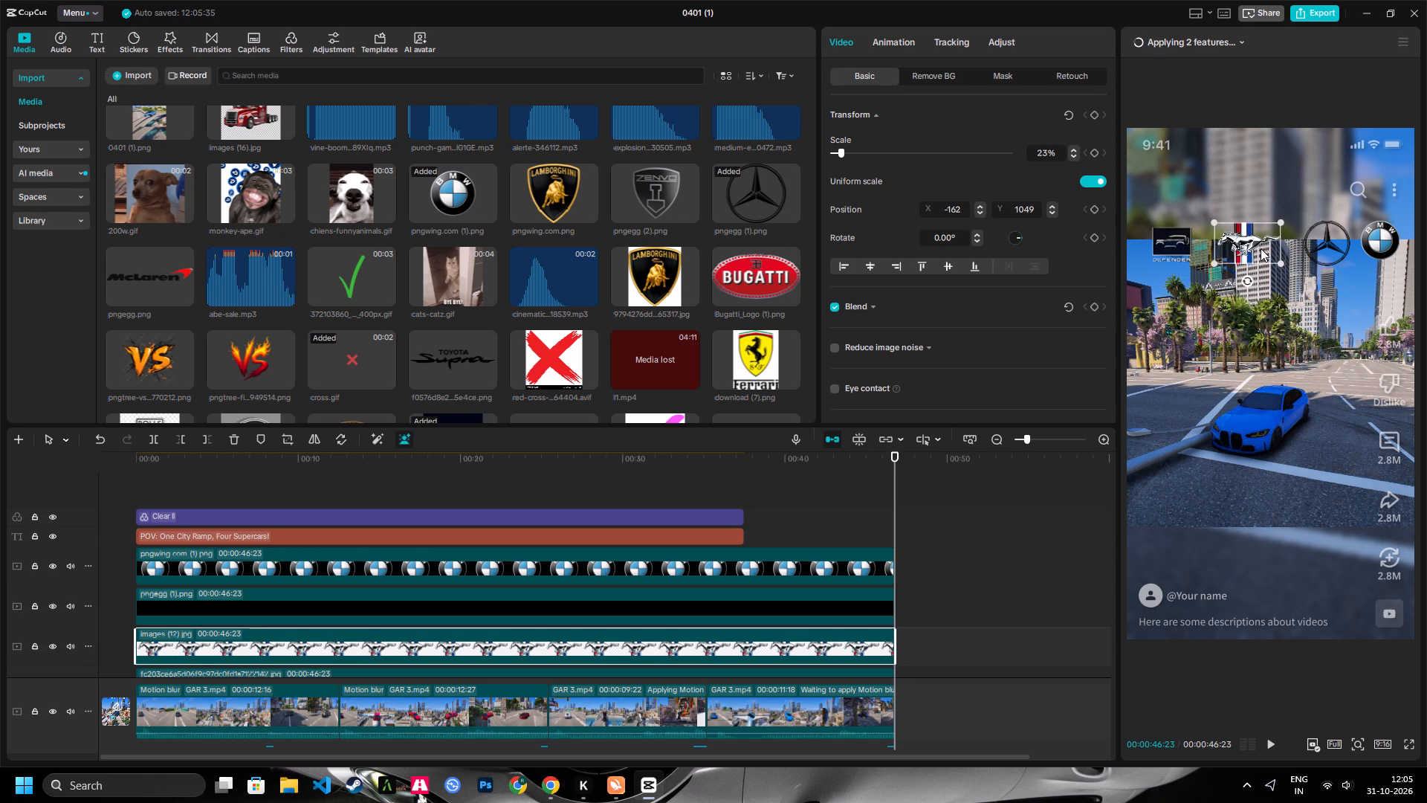
# Even out the logo row by moving the Mercedes logo to X 340, Y 1060 and the BMW logo to X 770, Y 1060.
pyautogui.click(1315, 243)
pyautogui.moveTo(1326, 245); pyautogui.dragTo(1316, 245)
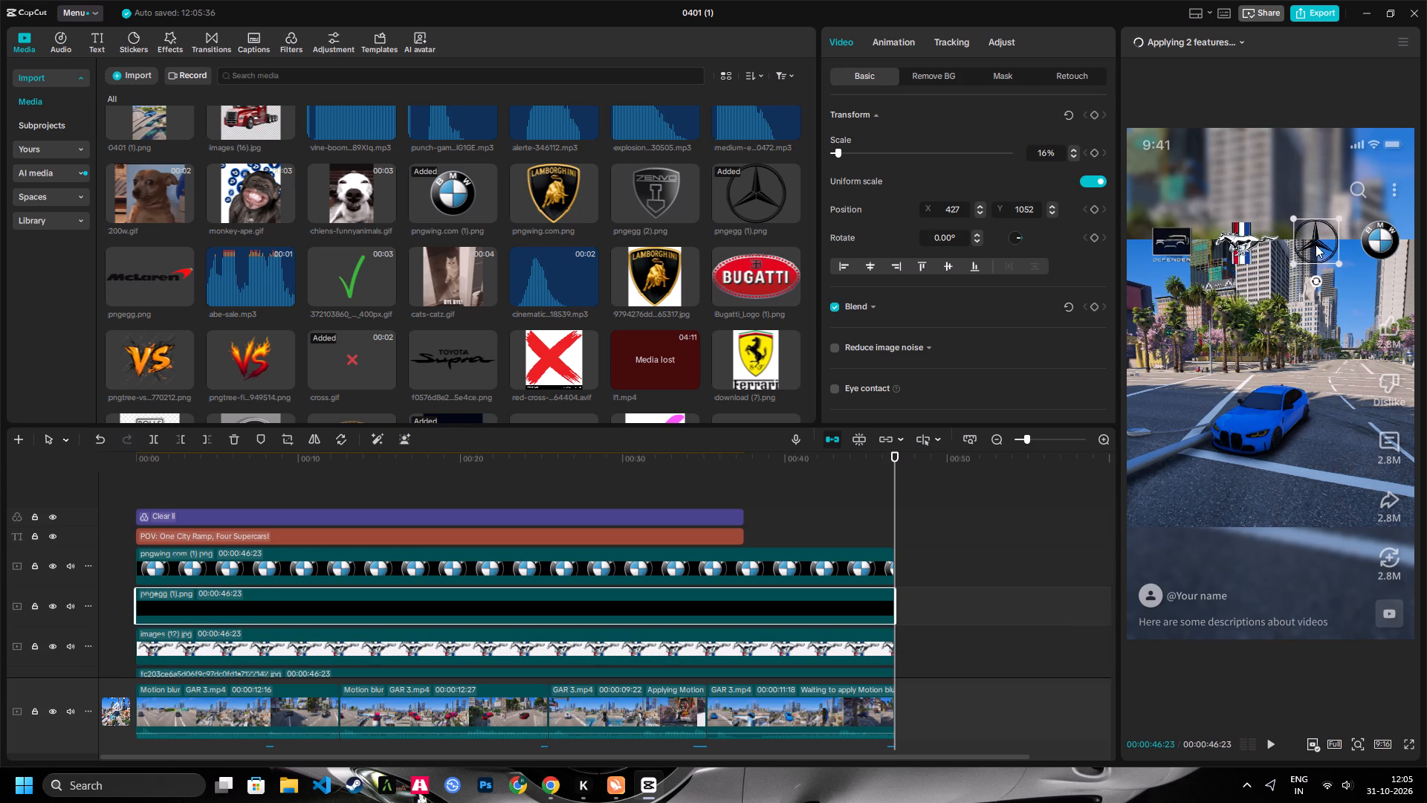
pyautogui.moveTo(1316, 245); pyautogui.dragTo(1314, 245)
pyautogui.click(1368, 242)
pyautogui.moveTo(1371, 241); pyautogui.dragTo(1363, 243)
pyautogui.click(1395, 266)
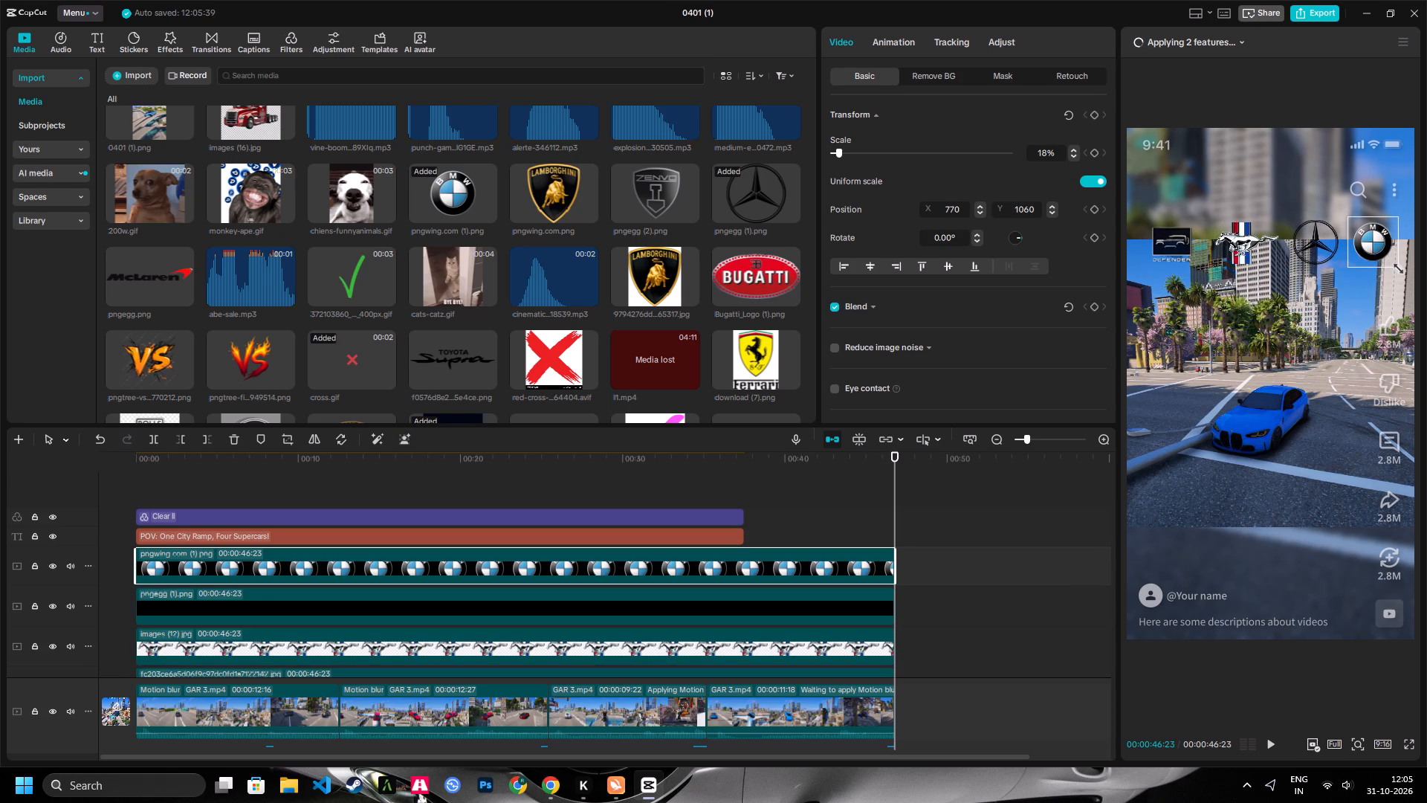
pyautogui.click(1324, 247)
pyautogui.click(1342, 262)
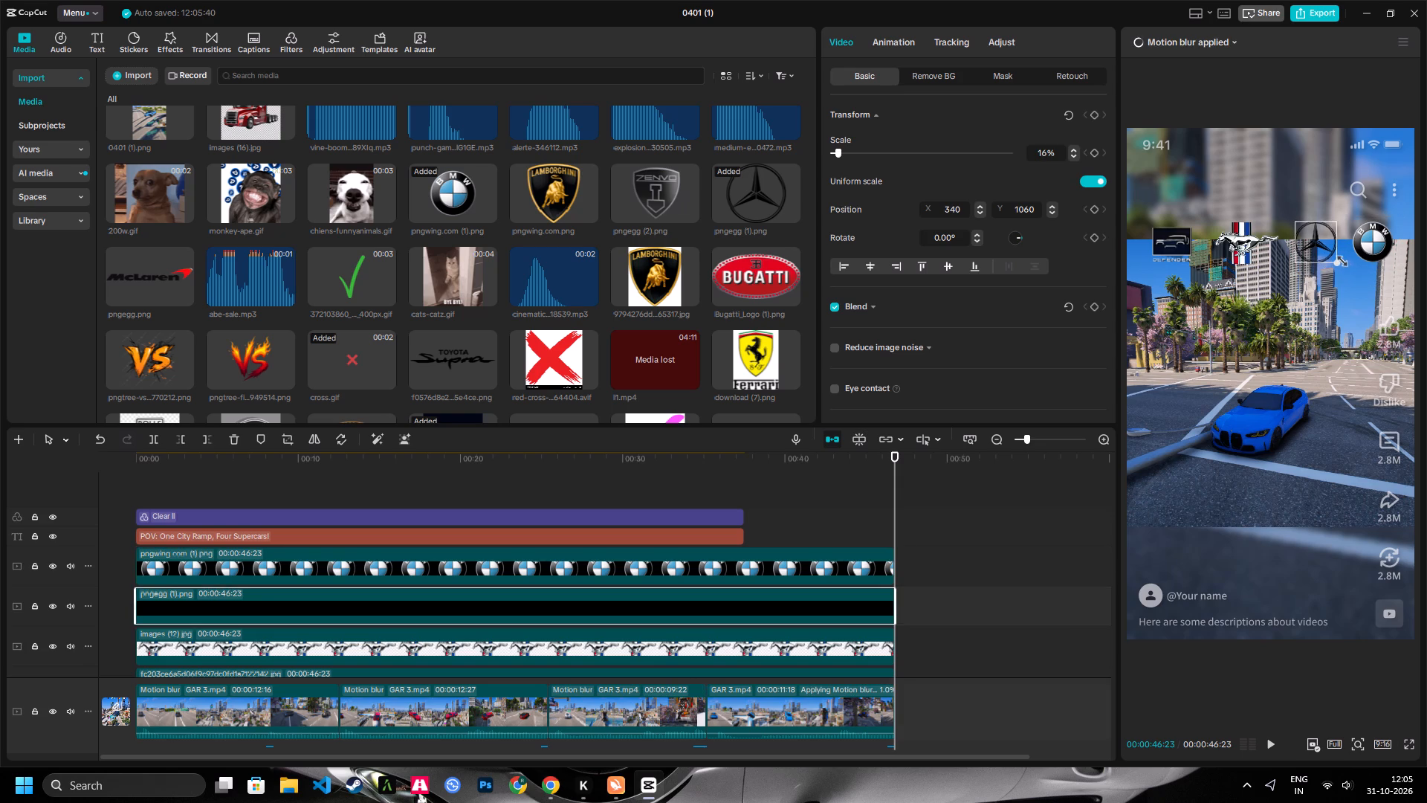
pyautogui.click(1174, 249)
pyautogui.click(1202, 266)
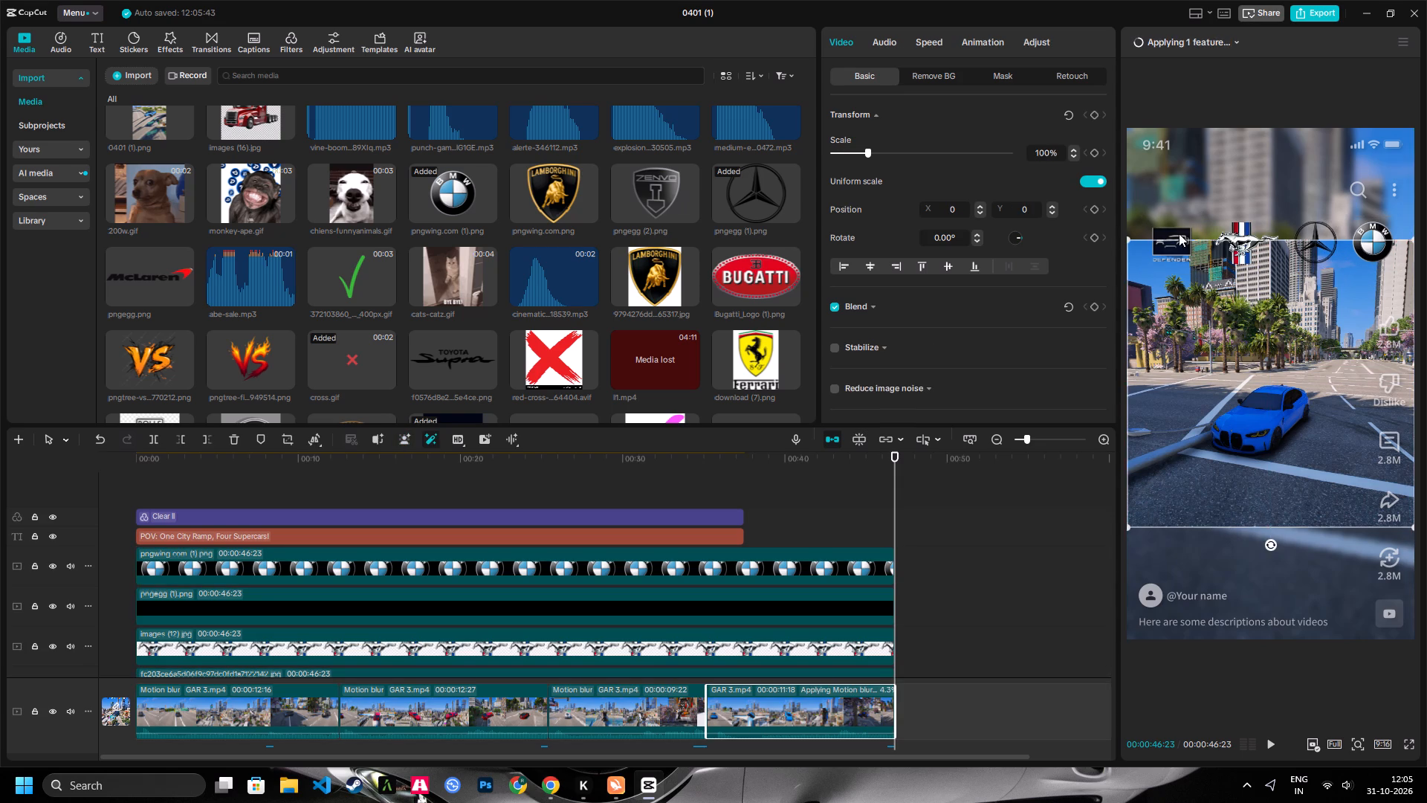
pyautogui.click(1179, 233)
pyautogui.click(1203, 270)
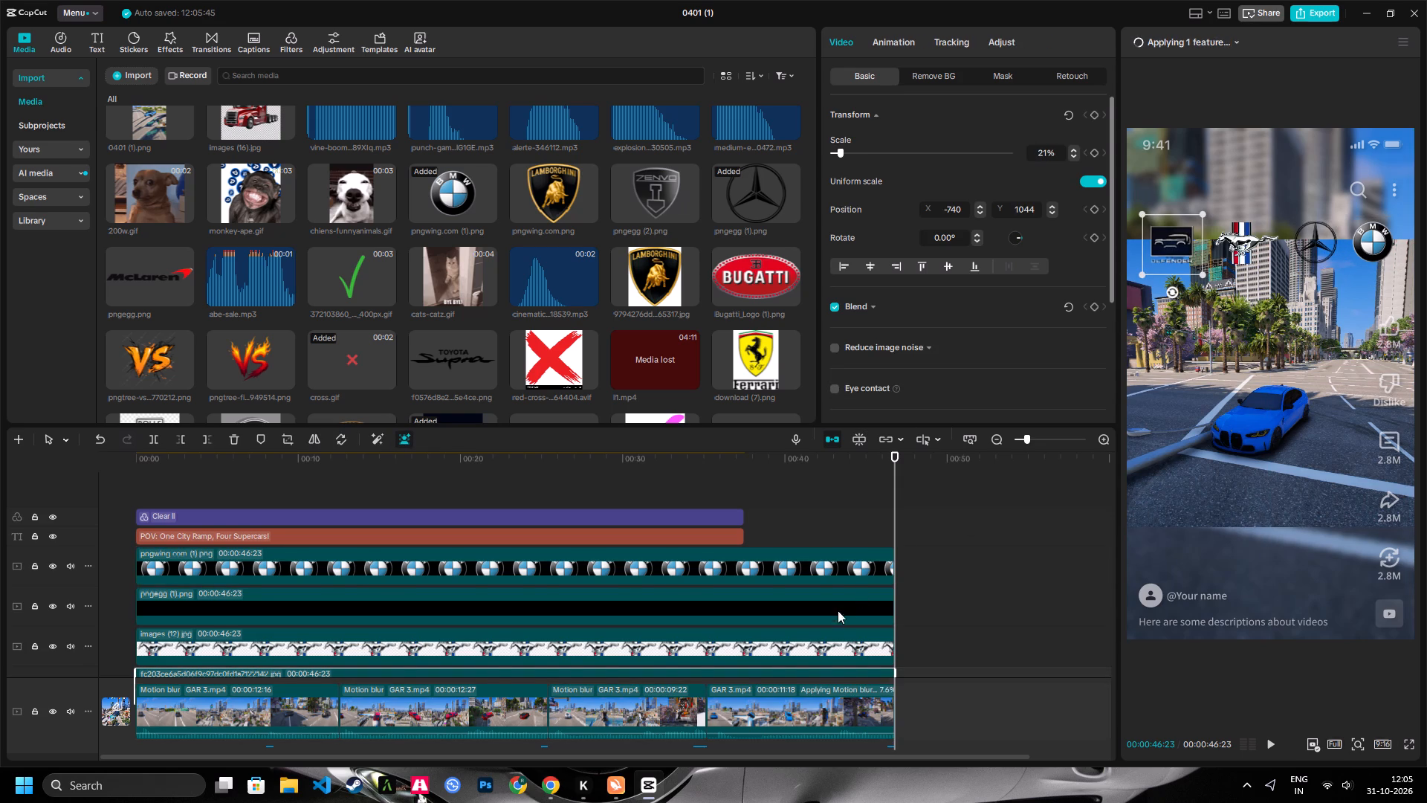
# Select all four logo clips together and scale the logo row down slightly so it sits further inside the frame edges.
pyautogui.scroll(-2, 833, 619)
pyautogui.moveTo(922, 641); pyautogui.dragTo(867, 529)
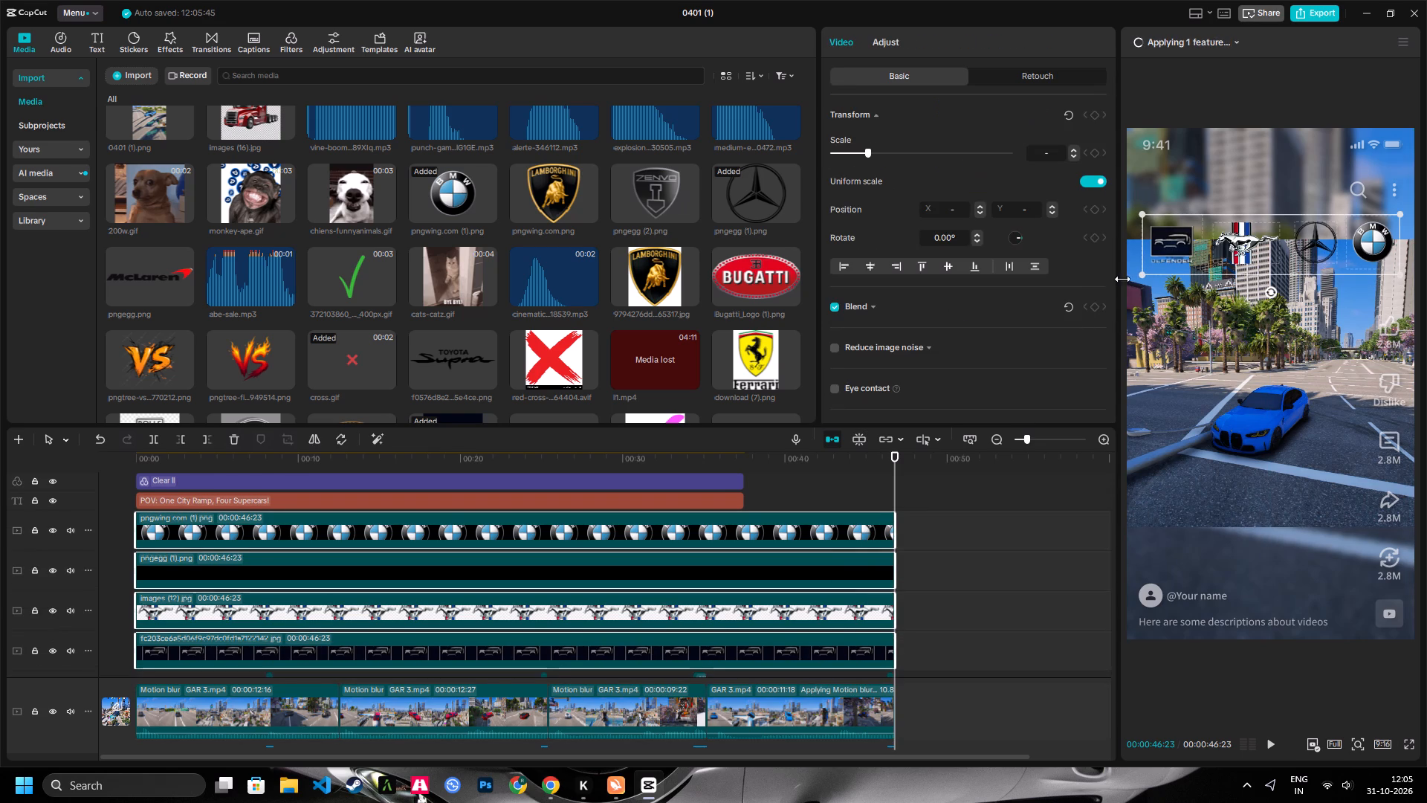
pyautogui.moveTo(1142, 273); pyautogui.dragTo(1153, 264)
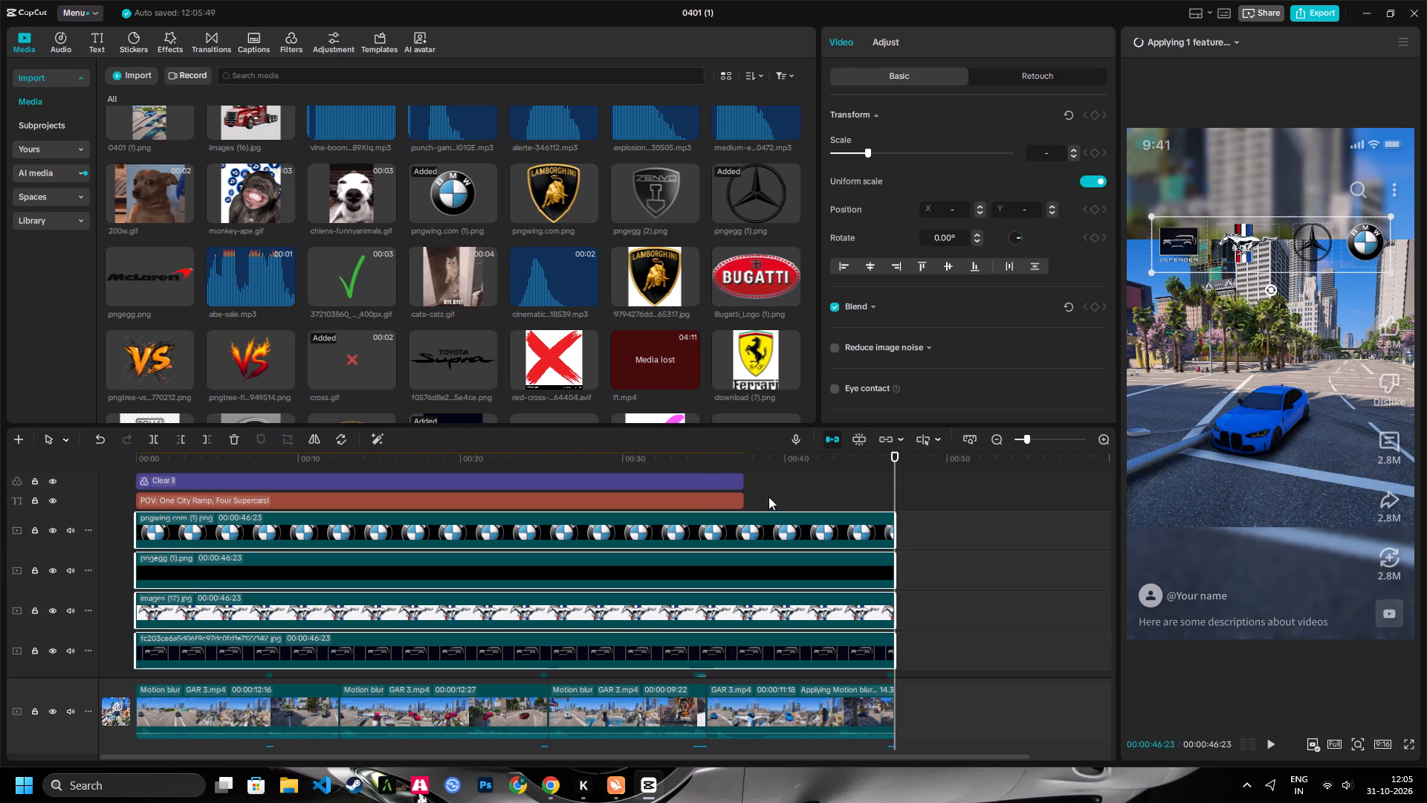
# Extend the title text and its Clear II layer and trim both to the end of the video at 00:00:46:23.
pyautogui.moveTo(765, 498); pyautogui.dragTo(736, 475)
pyautogui.moveTo(747, 484); pyautogui.dragTo(935, 483)
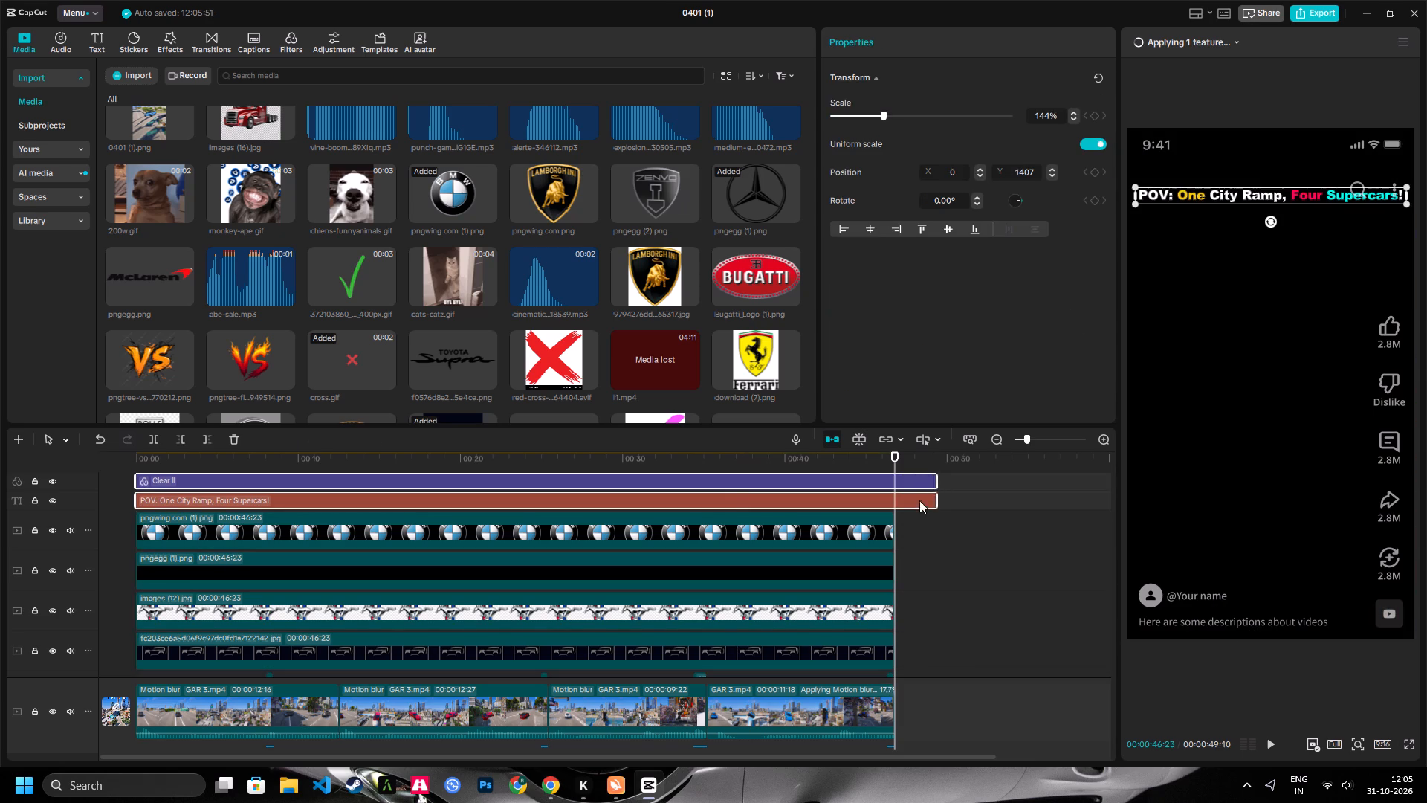
pyautogui.scroll(-8, 918, 508)
pyautogui.moveTo(945, 587); pyautogui.dragTo(896, 326)
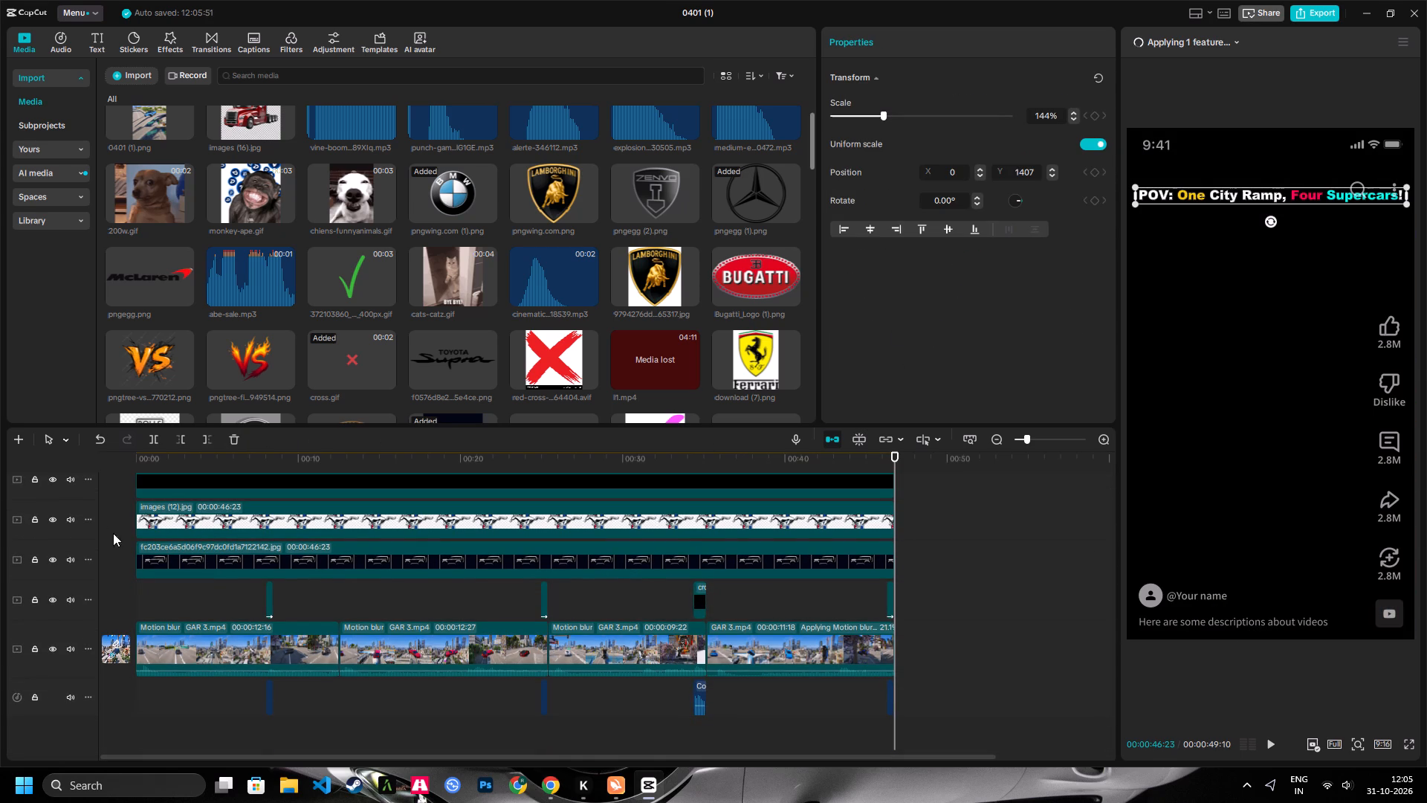
pyautogui.click(205, 439)
pyautogui.scroll(11, 754, 594)
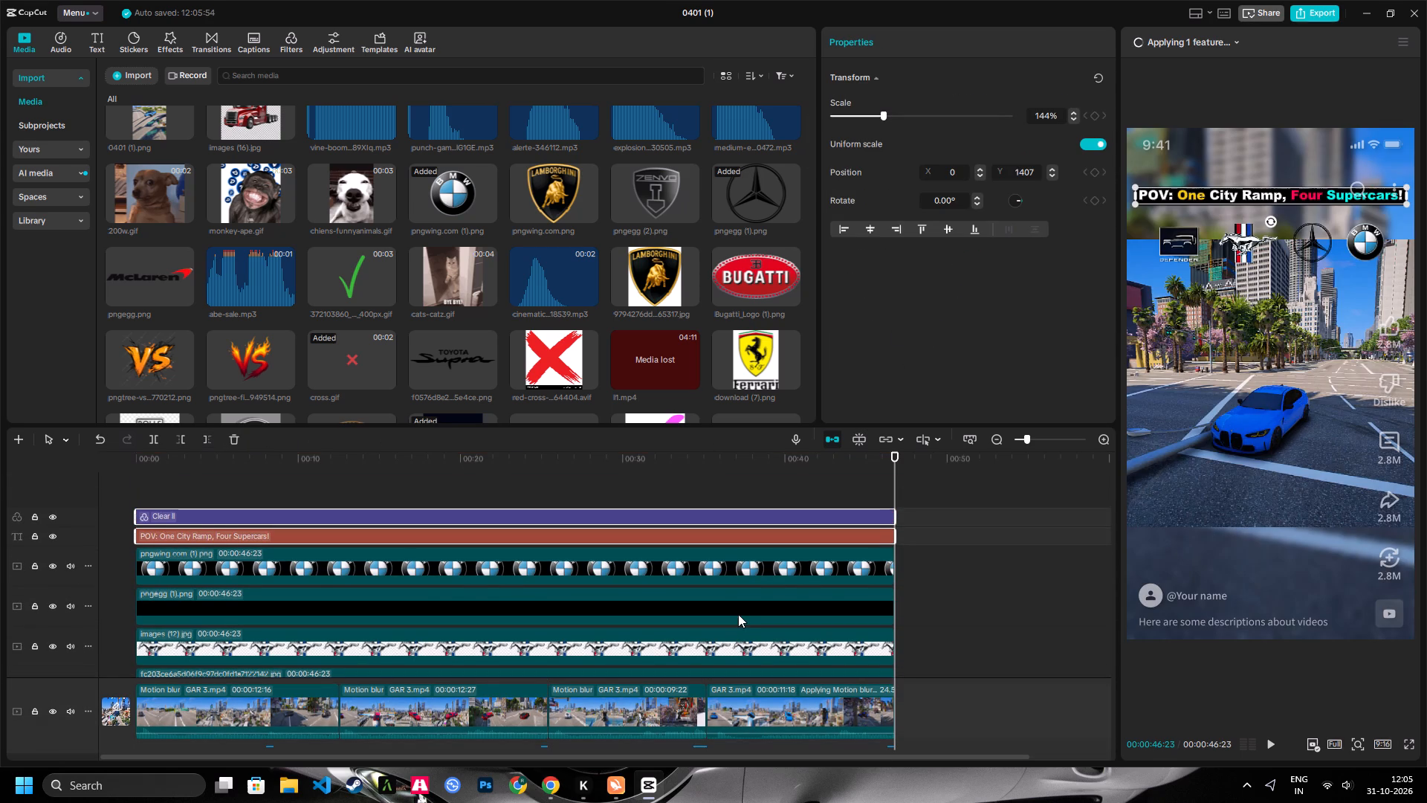
pyautogui.scroll(3, 738, 614)
pyautogui.write('z')
pyautogui.press('space')
pyautogui.press('space')
# Delete the project's current video cover.
pyautogui.scroll(-5, 689, 657)
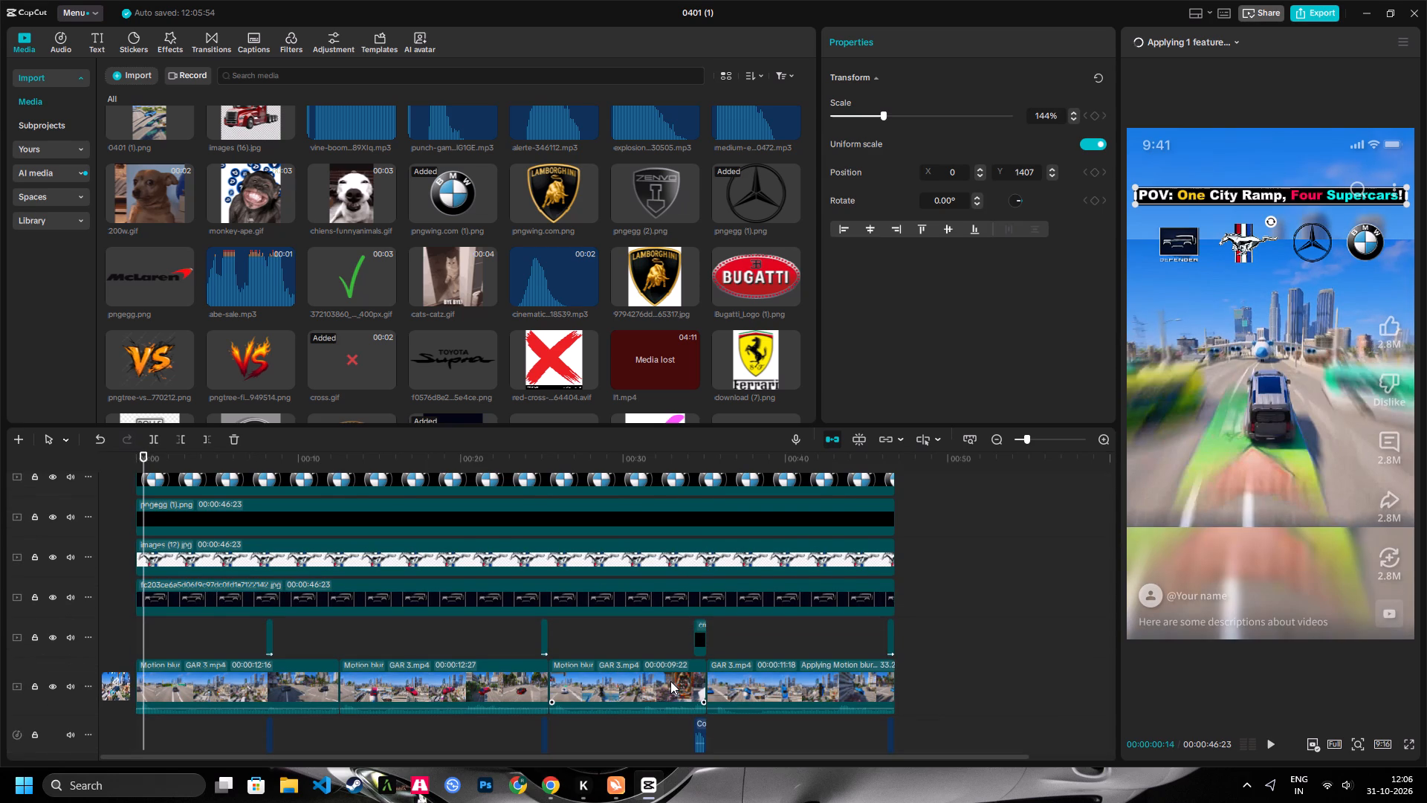
pyautogui.click(132, 669)
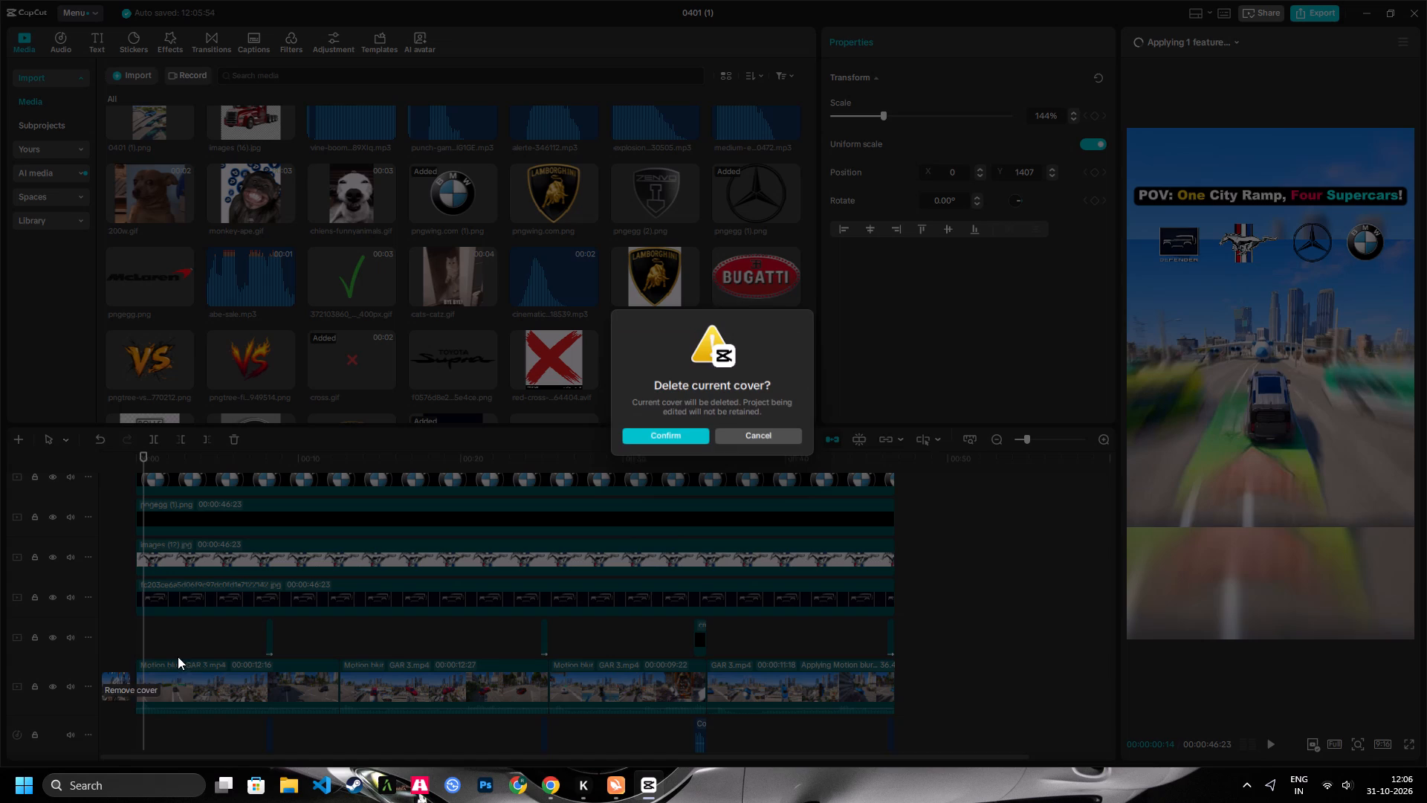
pyautogui.click(693, 442)
pyautogui.click(123, 691)
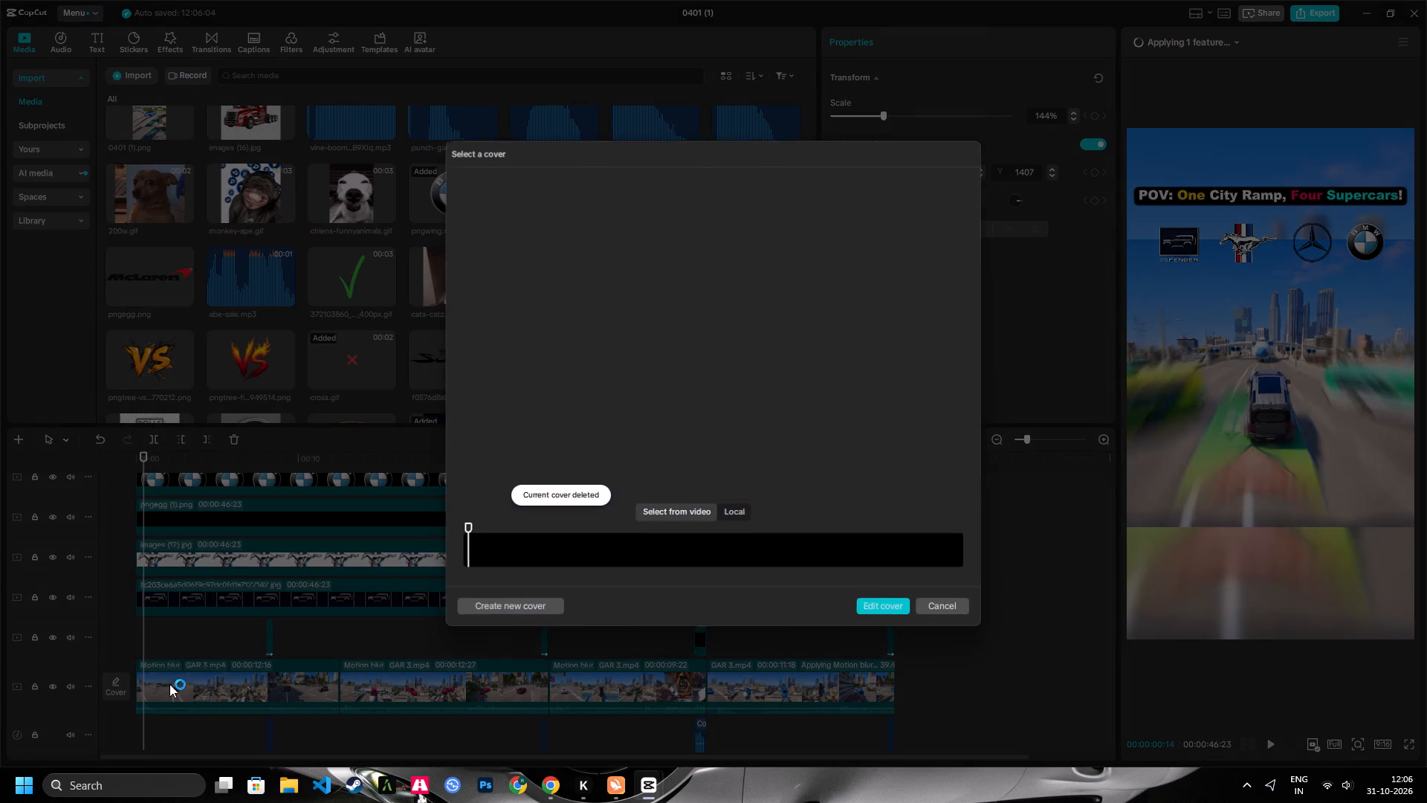
pyautogui.click(934, 605)
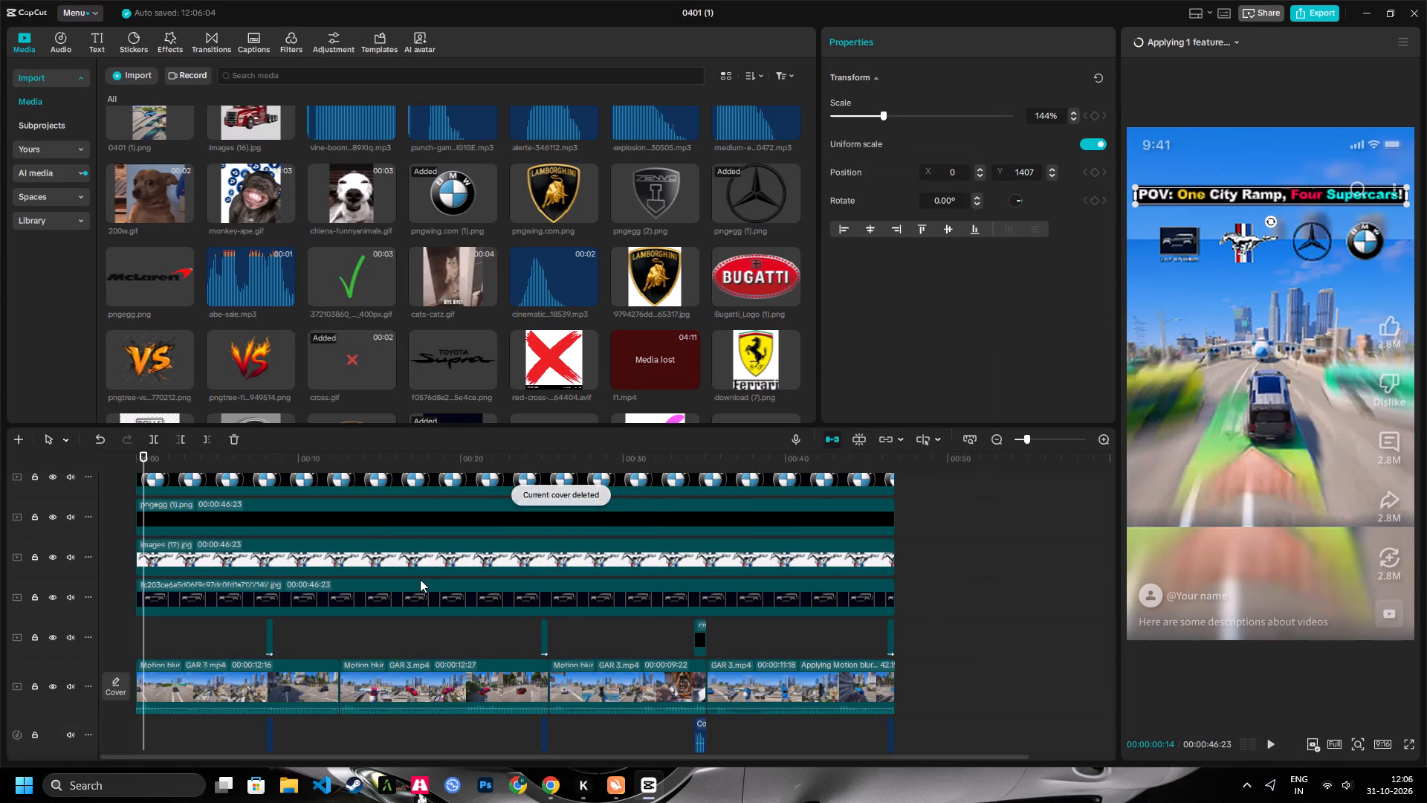
# Save a new video cover from the frame at 00:00:17:08 showing the red Mustang in mid-air over the city.
pyautogui.moveTo(240, 457); pyautogui.dragTo(359, 465)
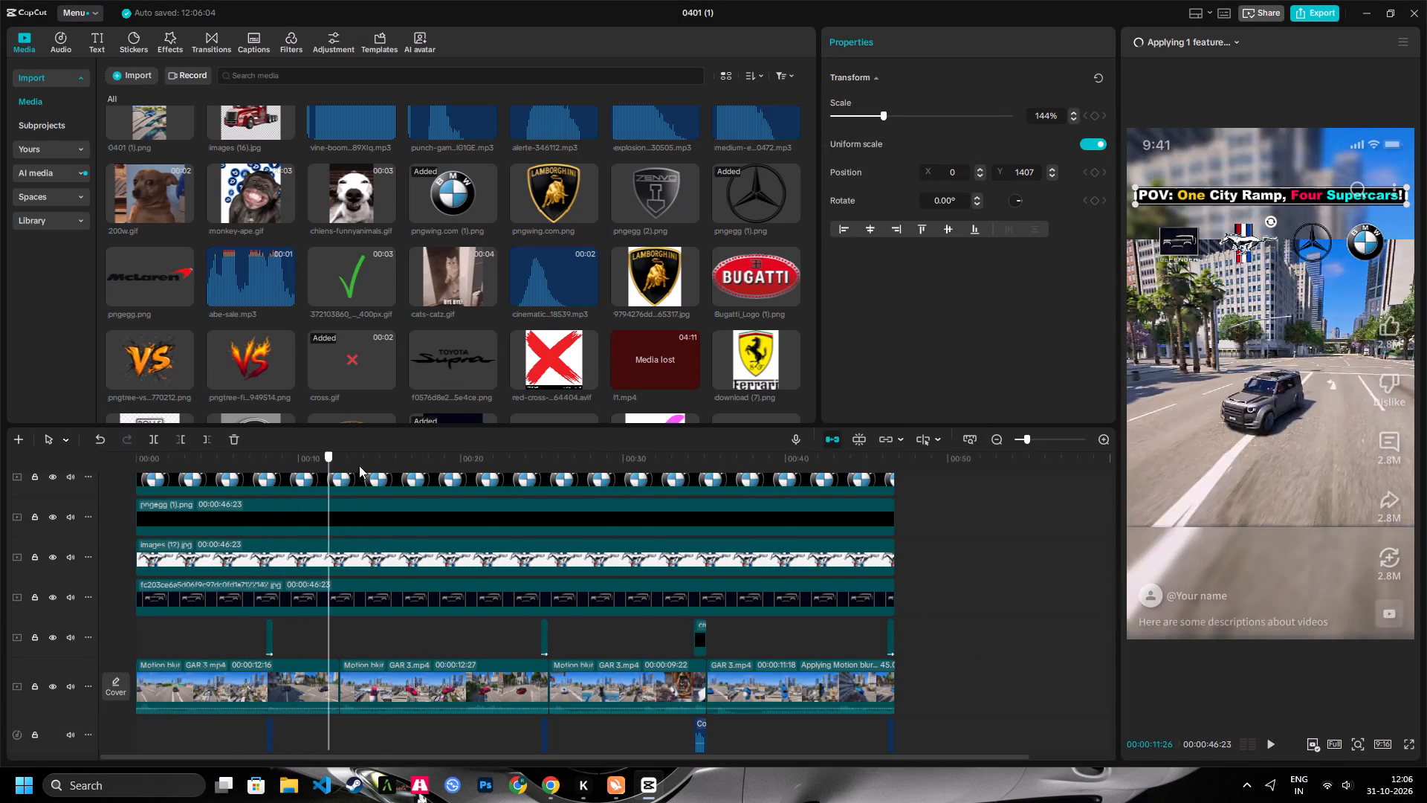
pyautogui.moveTo(359, 465); pyautogui.dragTo(419, 490)
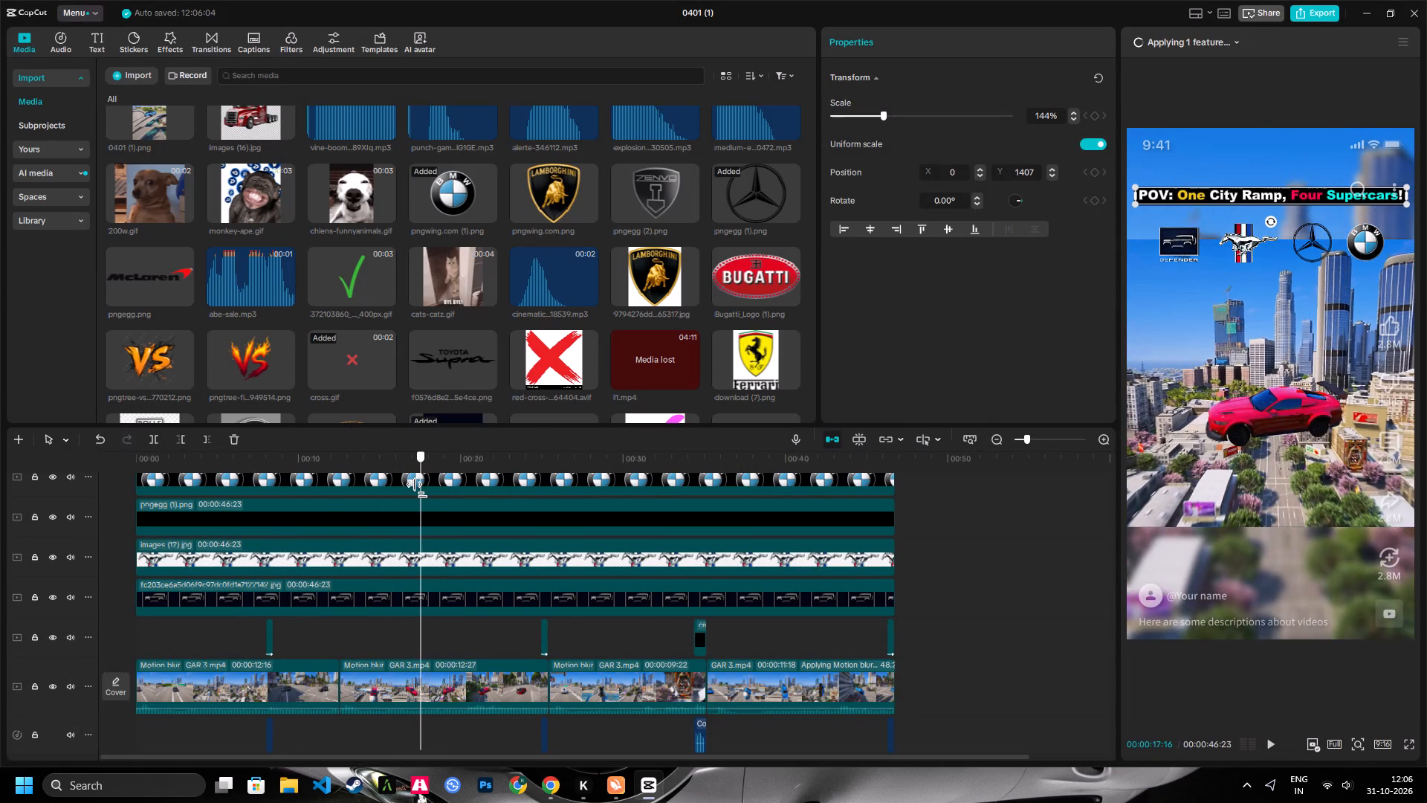
pyautogui.moveTo(419, 490); pyautogui.dragTo(416, 494)
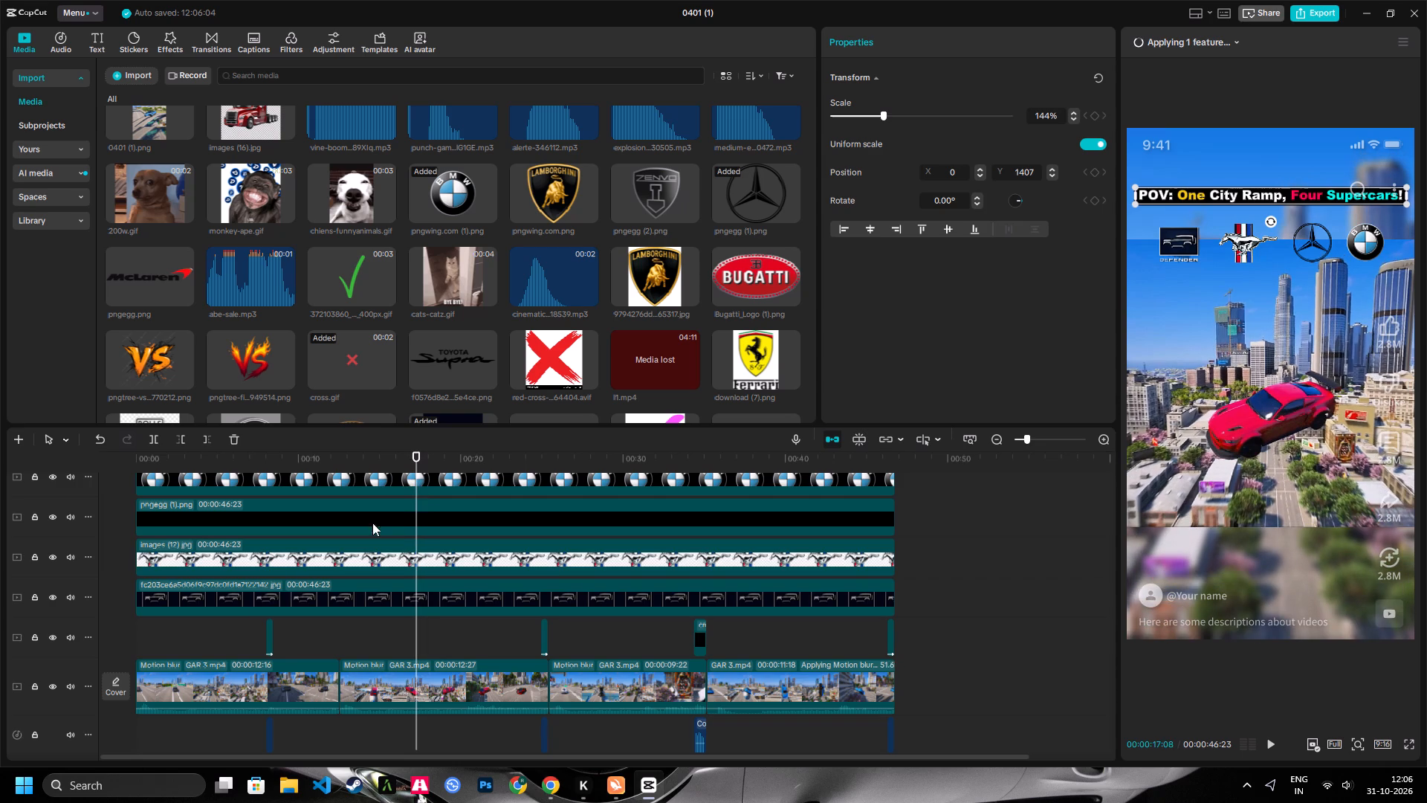
pyautogui.click(107, 680)
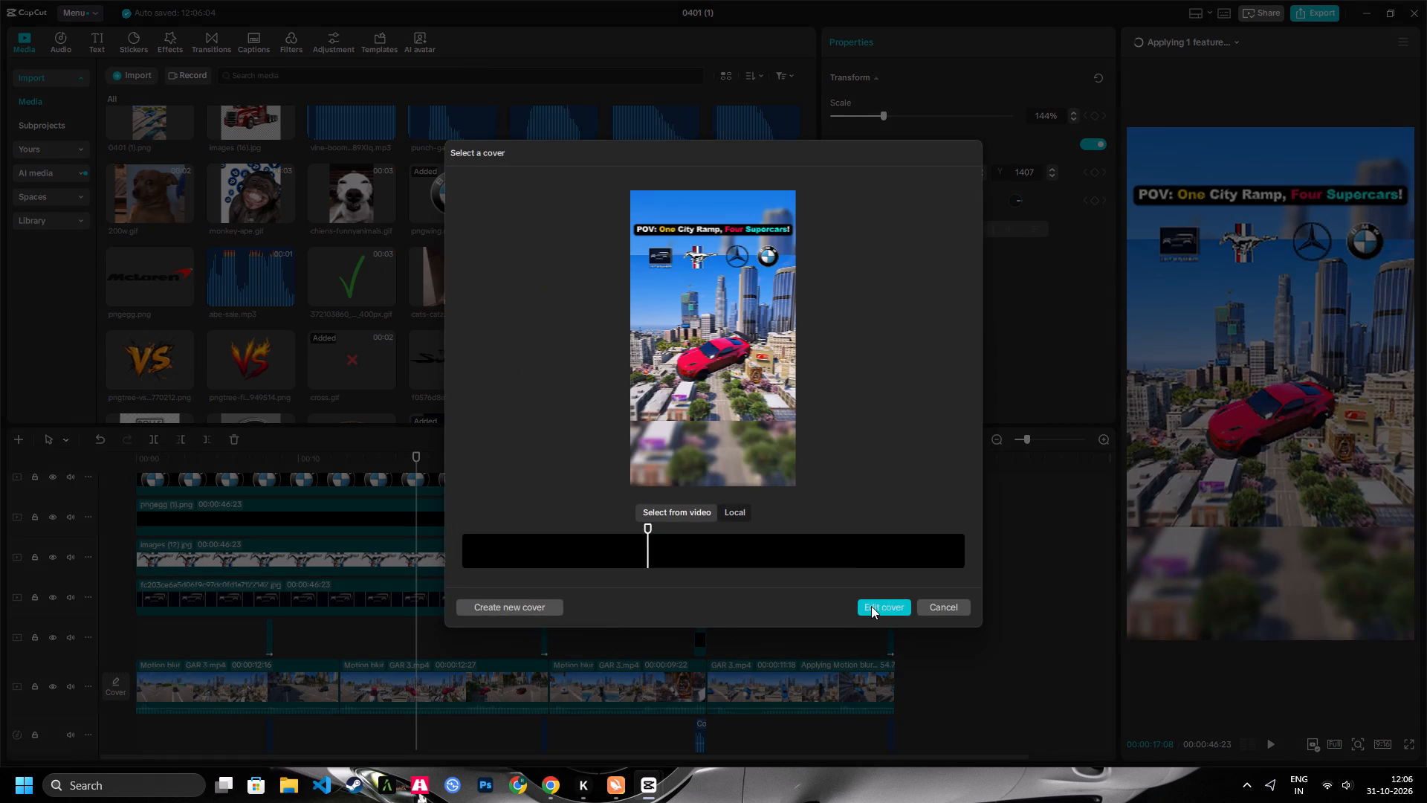
pyautogui.click(873, 606)
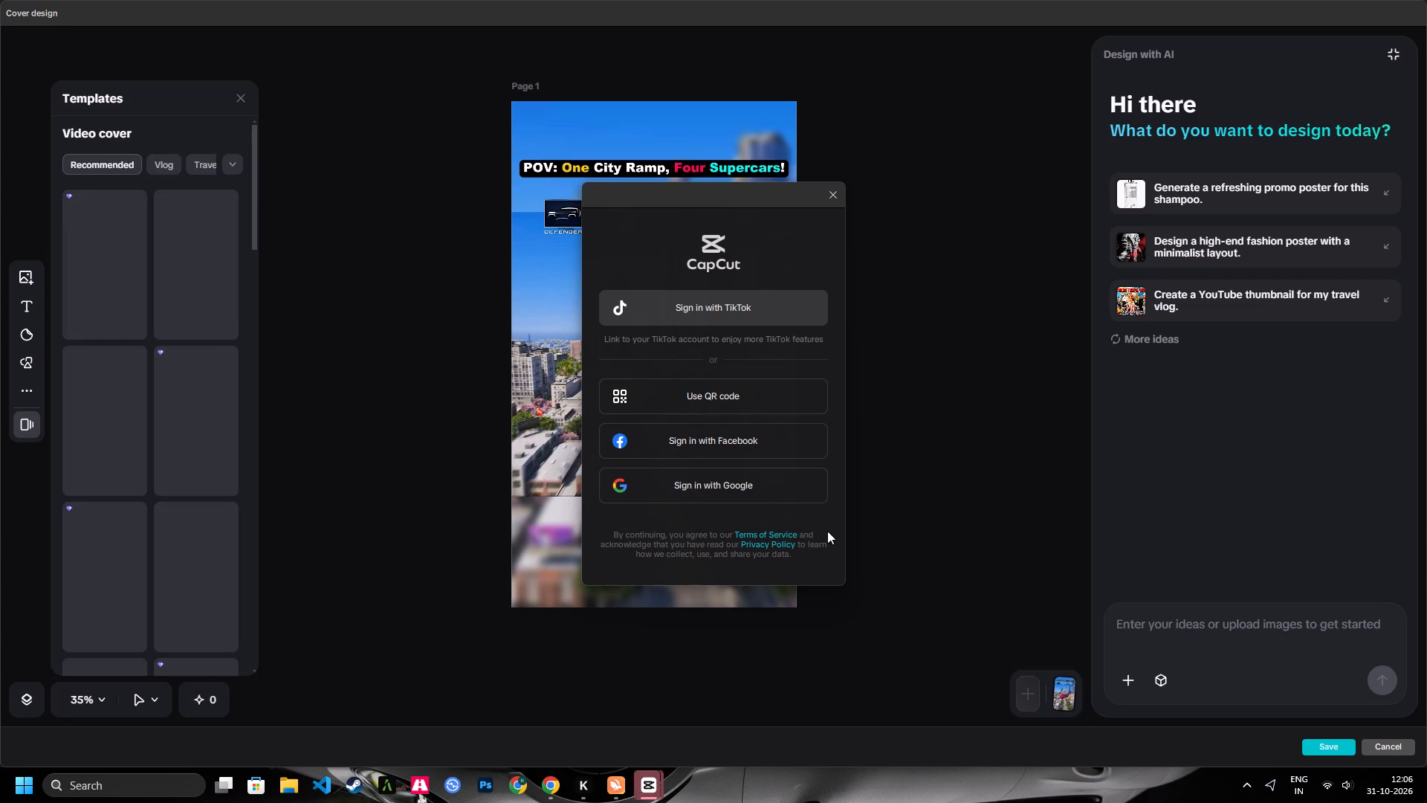
pyautogui.doubleClick(849, 189)
pyautogui.click(842, 194)
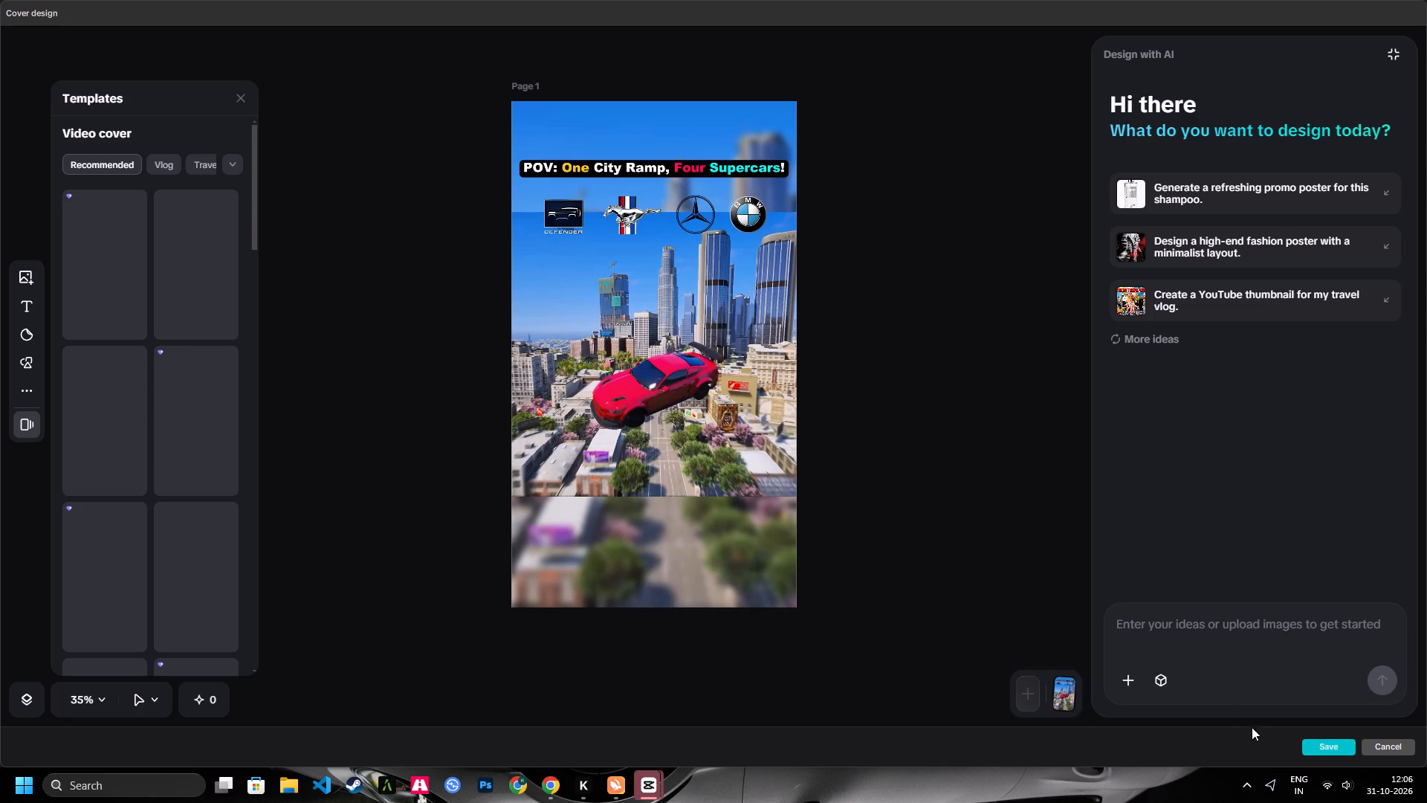
pyautogui.click(1293, 749)
pyautogui.click(1299, 750)
pyautogui.click(1305, 745)
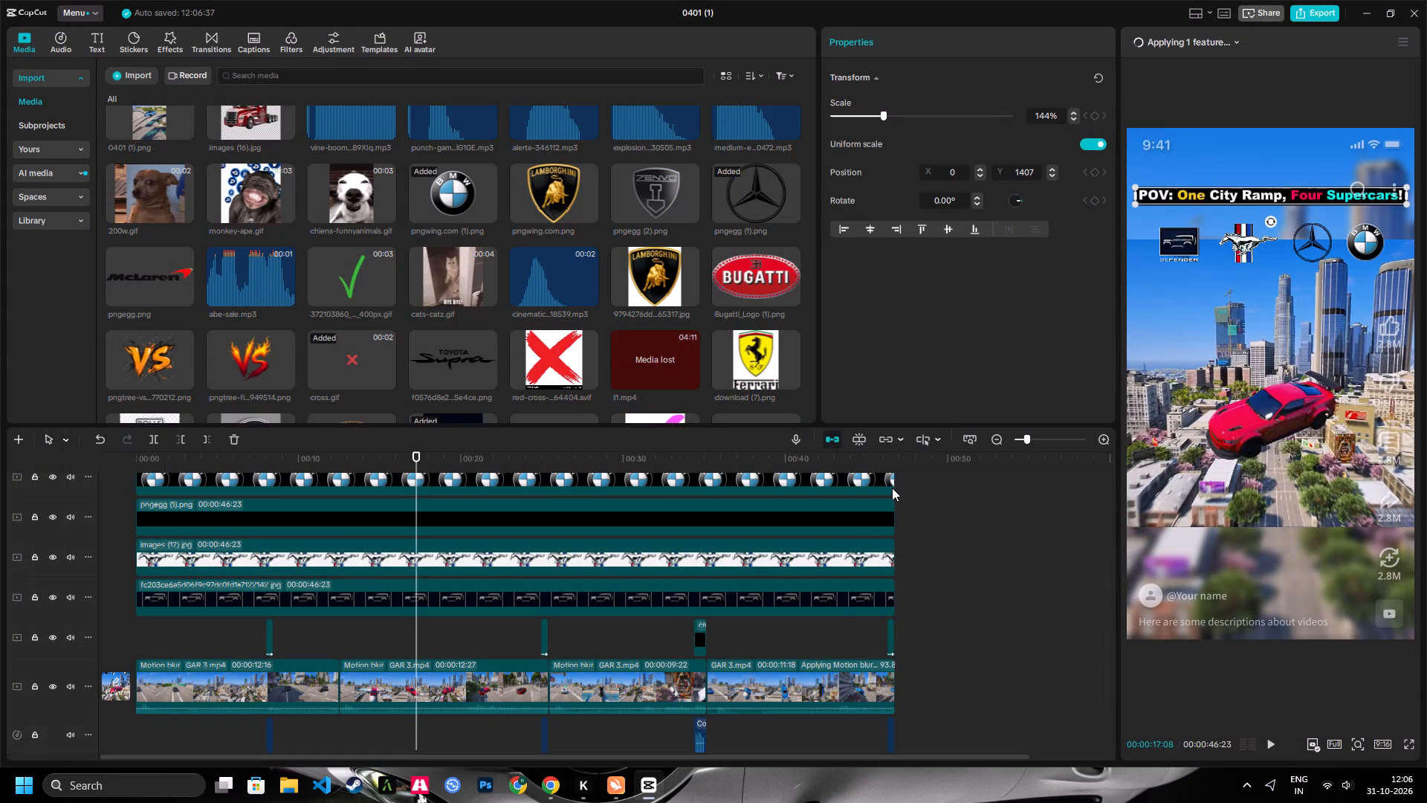
# Play the short briefly around the Mustang jump and check its export settings without exporting.
pyautogui.write('z')
pyautogui.press('space')
pyautogui.press('space')
pyautogui.hotkey('shift', 'z')
pyautogui.press('space')
pyautogui.click(1319, 14)
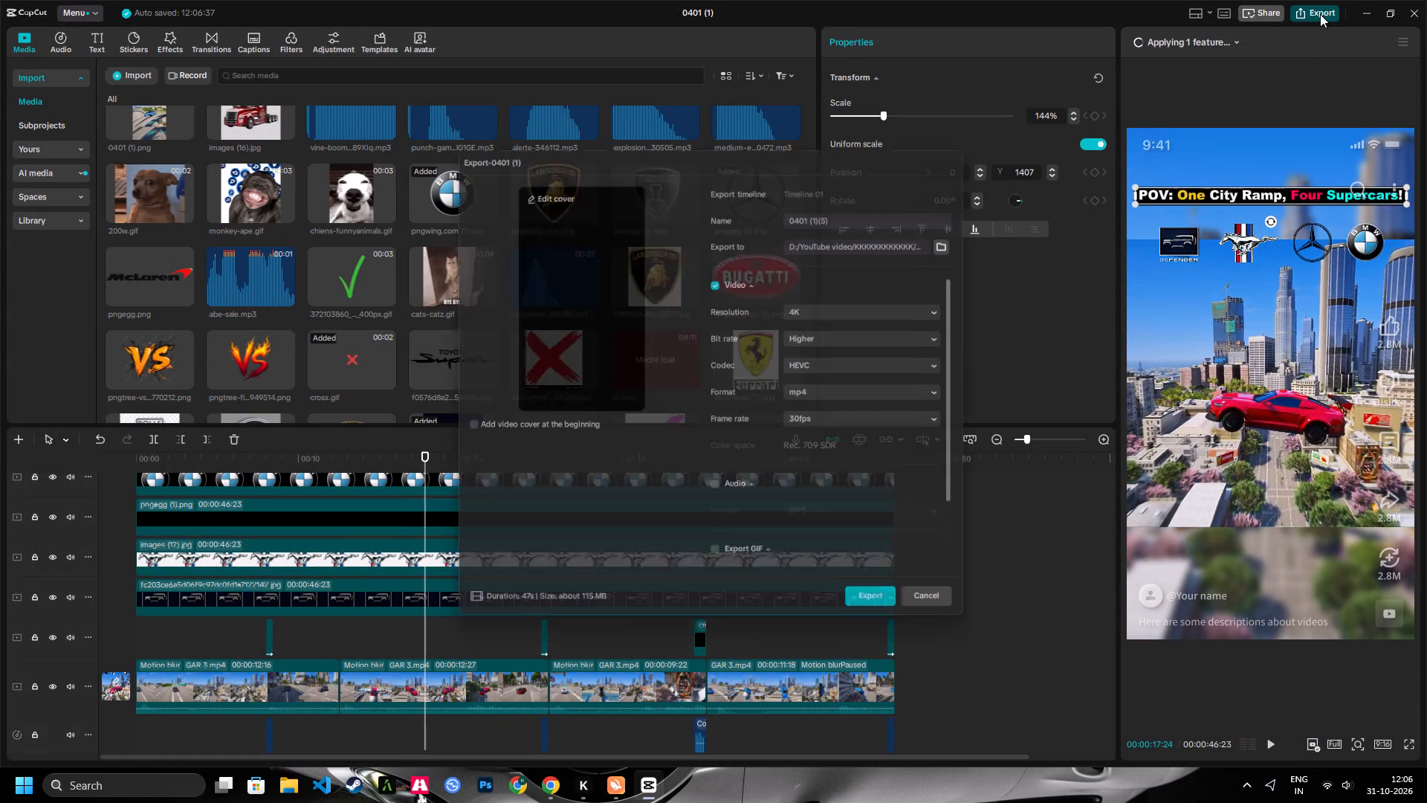
pyautogui.click(944, 611)
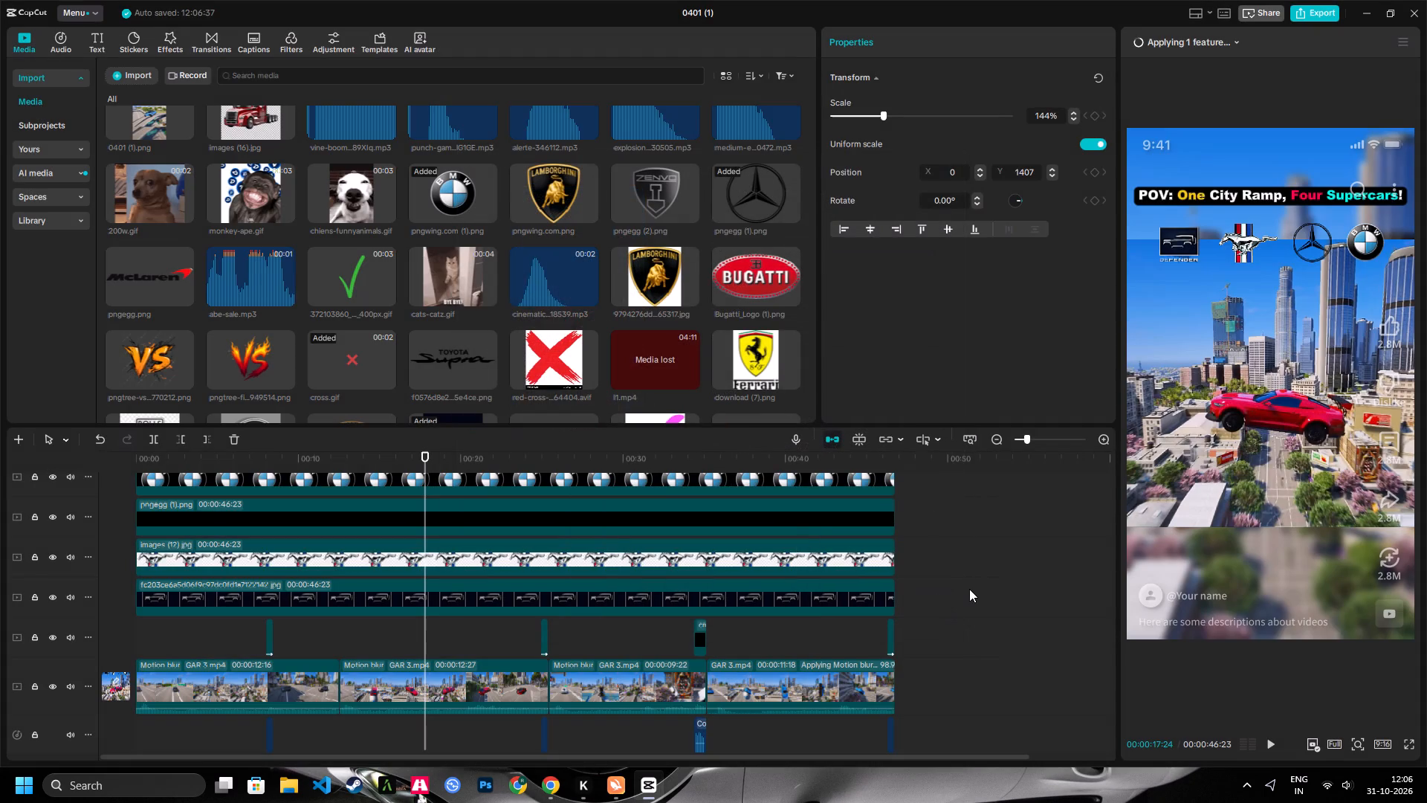
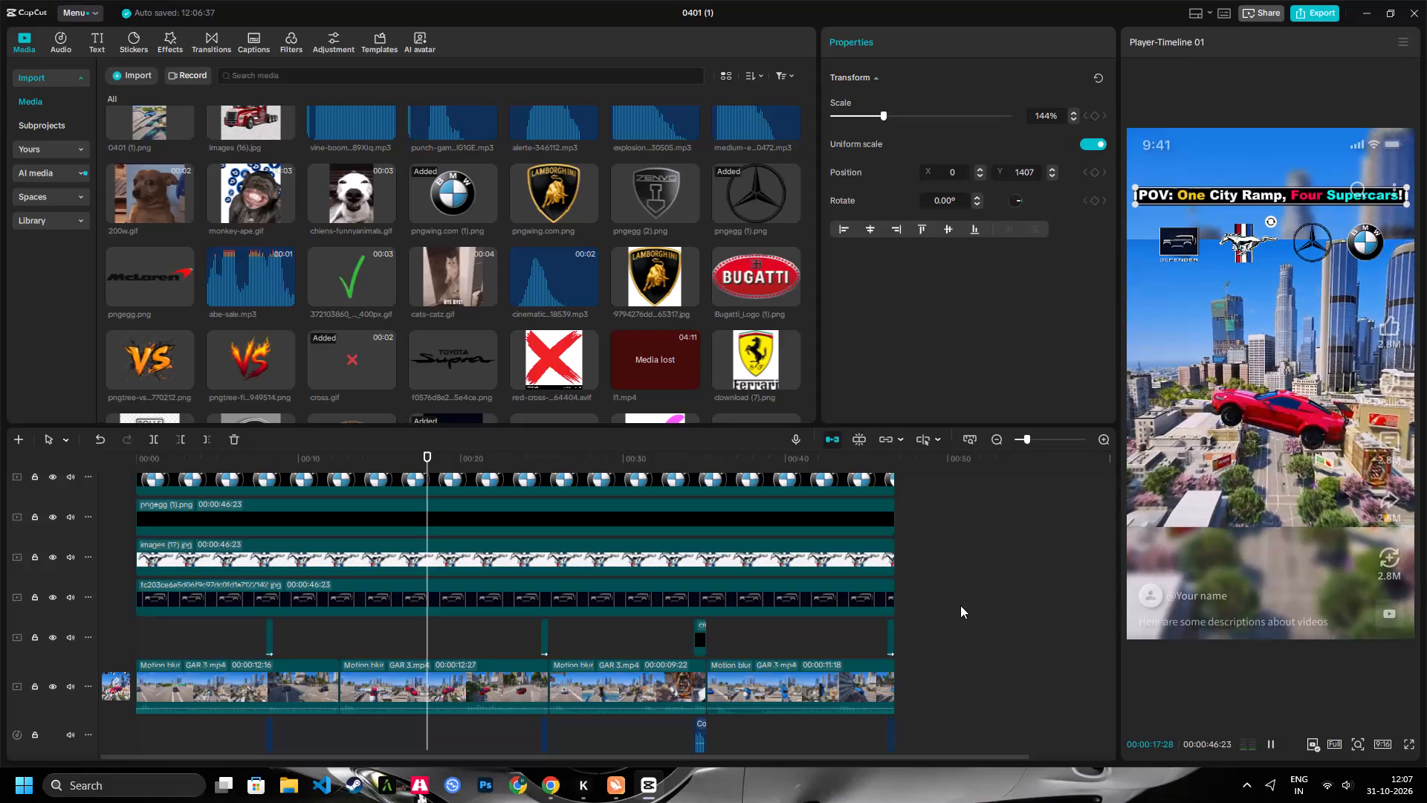
# Play the short briefly after the Mustang jump and again from the very beginning to check it.
pyautogui.press('space')
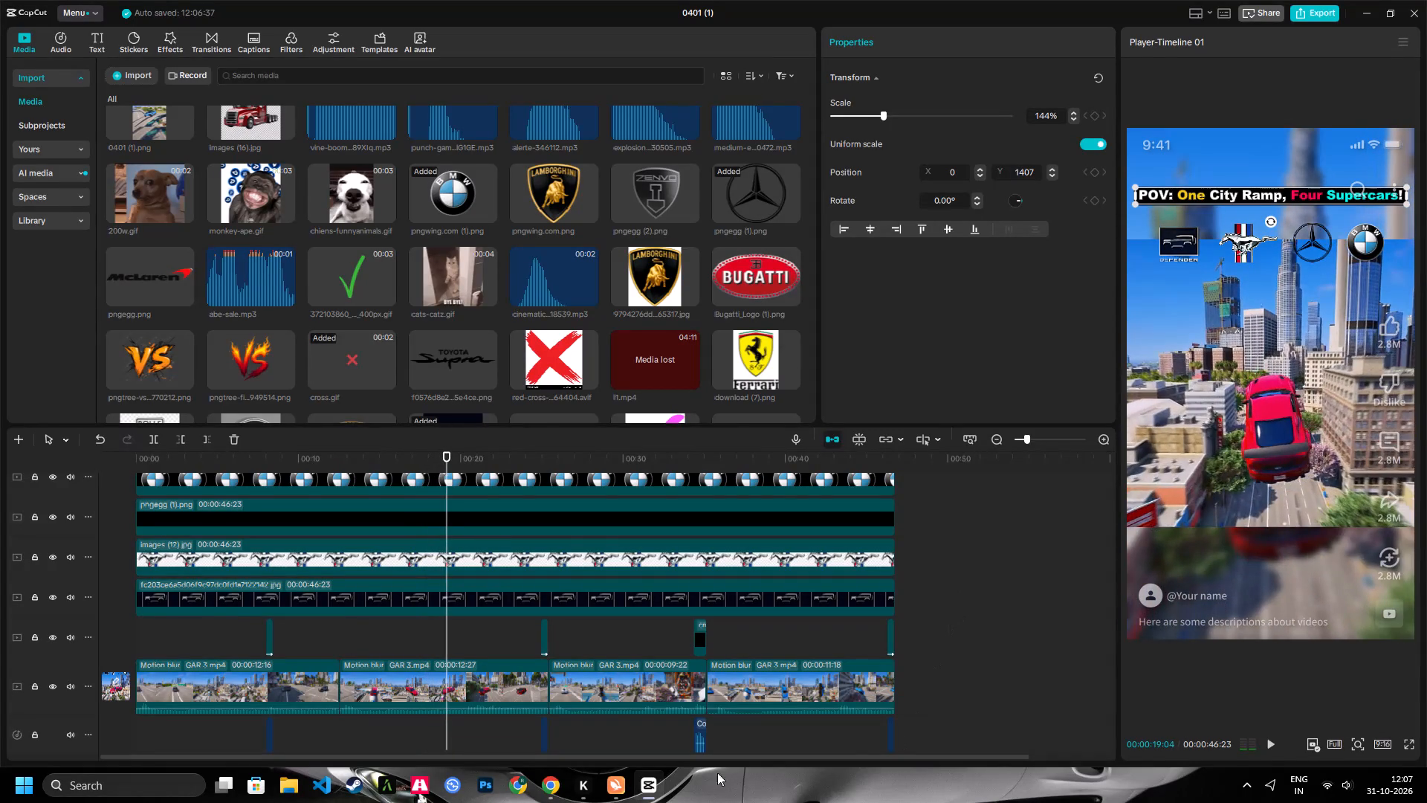
pyautogui.press('space')
pyautogui.moveTo(323, 460); pyautogui.dragTo(0, 494)
pyautogui.press('space')
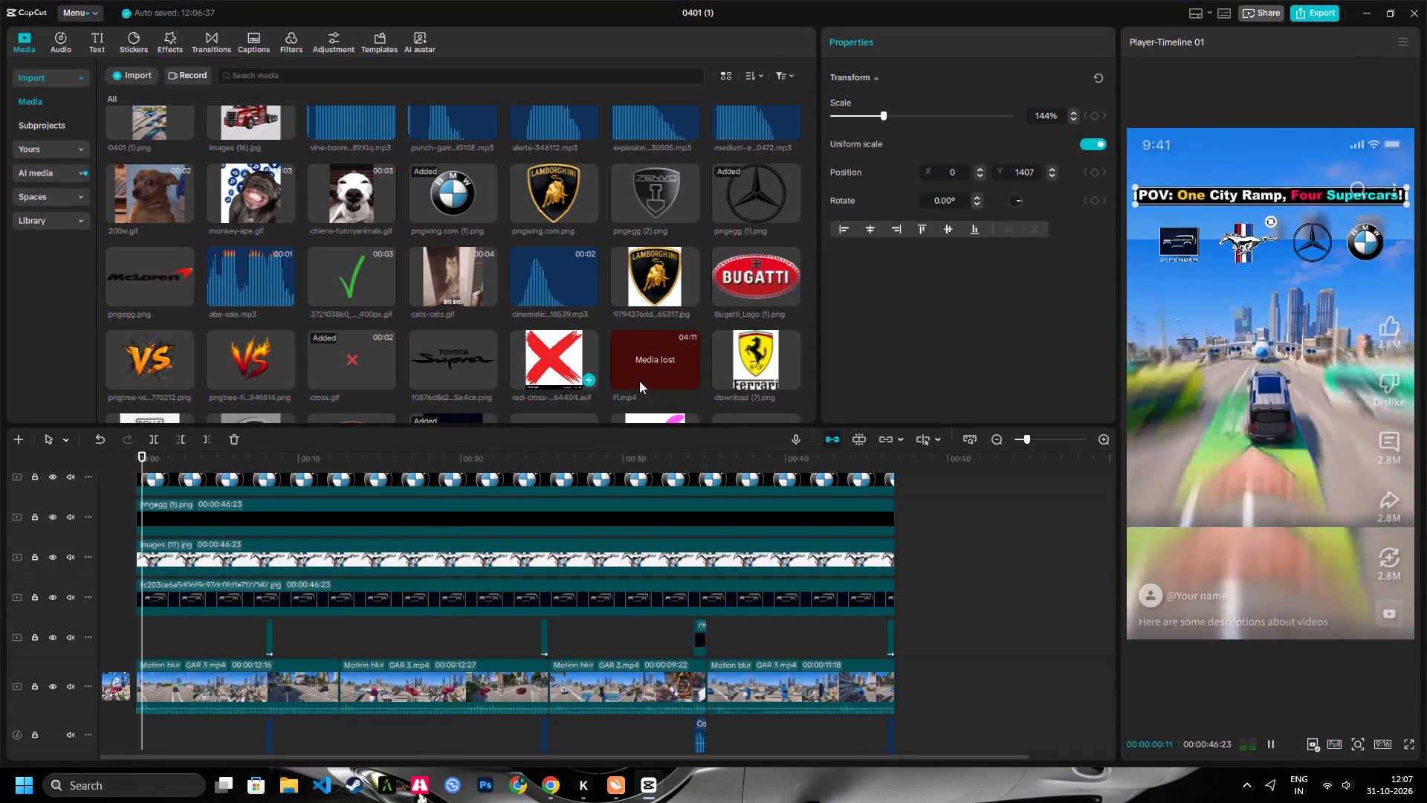
pyautogui.press('space')
# Export the video with its cover under the name 7N1 at a frame rate of 60fps.
pyautogui.doubleClick(1314, 4)
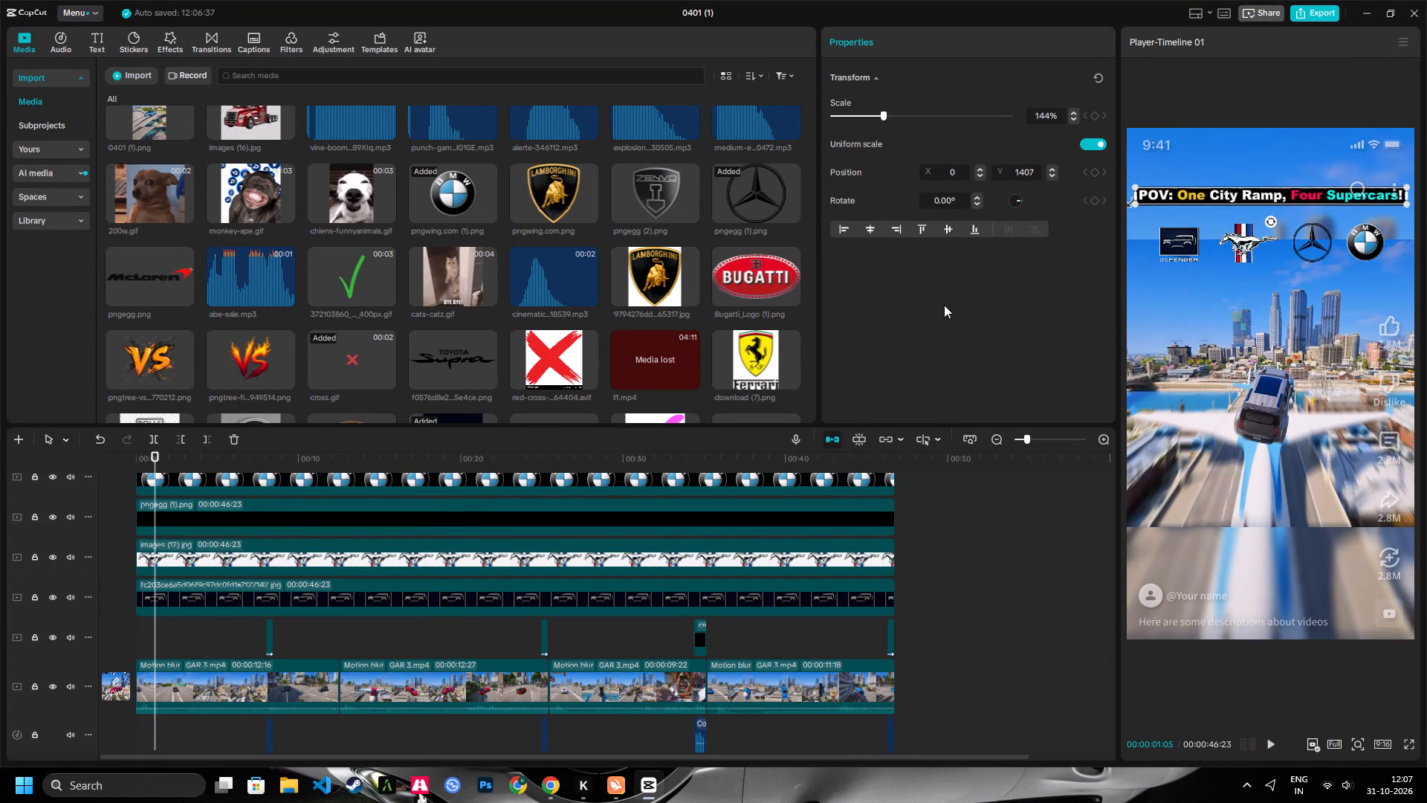
pyautogui.click(1309, 13)
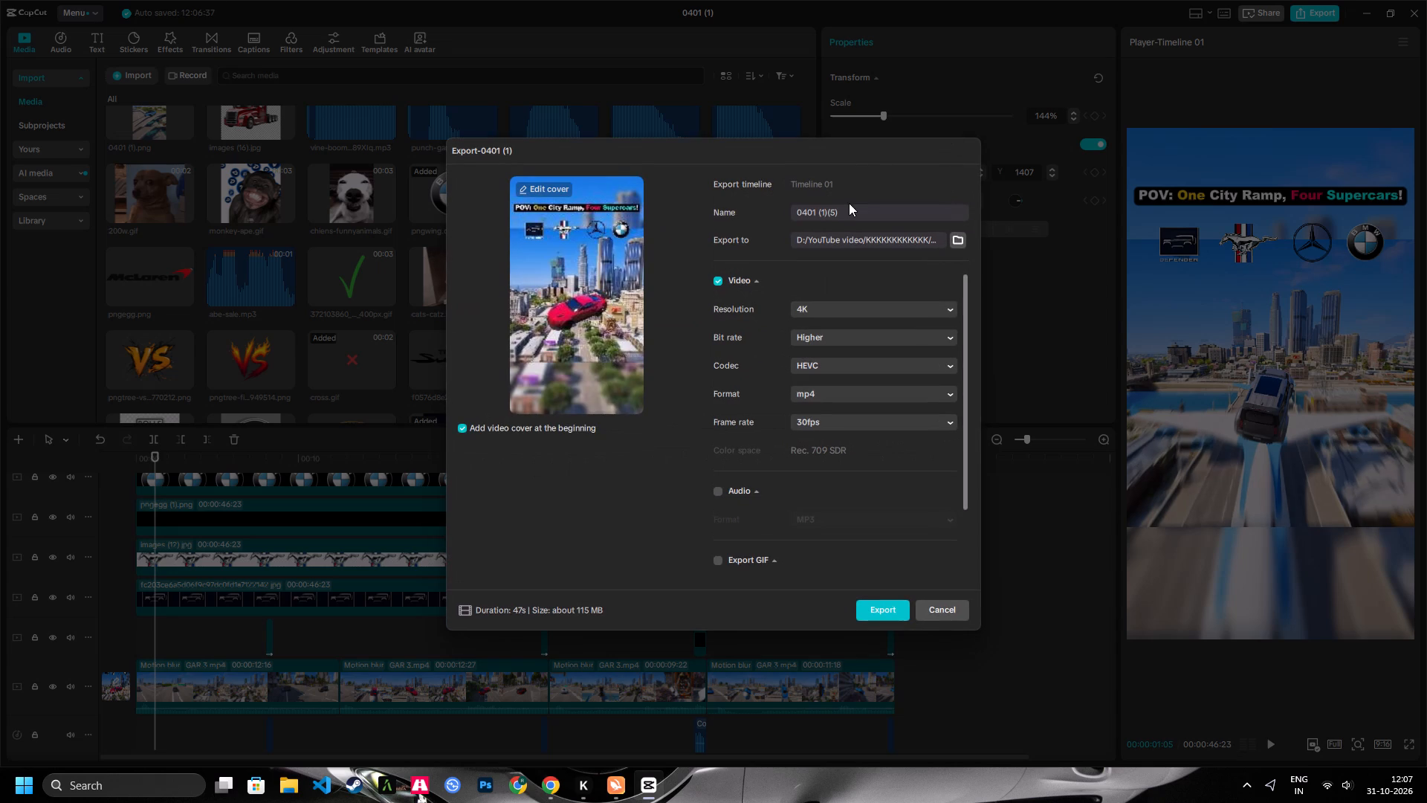
pyautogui.moveTo(847, 205); pyautogui.dragTo(746, 213)
pyautogui.press('BackSpace')
pyautogui.press('7')
pyautogui.write('N1')
pyautogui.click(789, 424)
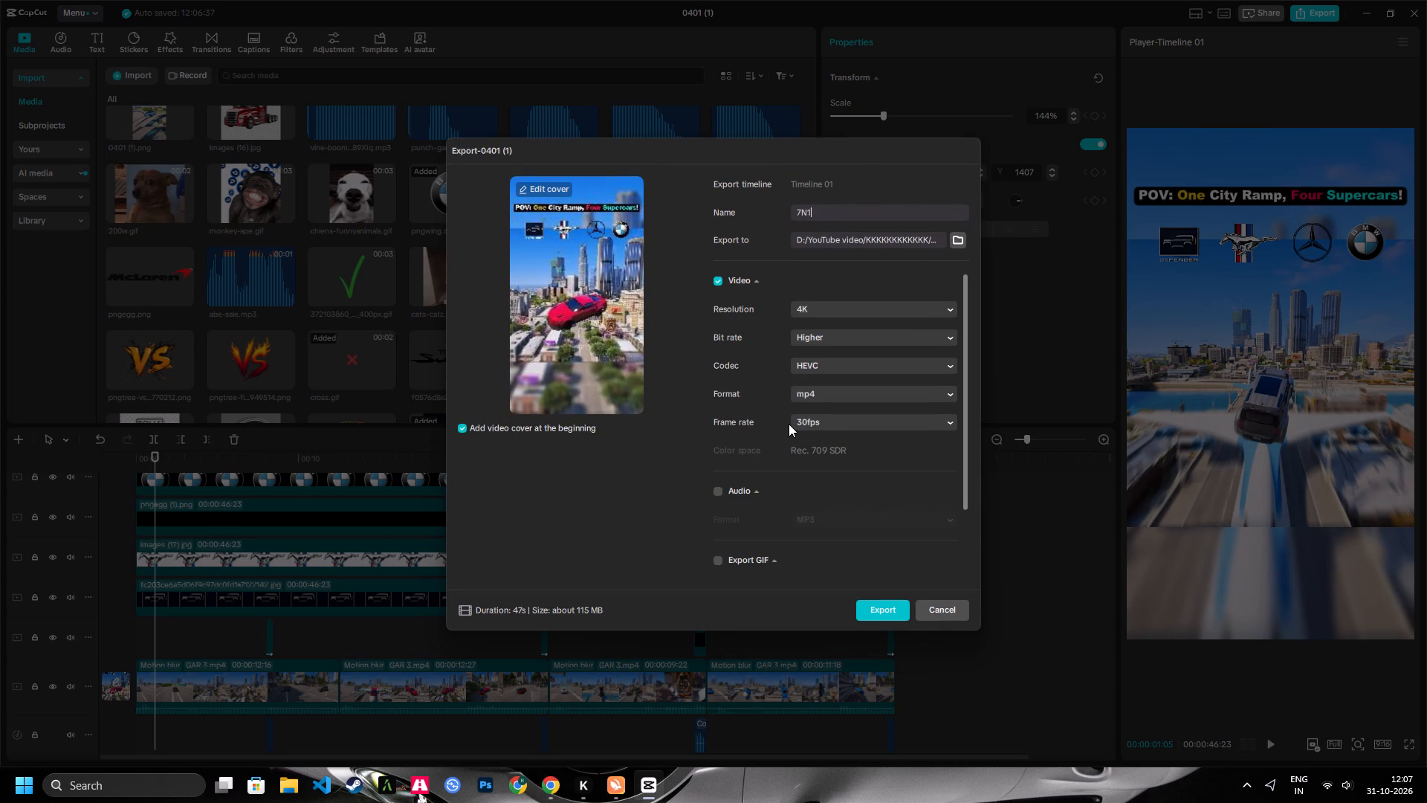
pyautogui.click(795, 419)
pyautogui.click(838, 582)
pyautogui.click(870, 608)
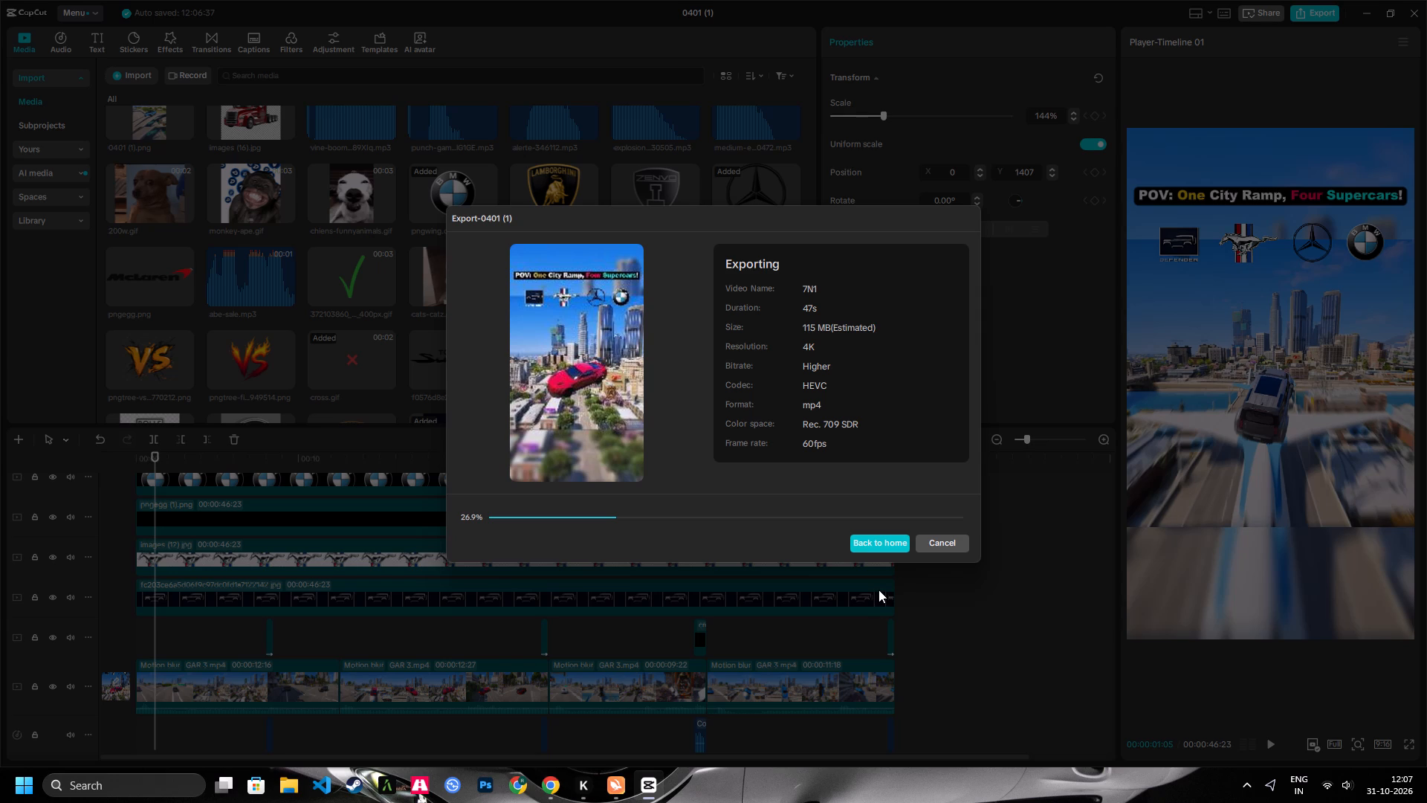